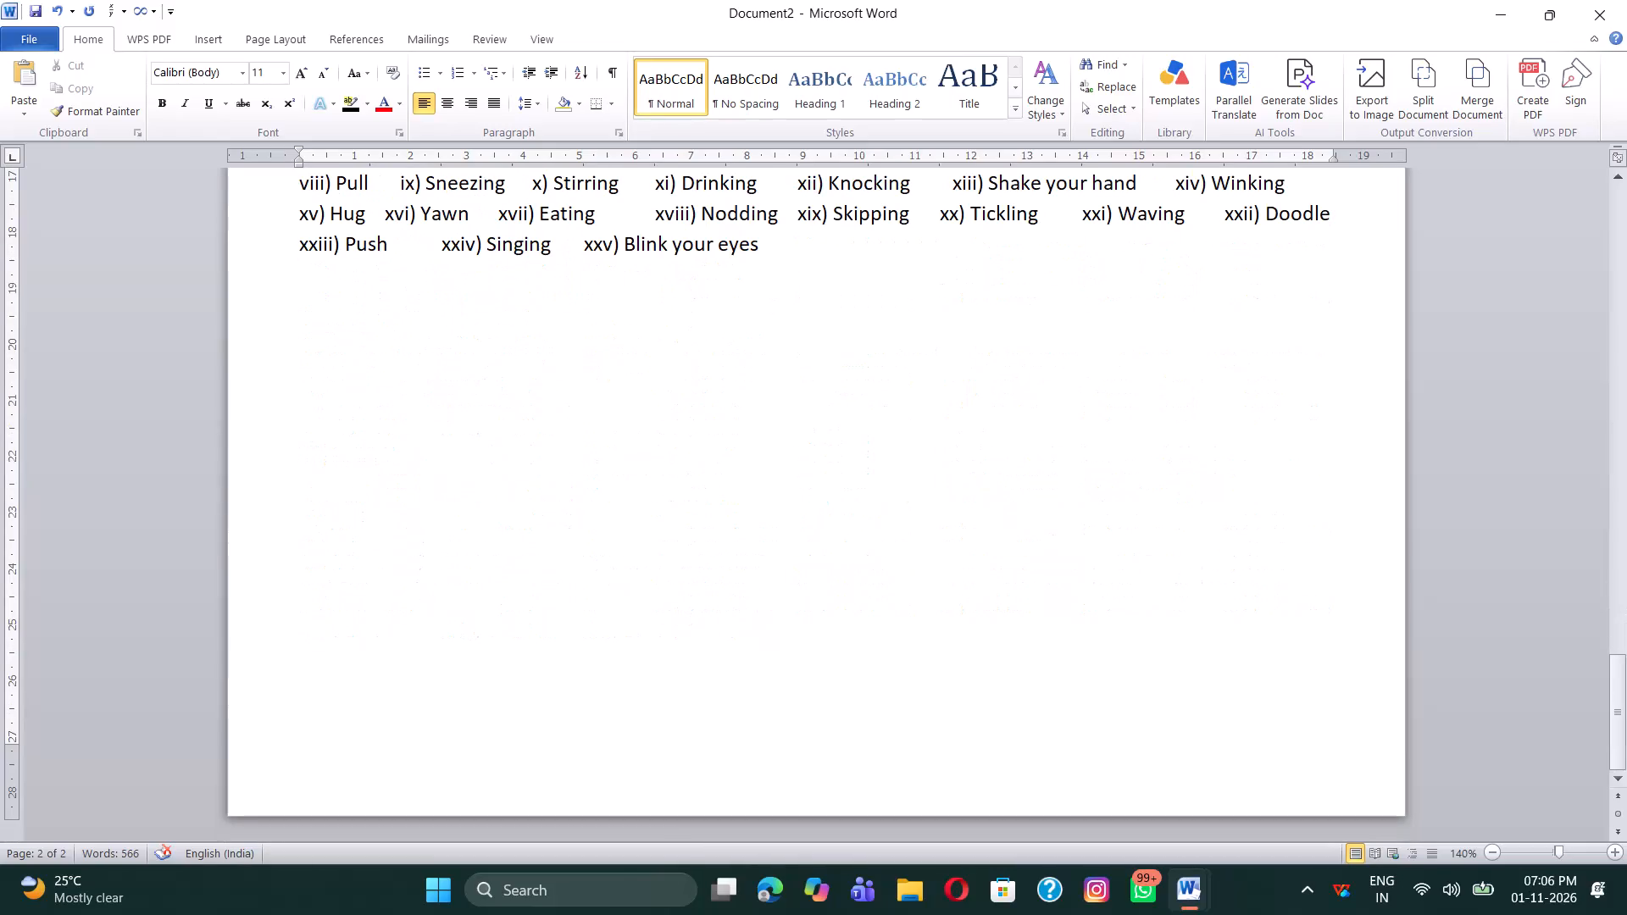
Add the heading "Maths:-" on the line below the list of action words and underline the word Maths.
key(shift+m)
text(aths)
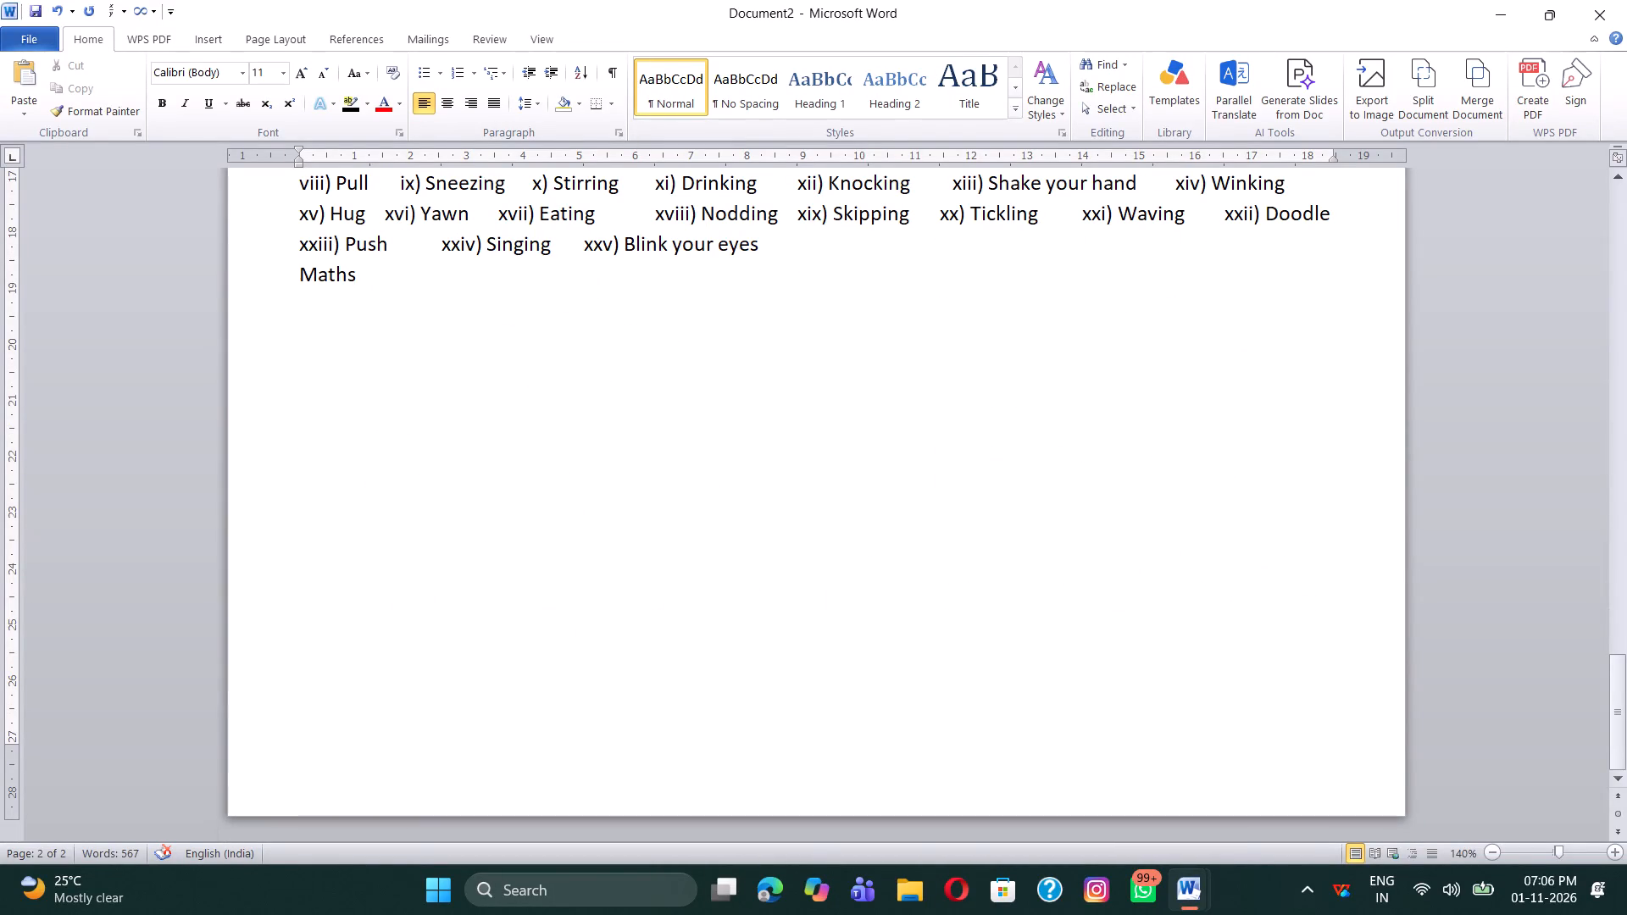
text(:-)
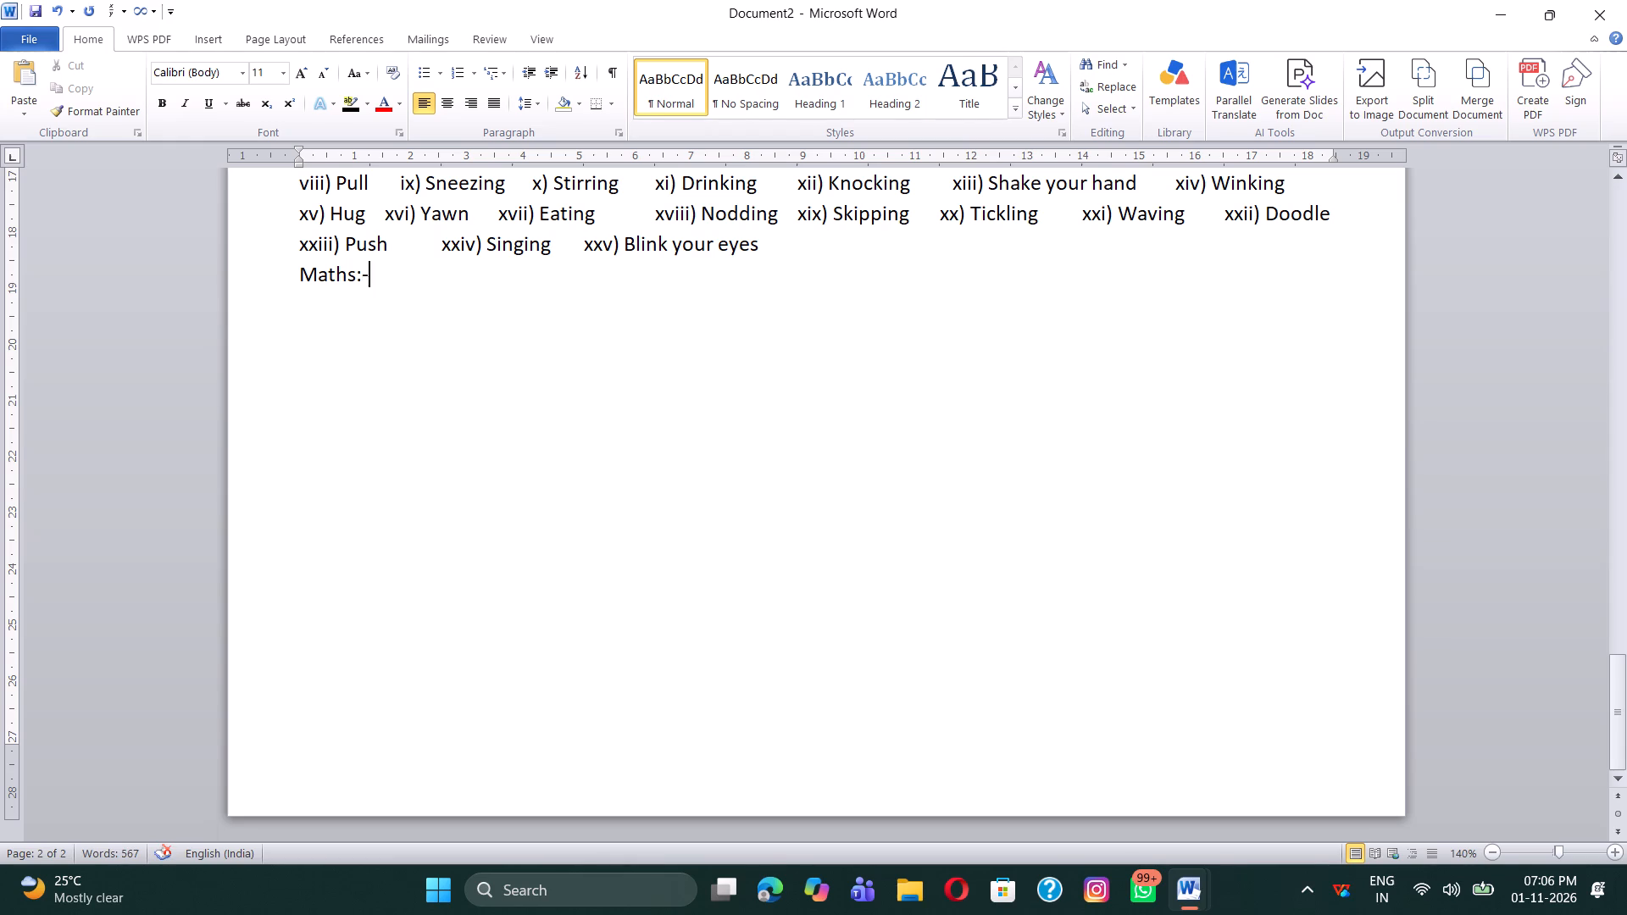
drag(299, 279, 357, 278)
drag(357, 278, 352, 278)
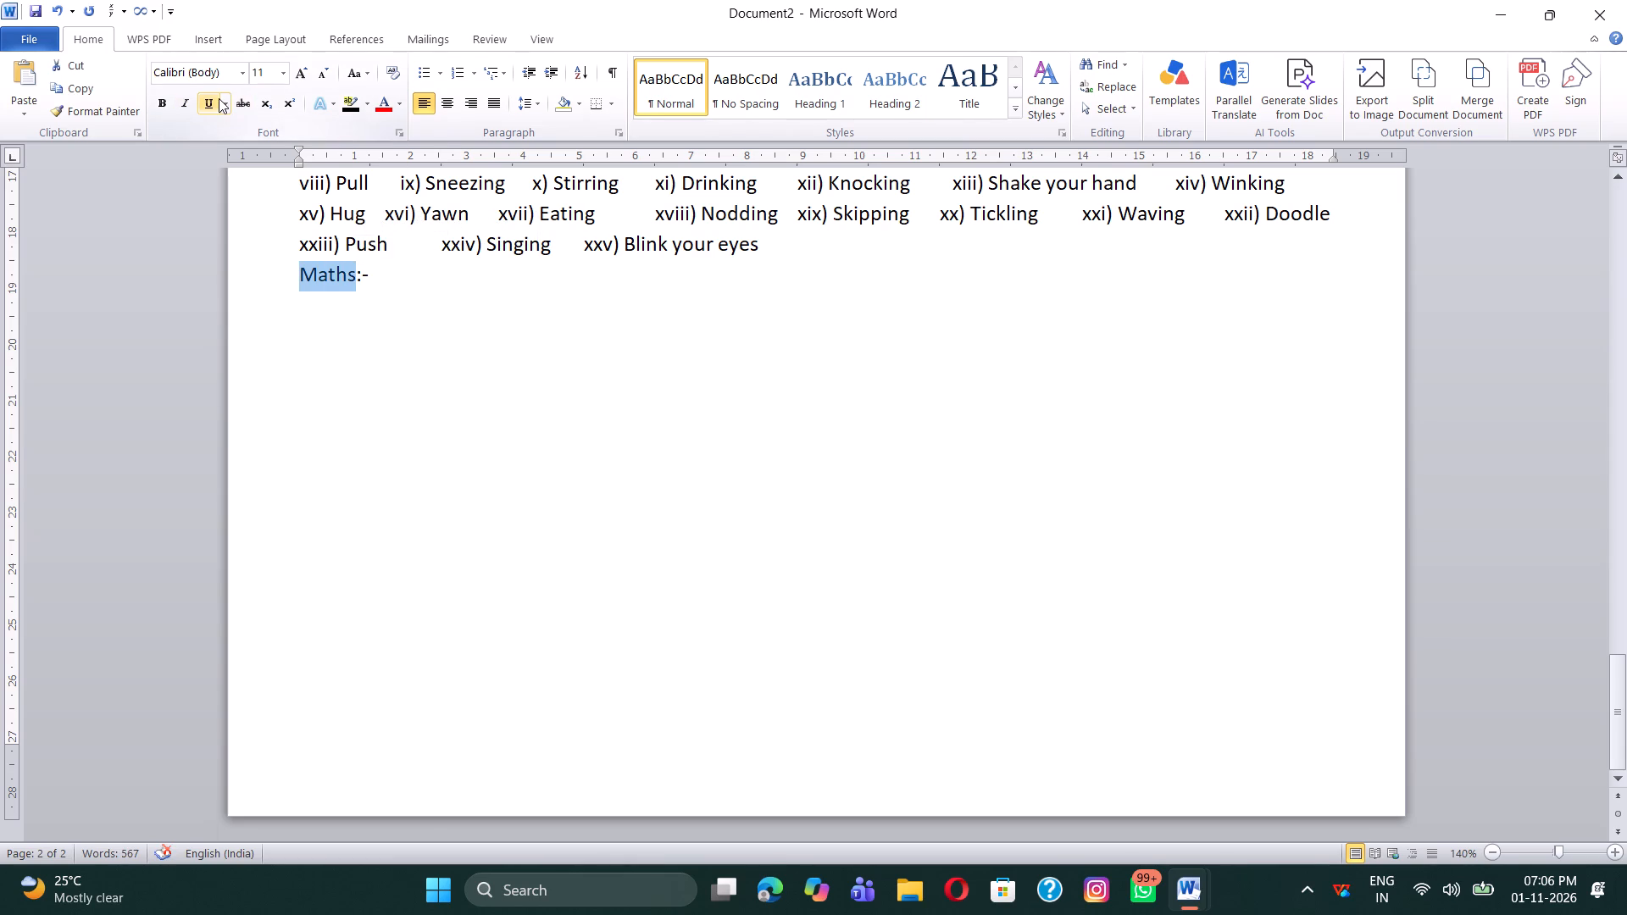
click(212, 103)
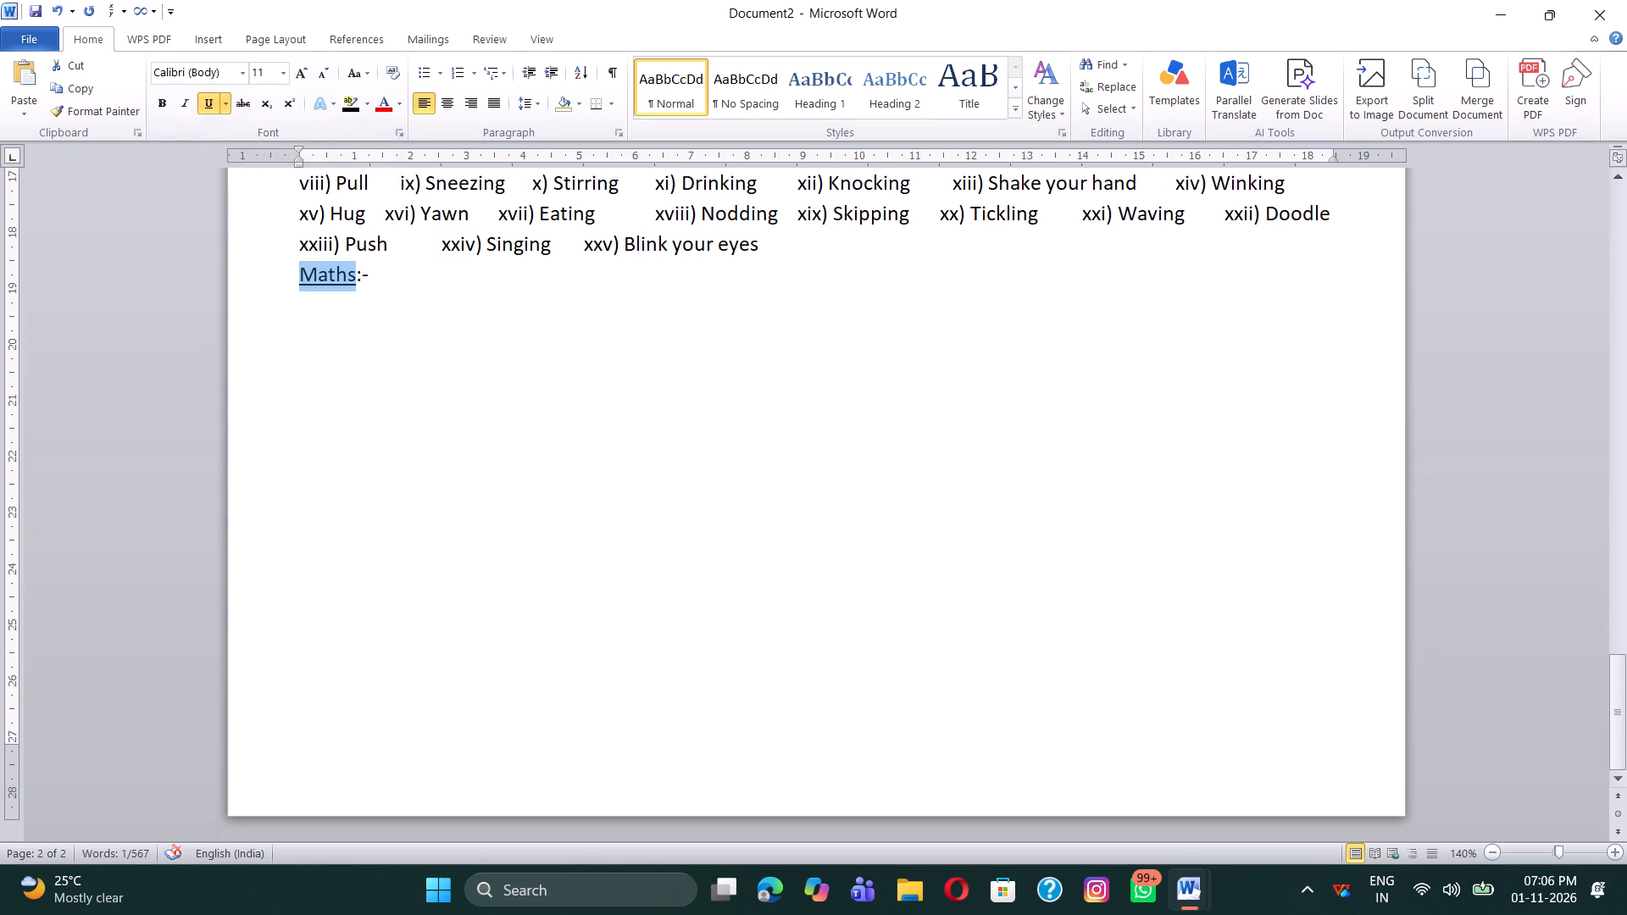
click(382, 283)
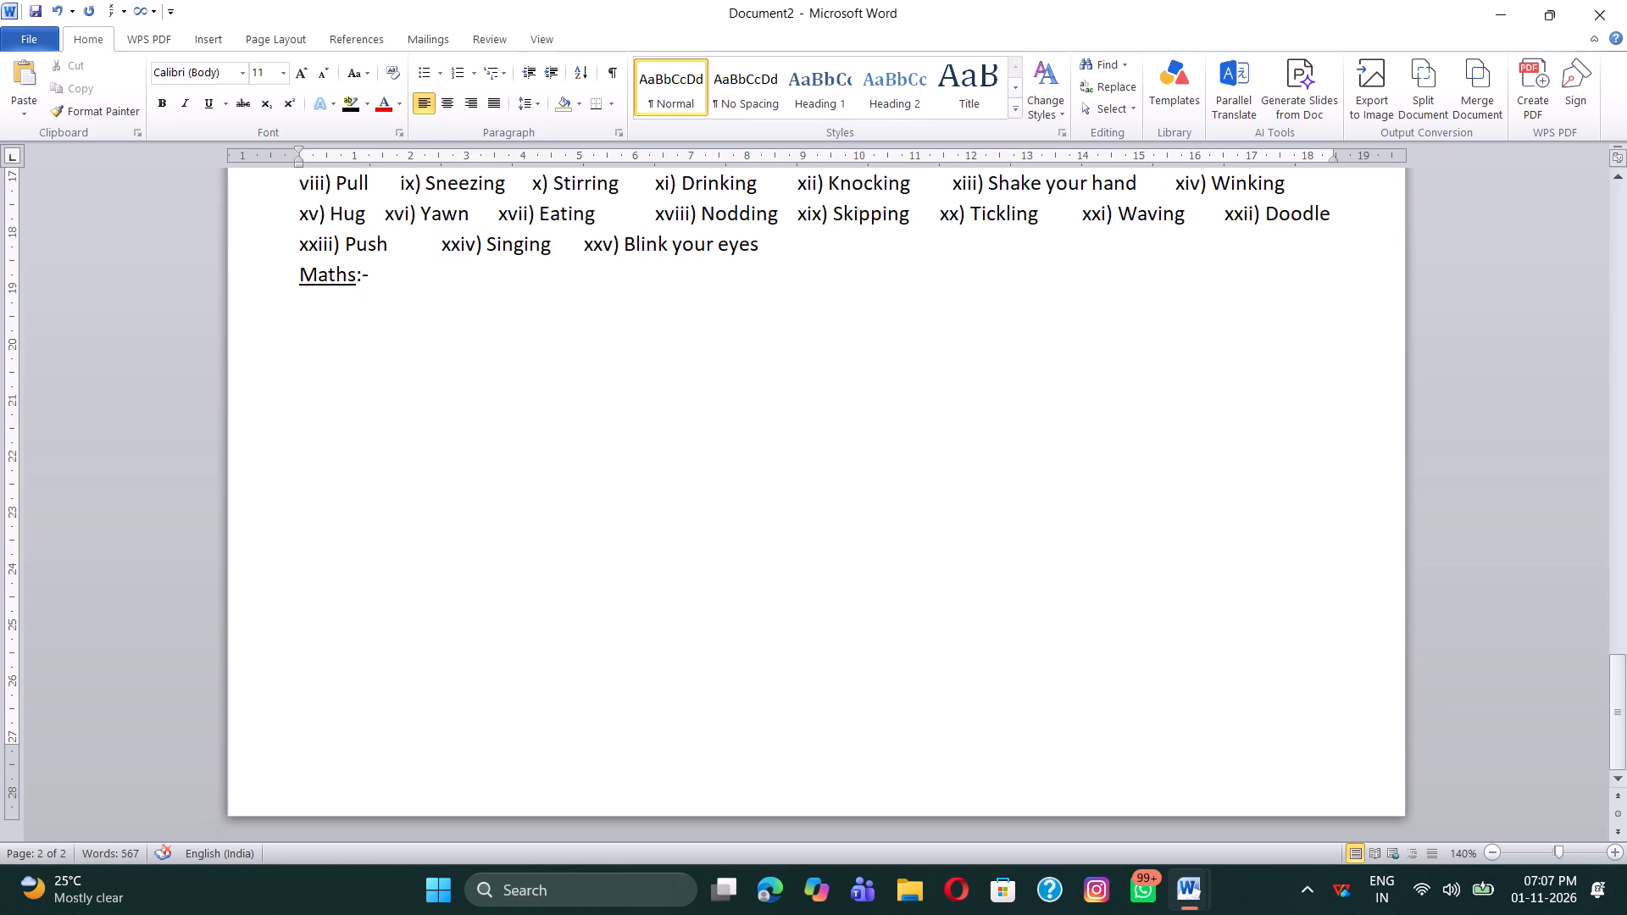
Start a numbered list in the 1. 2. 3. format on a new line below the Maths heading.
key(Return)
click(464, 70)
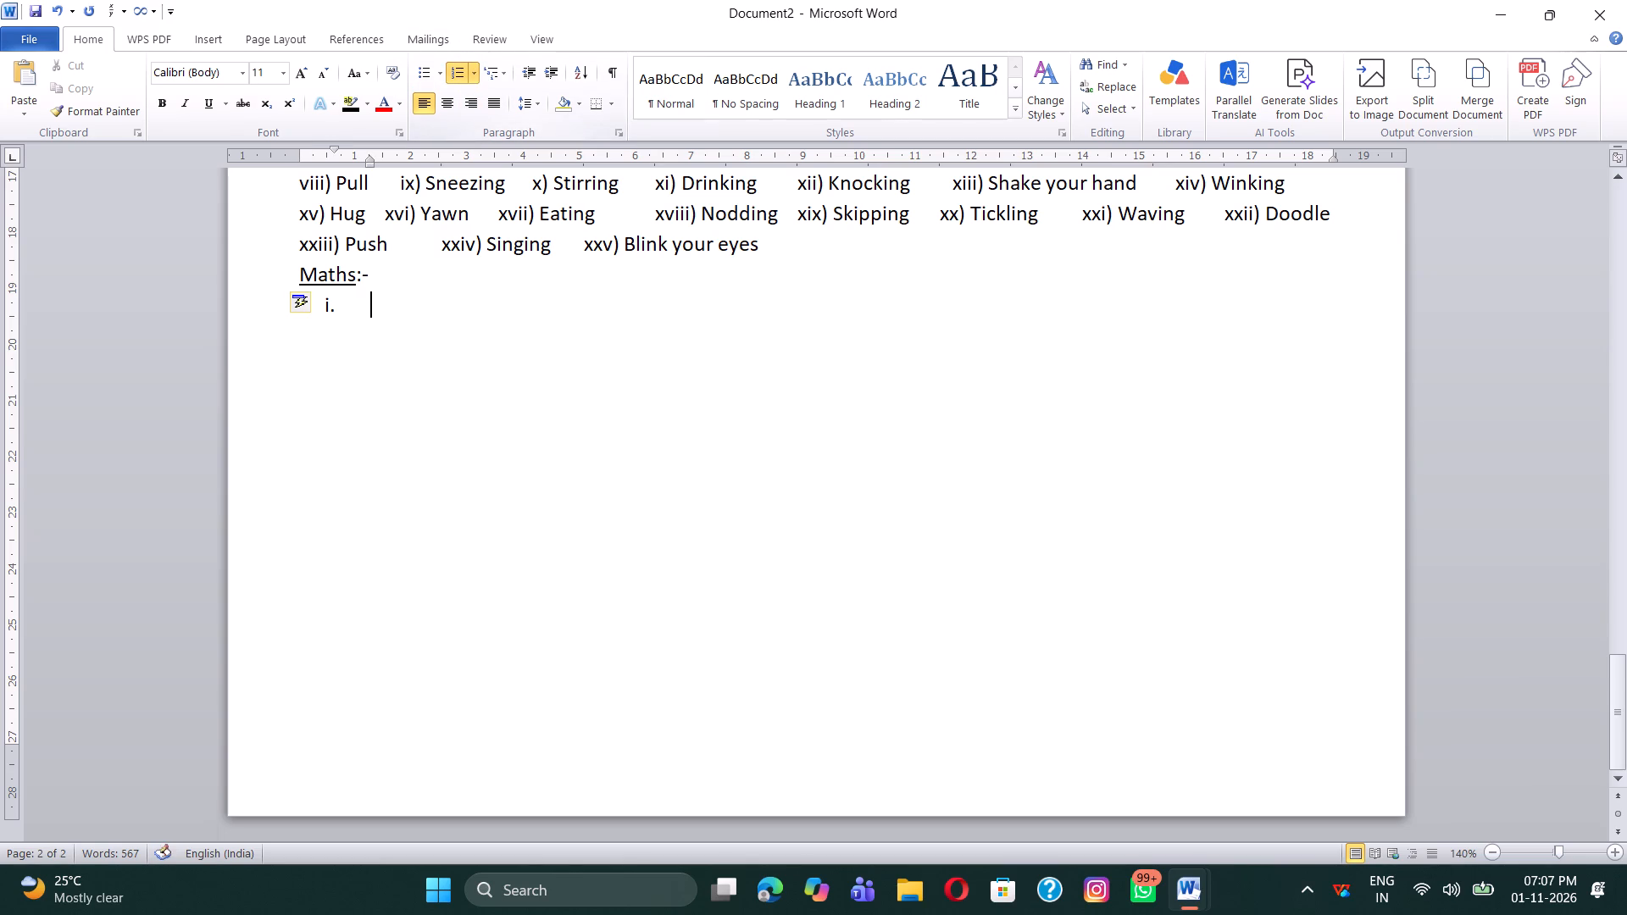
click(475, 71)
click(565, 147)
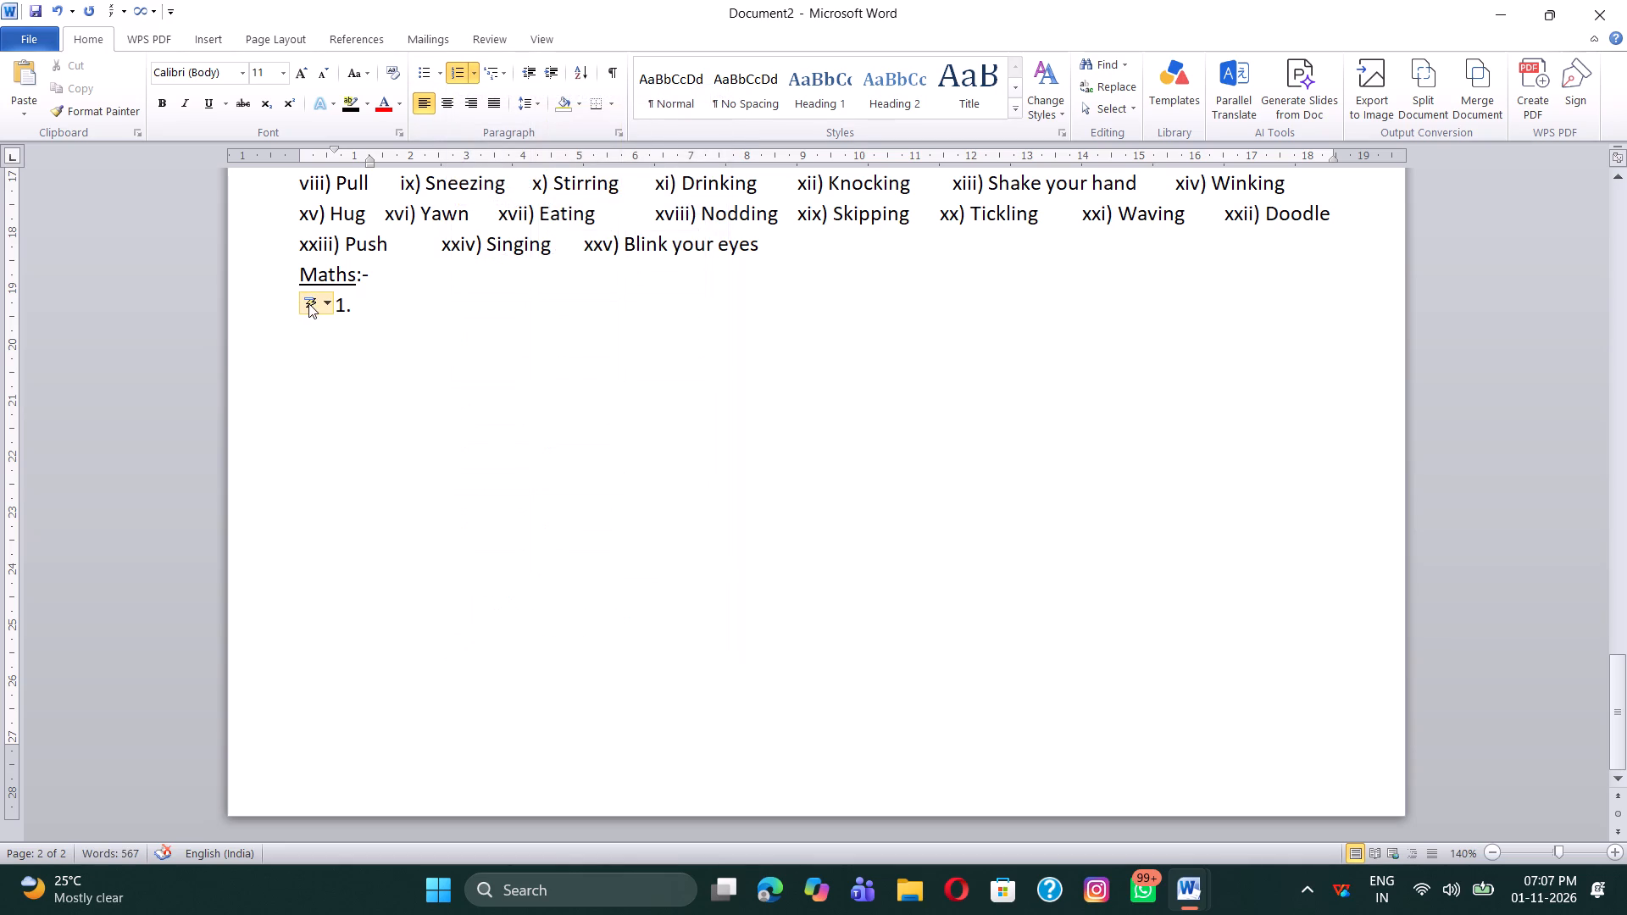
drag(308, 303, 356, 324)
click(356, 324)
drag(318, 311, 337, 321)
click(337, 321)
click(436, 340)
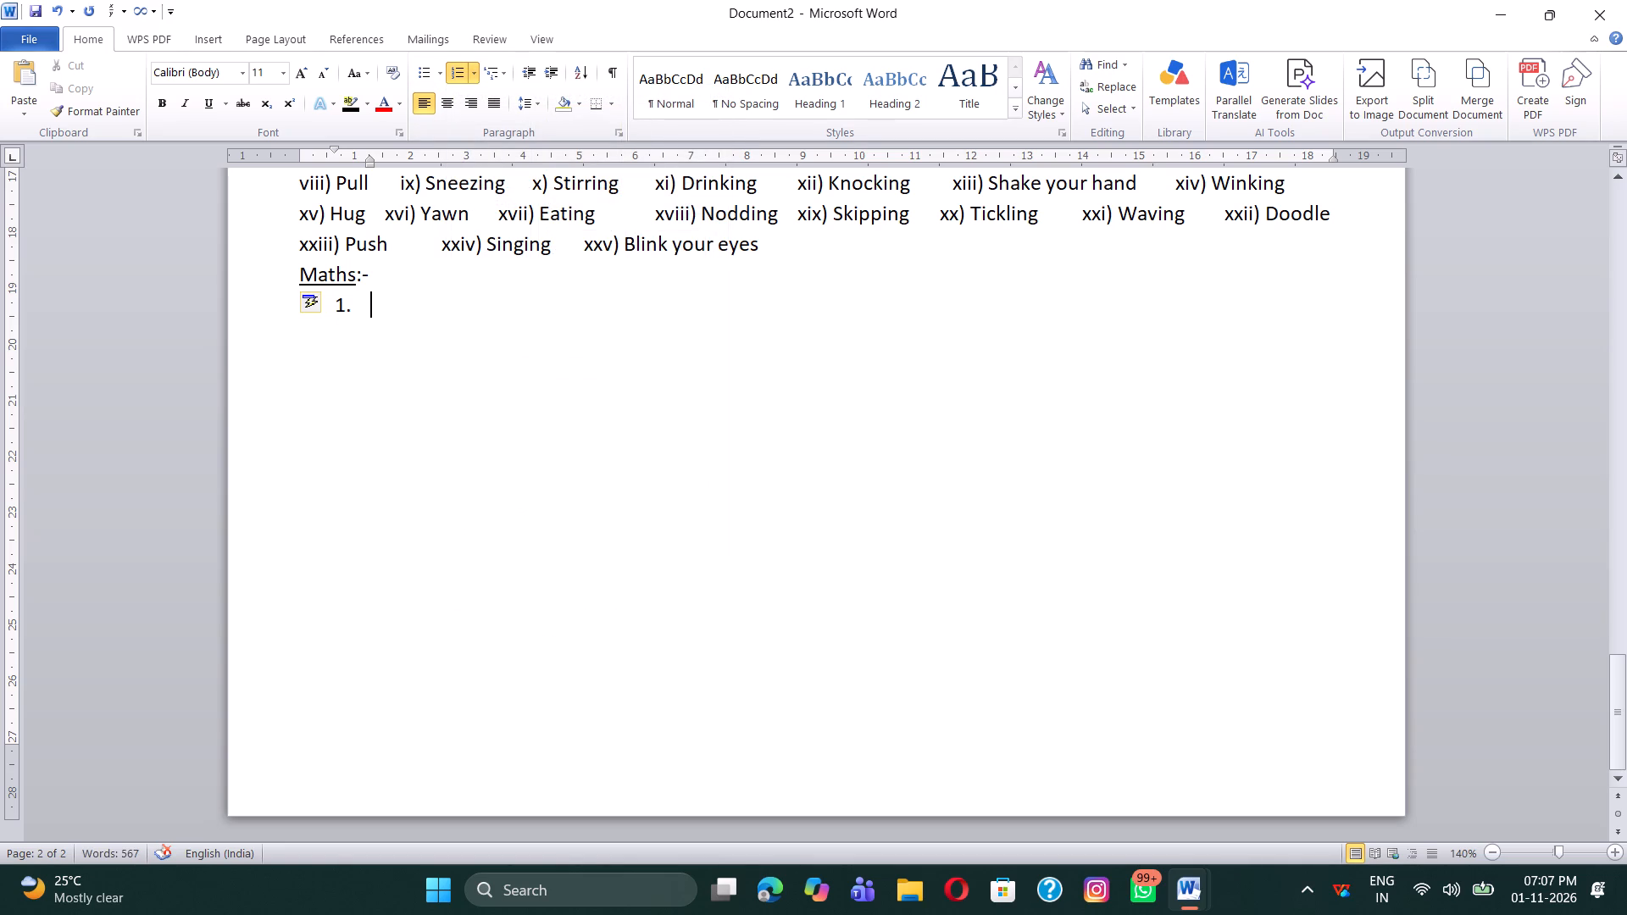
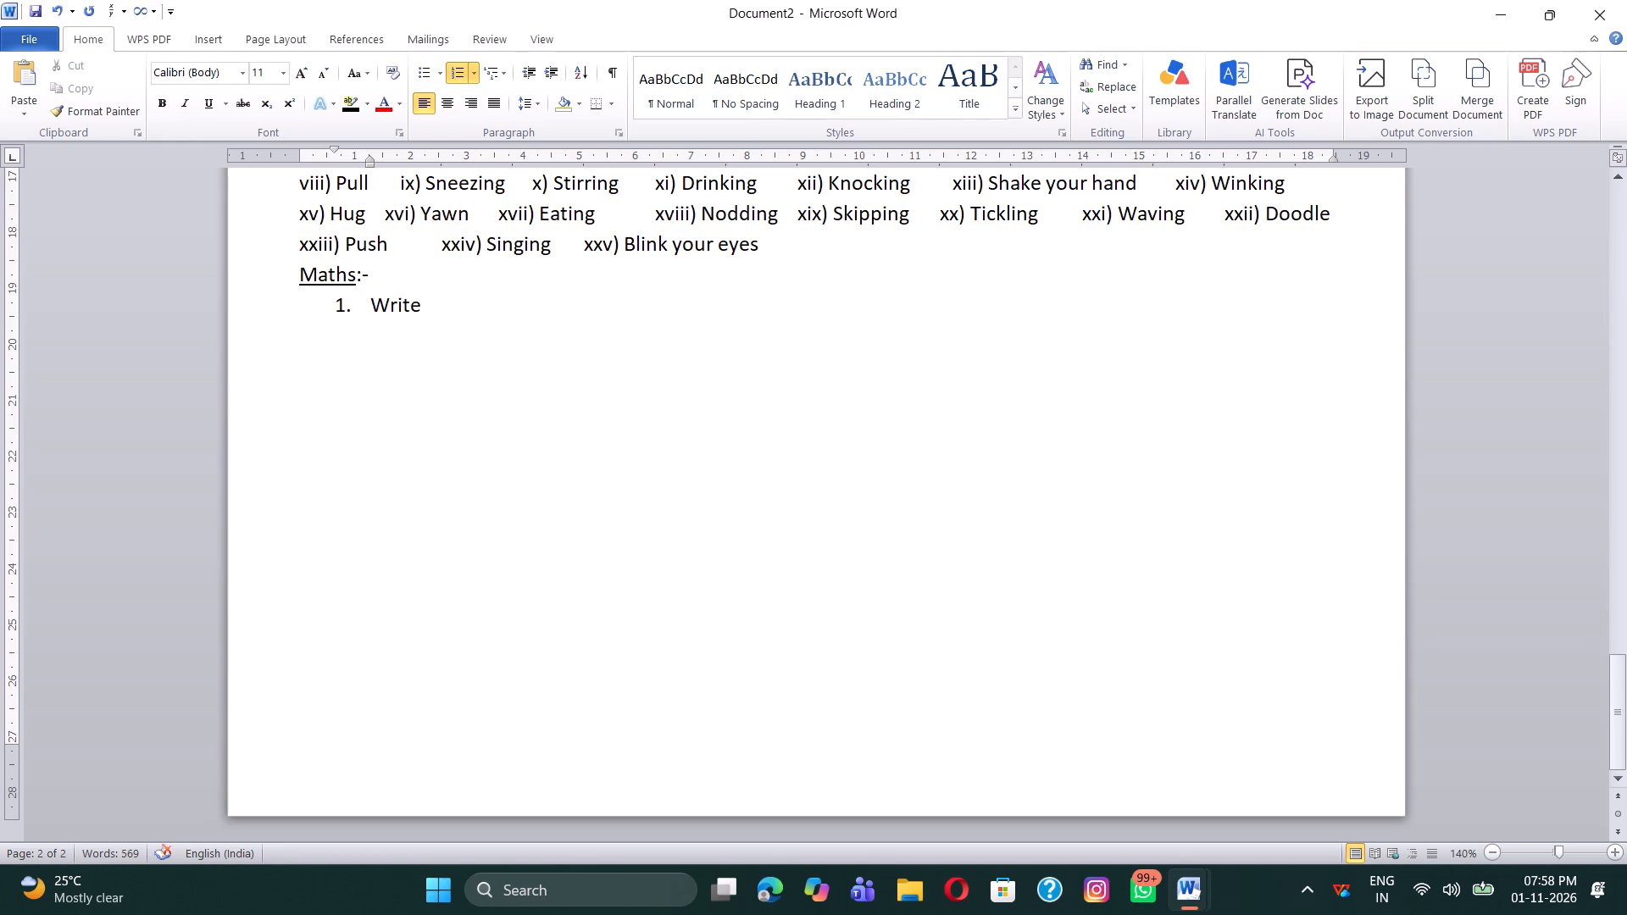
Complete item 1 of the Maths list so it reads "Write 61 upto 80 in words.".
key(space)
text(61)
key(space)
text(upto)
key(space)
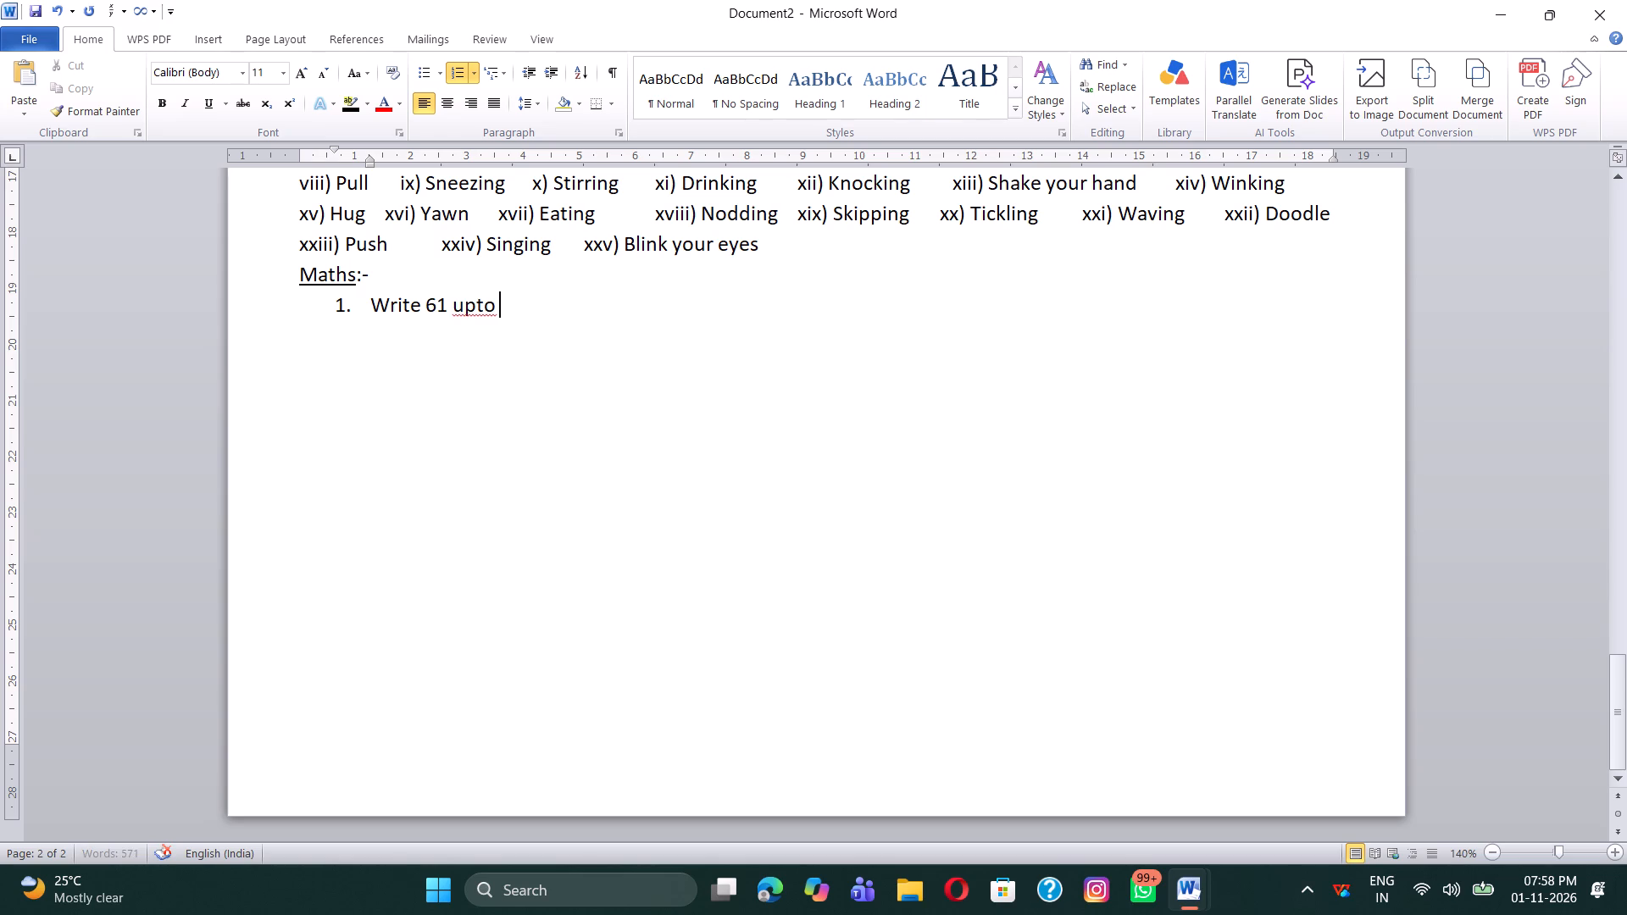
text(80)
key(space)
text(in worsd)
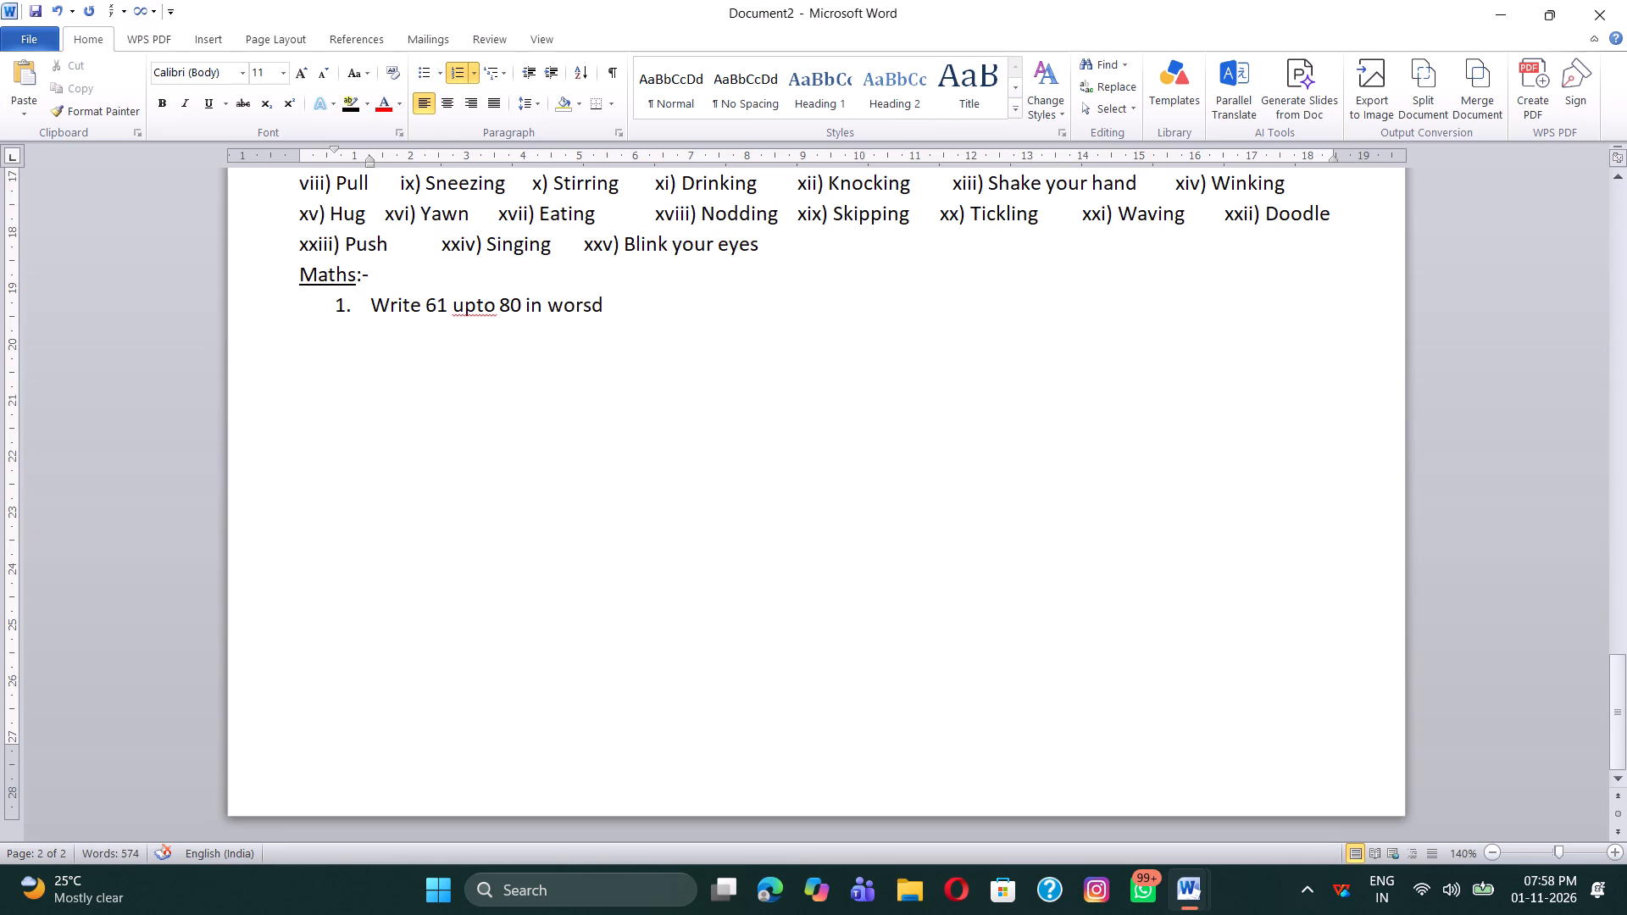
key(BackSpace)
key(BackSpace)
text(ds)
key(period)
Add item 2 to the Maths list: "Write backward counting from 100 upto 1.".
key(Return)
text(Write)
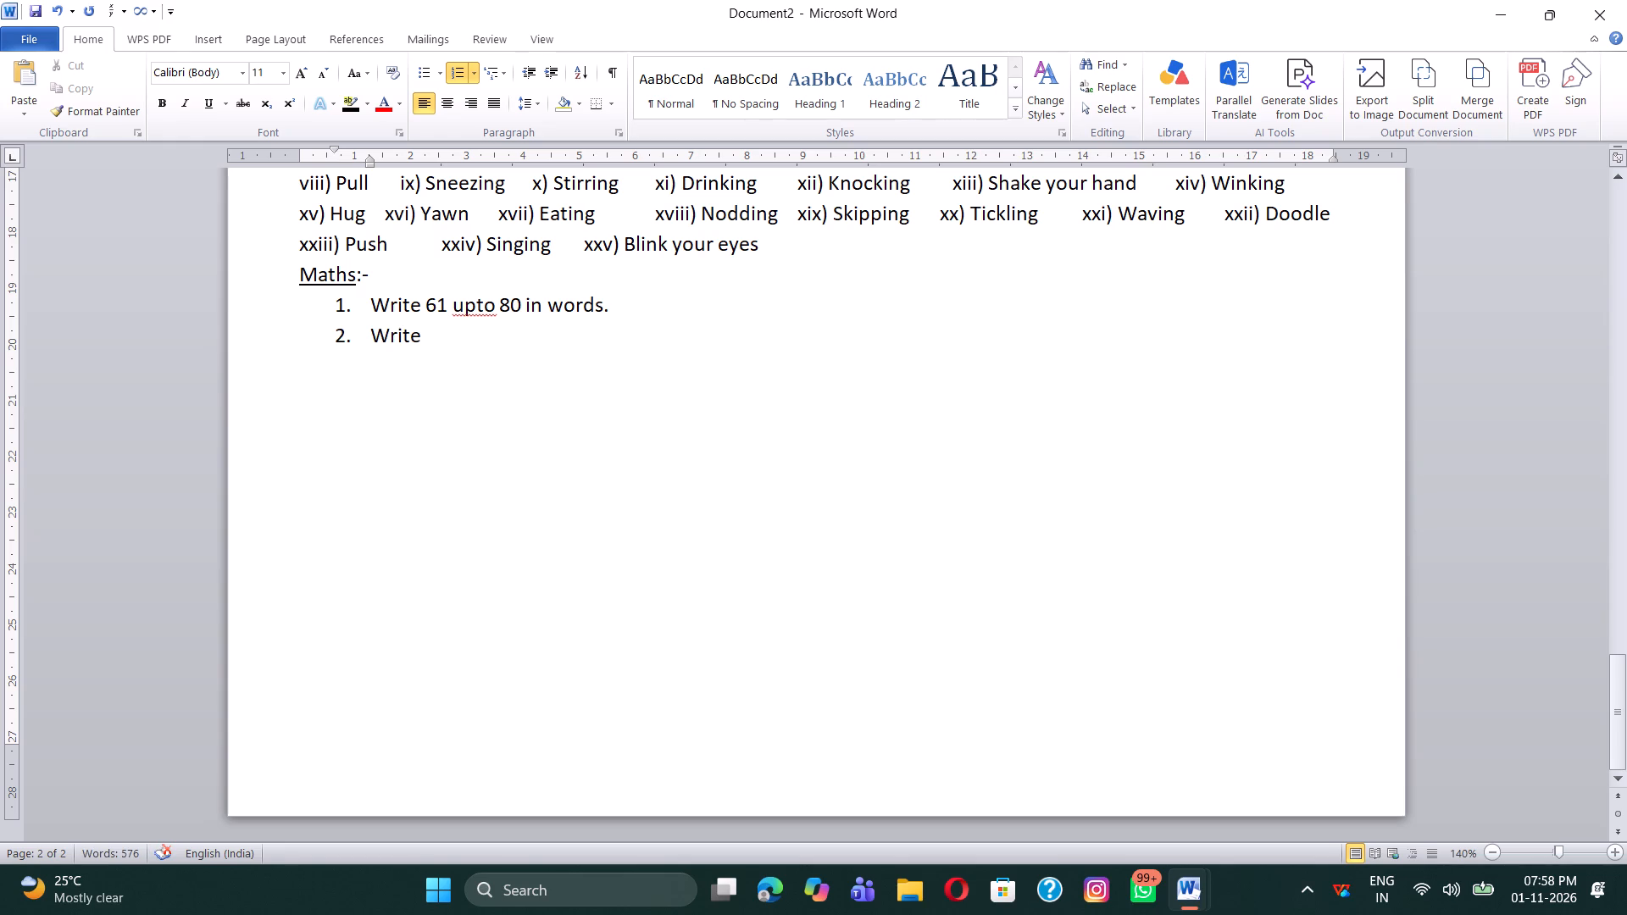
key(space)
text(back)
key(w)
text(ard)
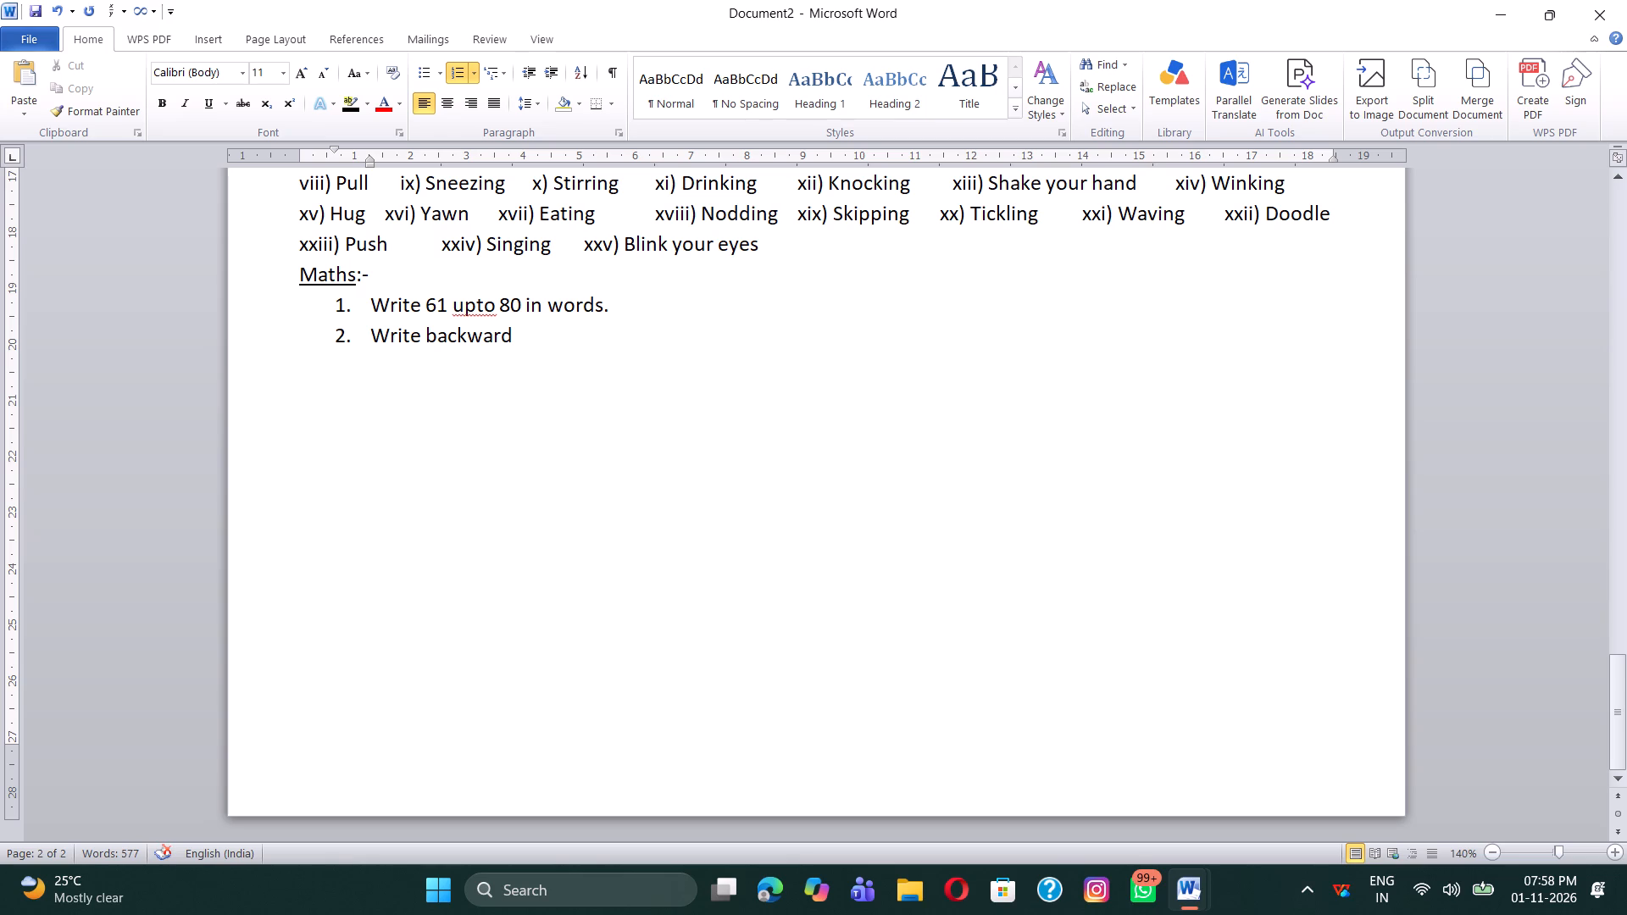
key(space)
text(c)
key(u)
key(BackSpace)
text(ounting)
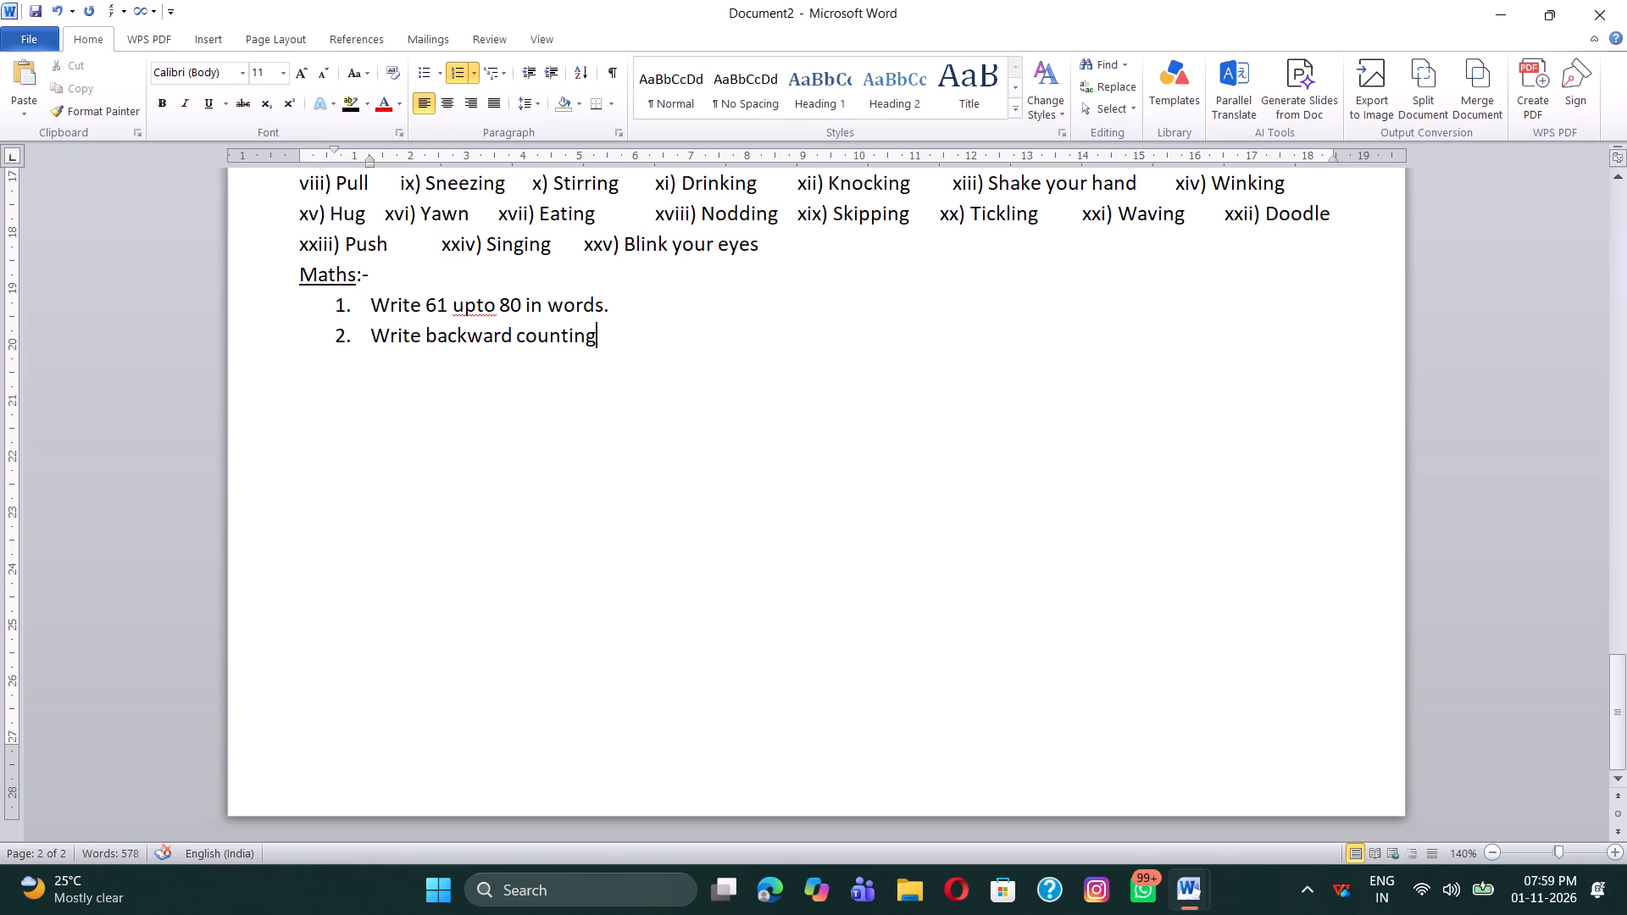
key(space)
text(from)
key(space)
text(100)
key(space)
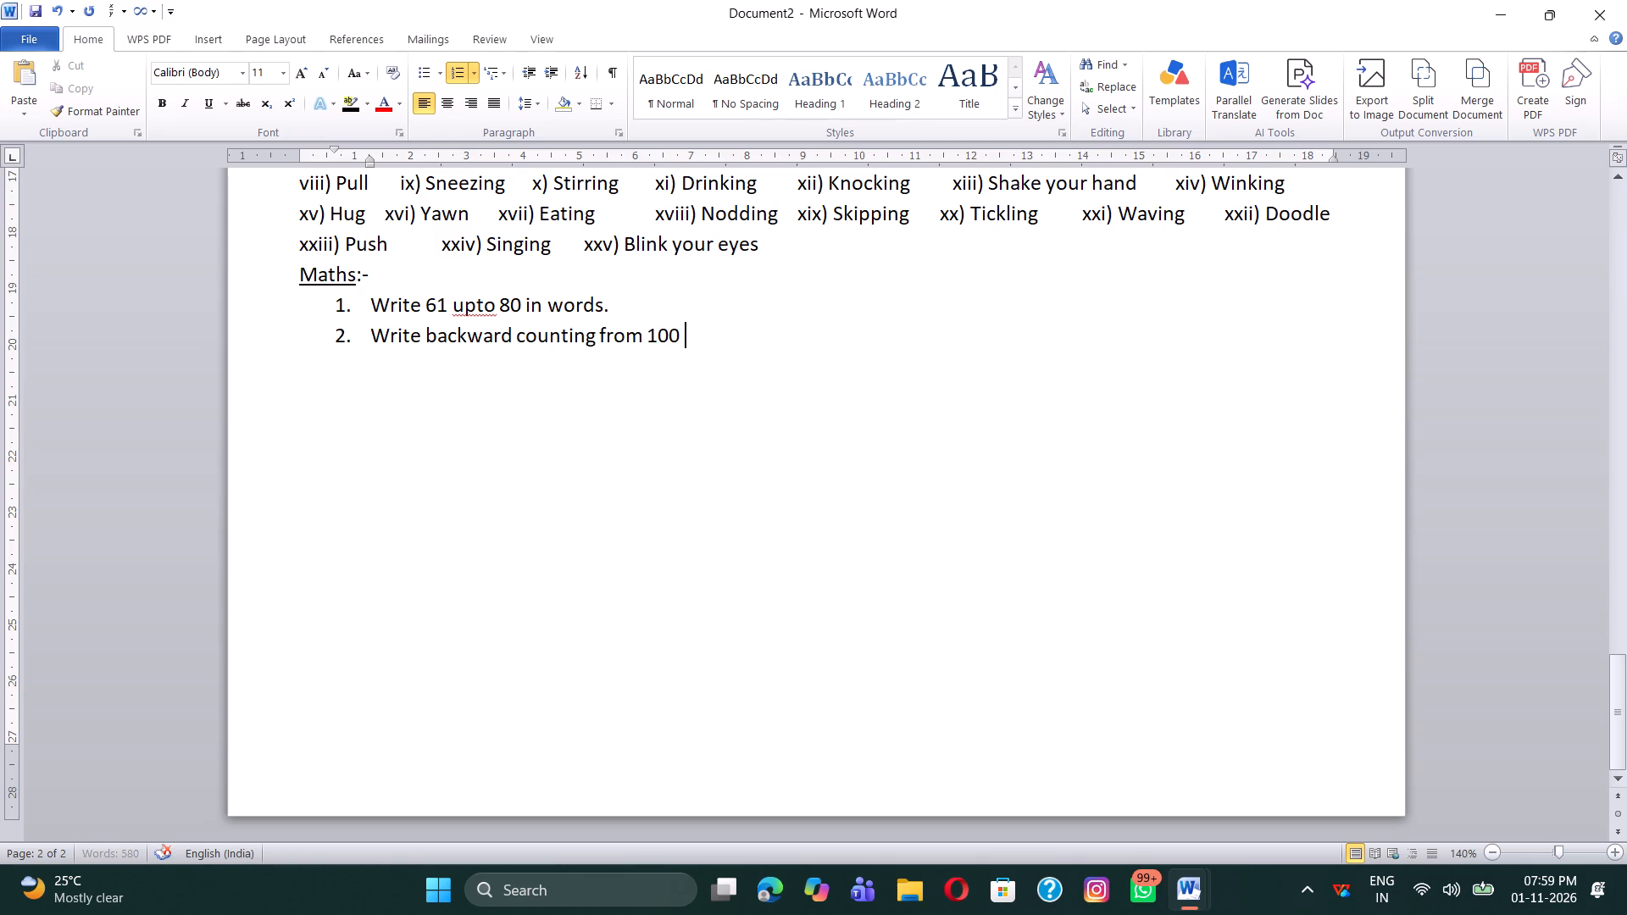
text(upto)
key(space)
text(1)
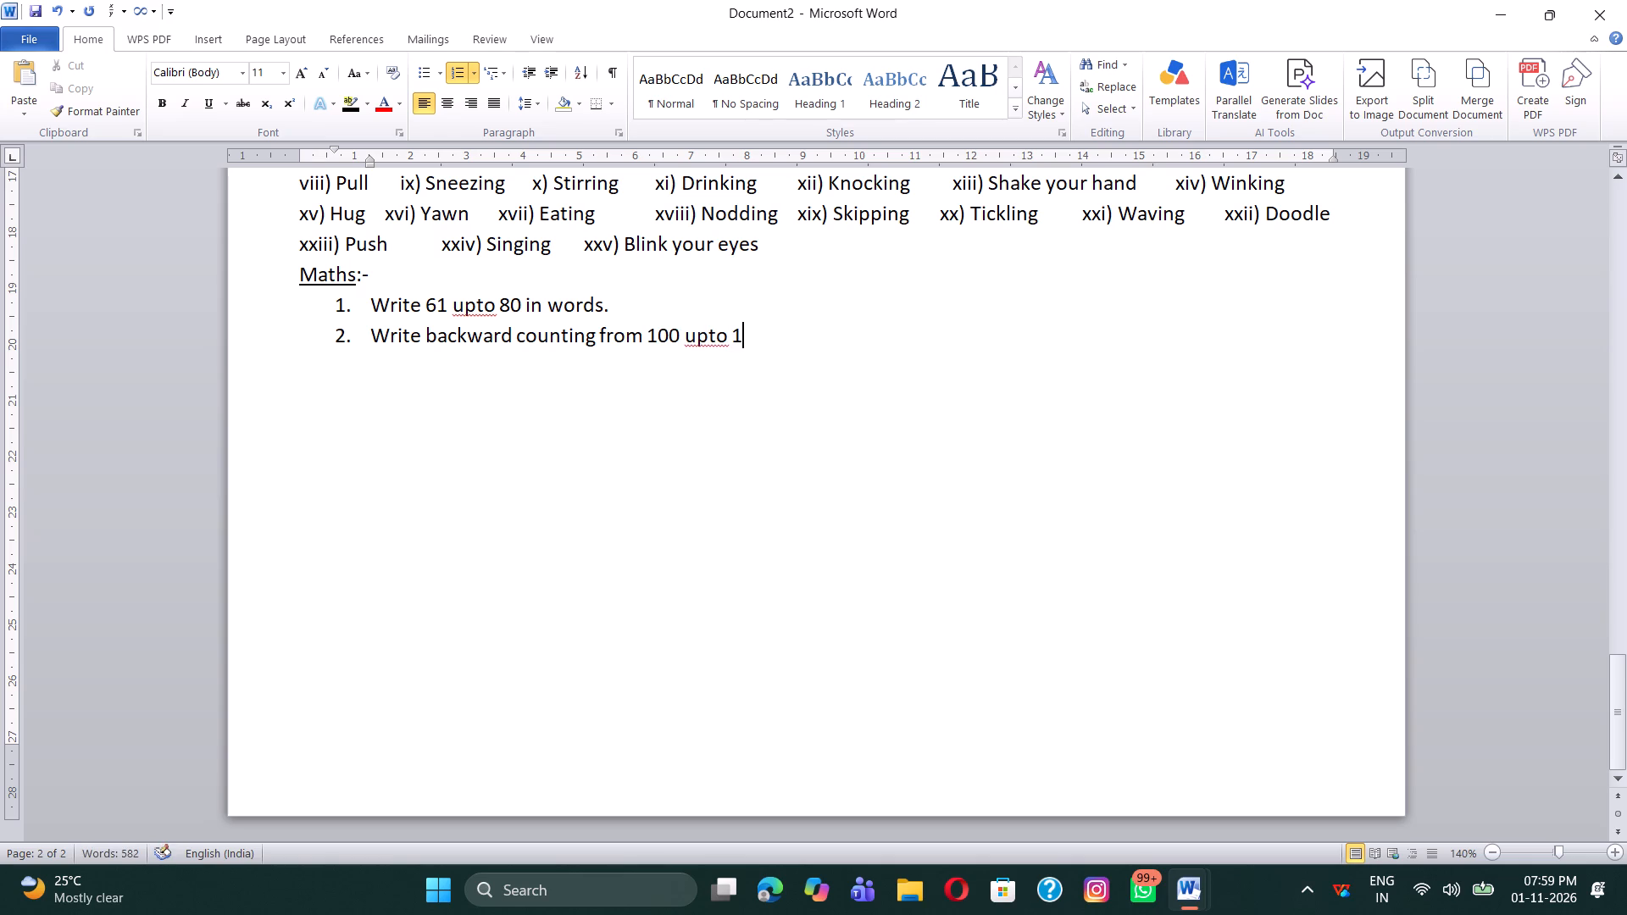
key(period)
Add item 3 to the Maths list: "Circle the correct words.".
key(Return)
text(Circle)
key(space)
text(the)
key(space)
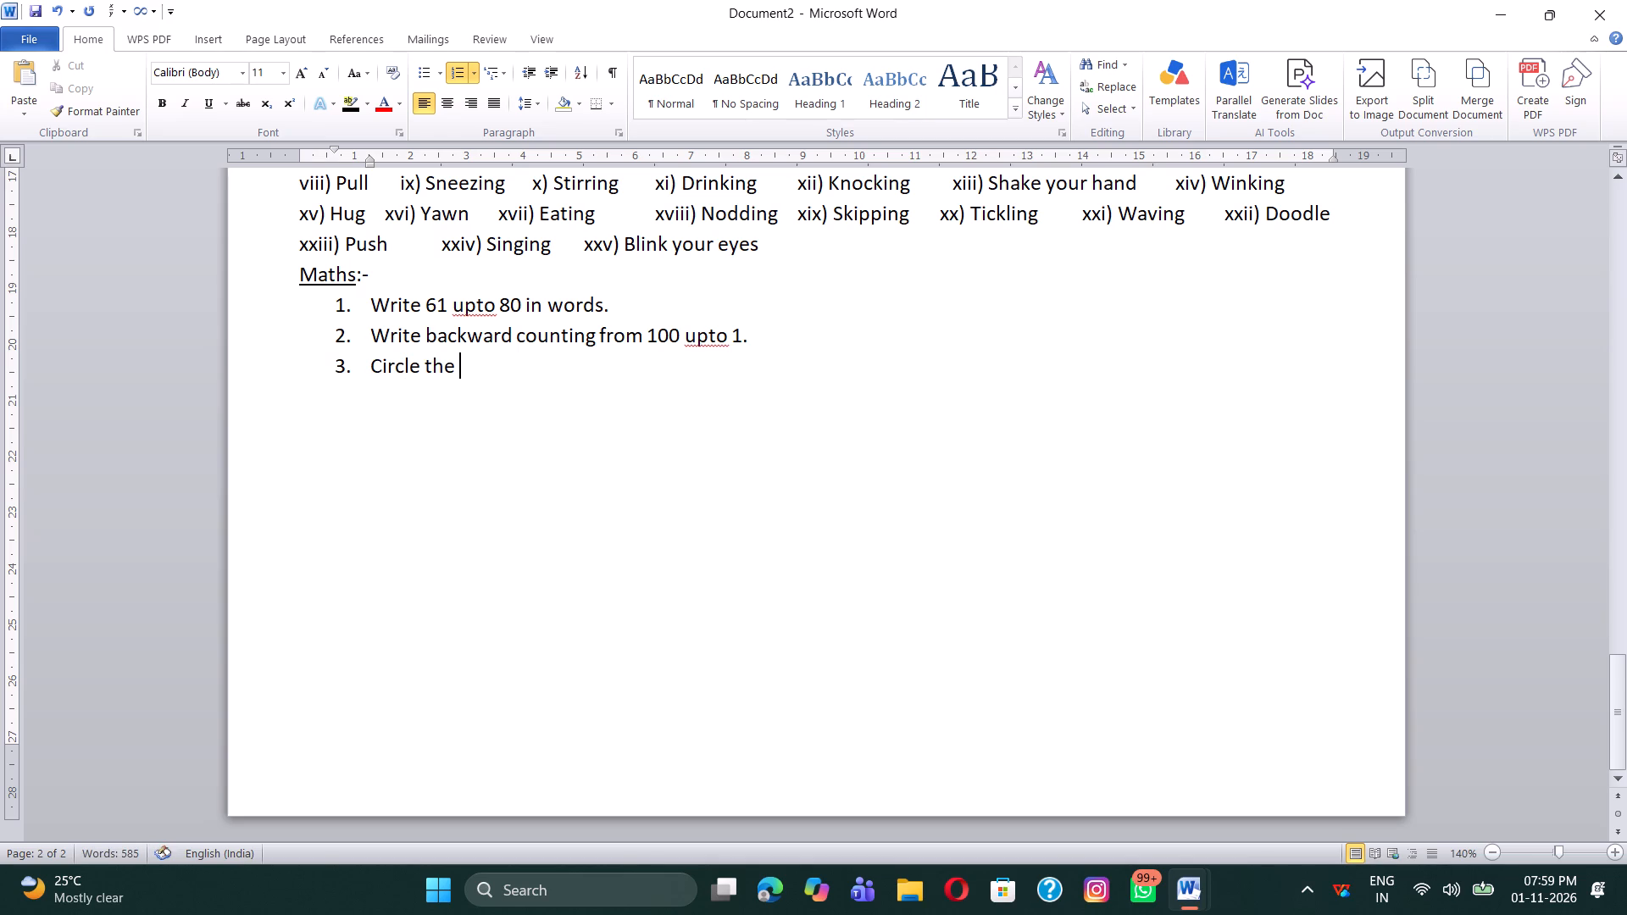
text(cpo)
key(BackSpace)
key(BackSpace)
text(orrect)
key(space)
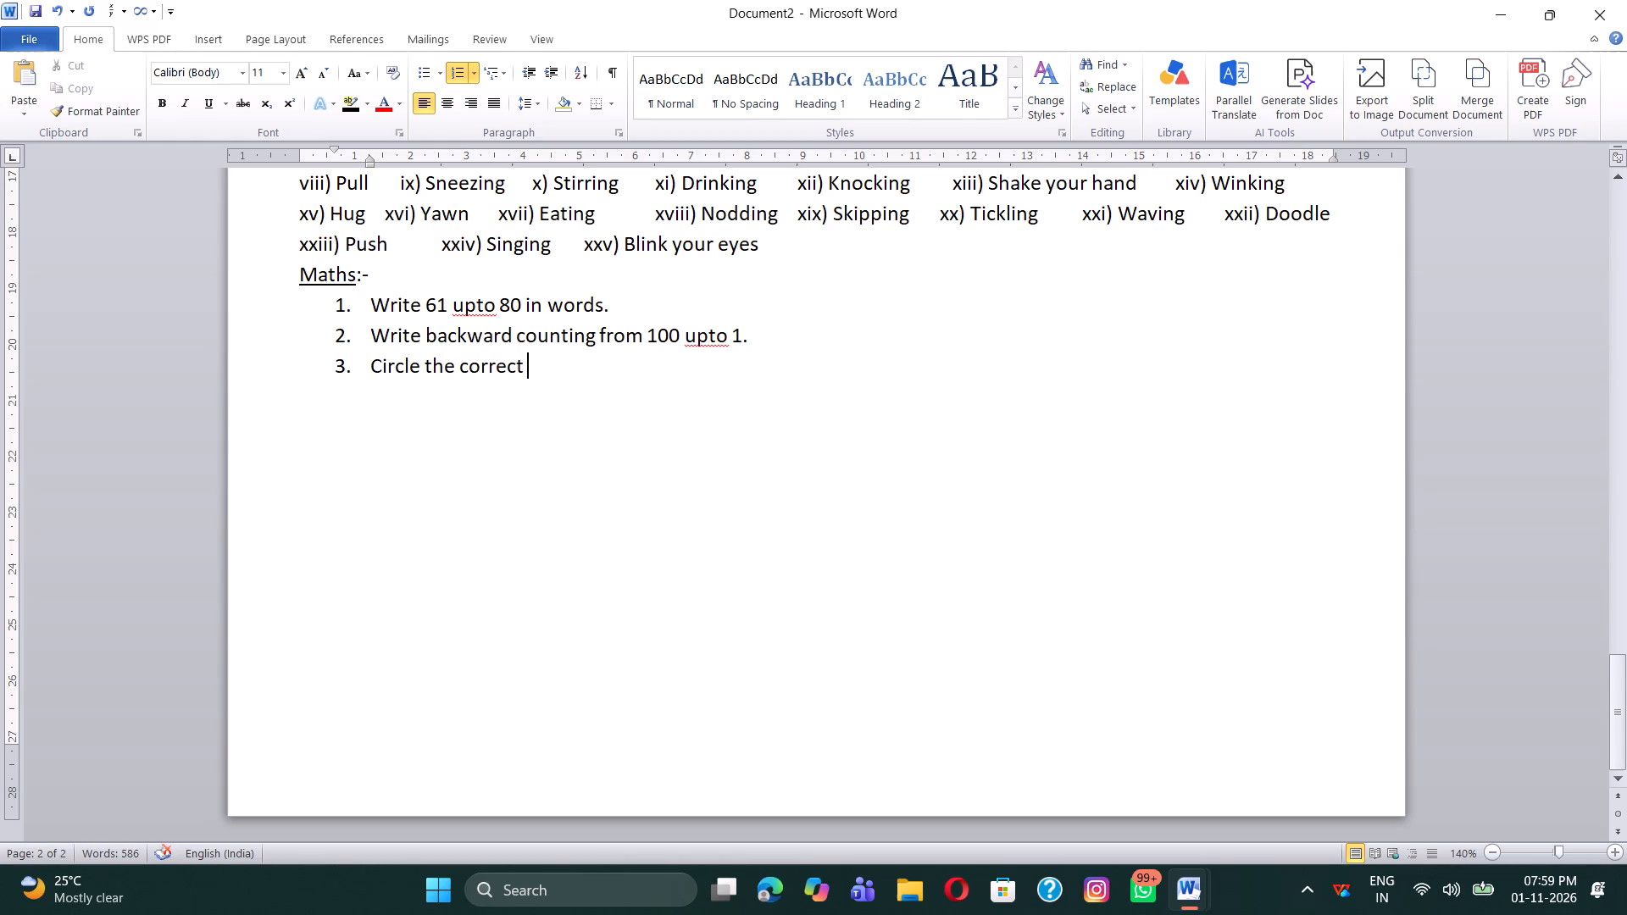
text(words)
key(period)
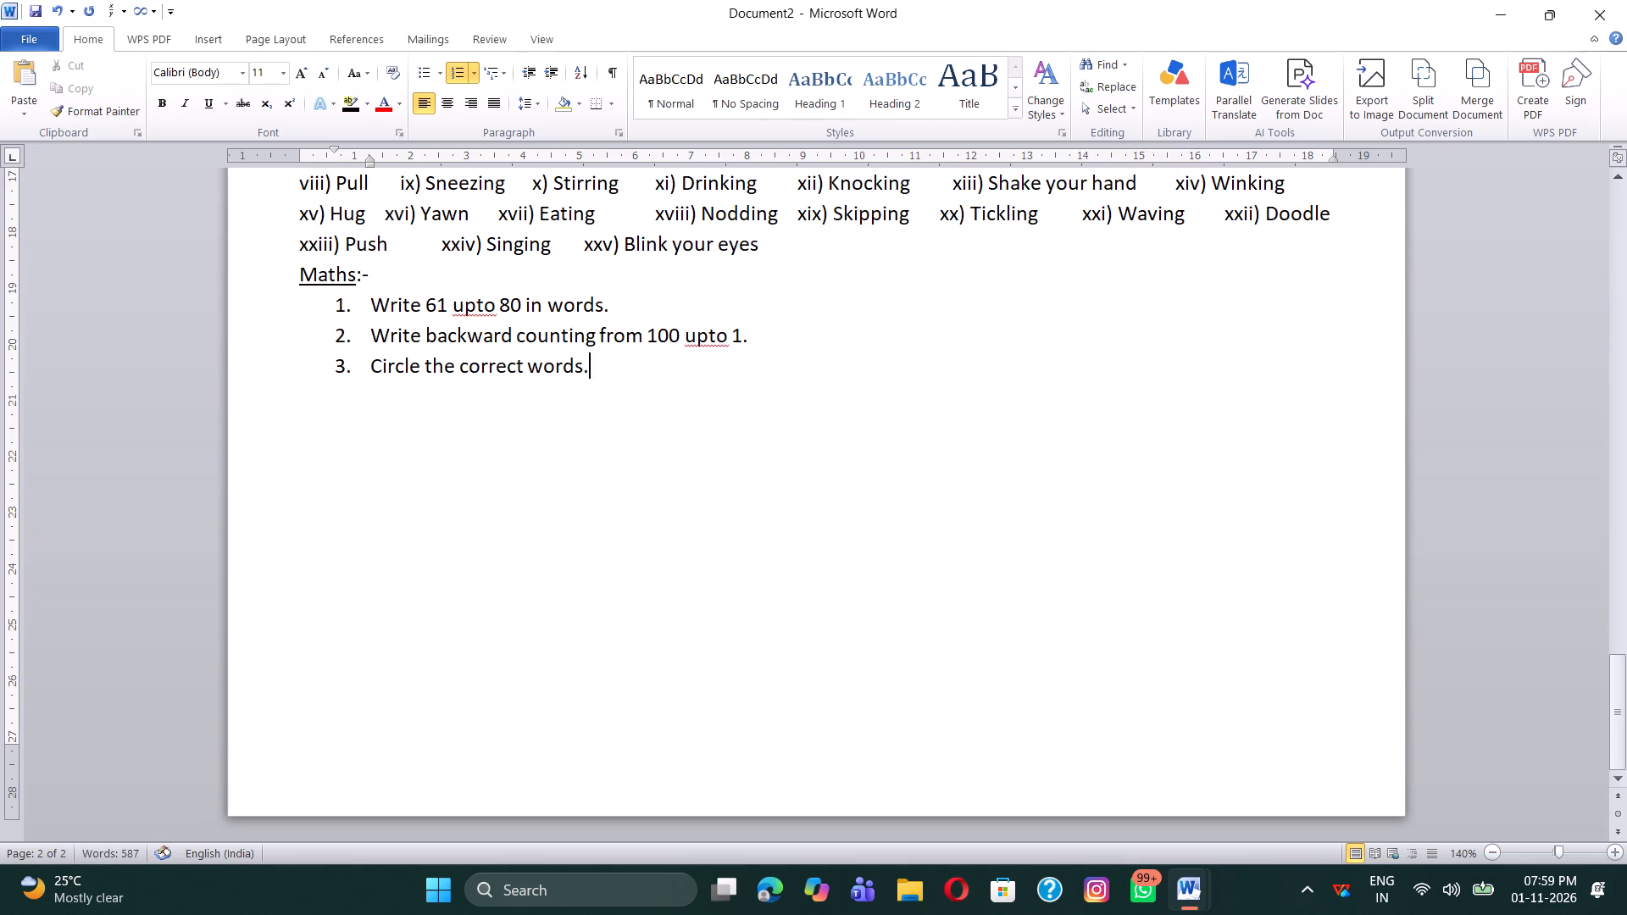
Start an i. ii. iii. sub-list below item 3 and reduce its indent so the numeral sits near the start of the item text.
key(Return)
key(BackSpace)
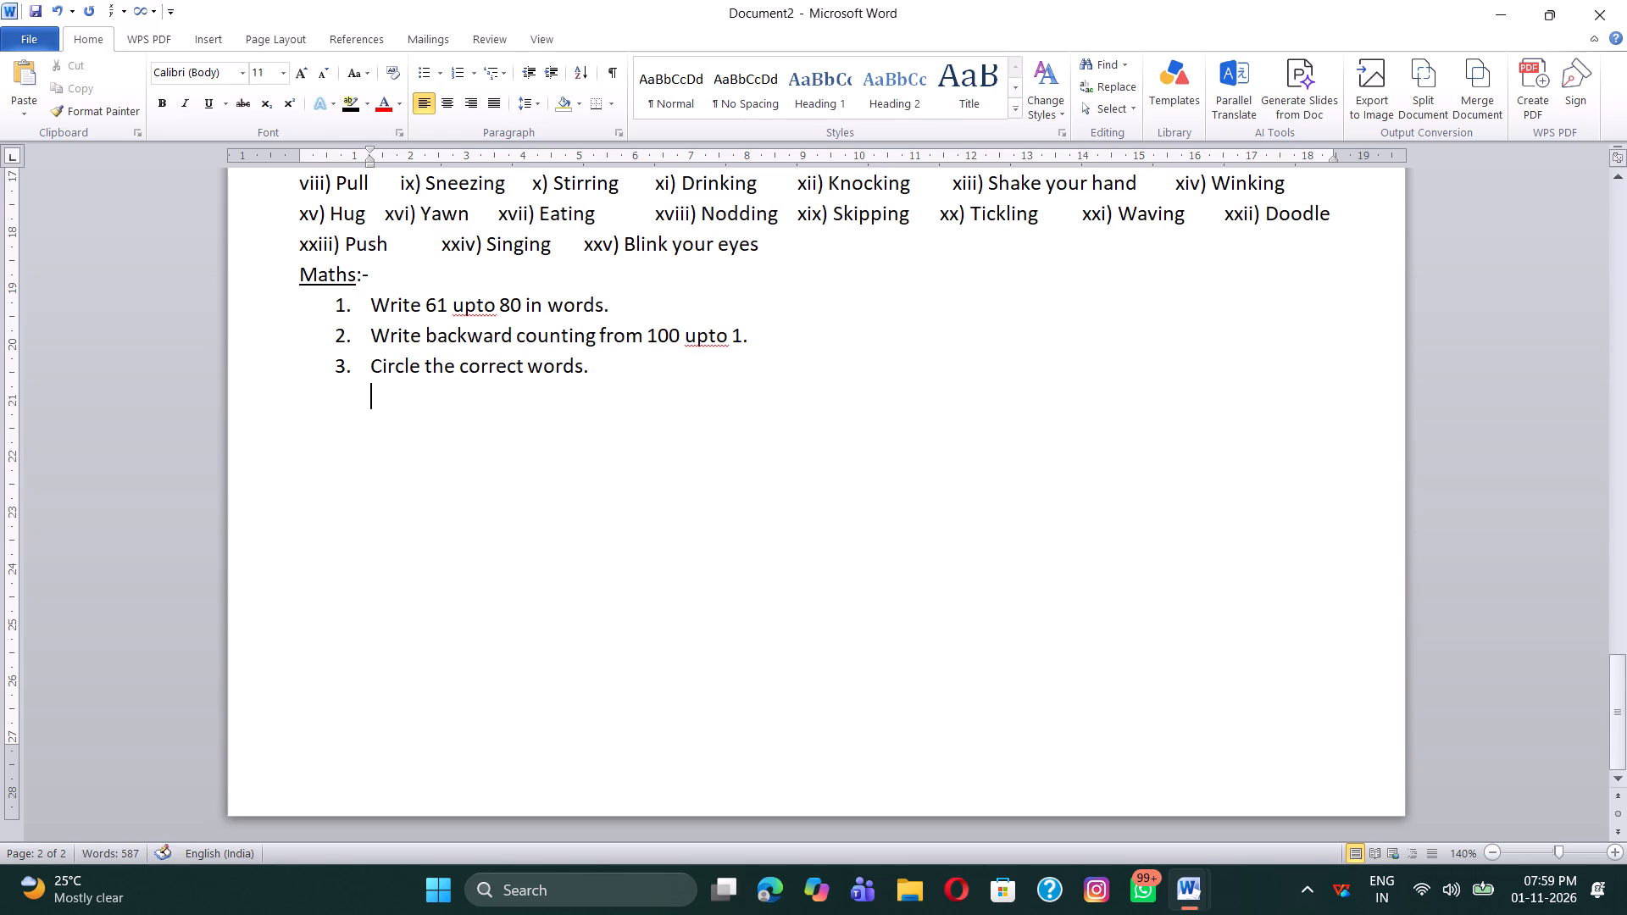
click(475, 73)
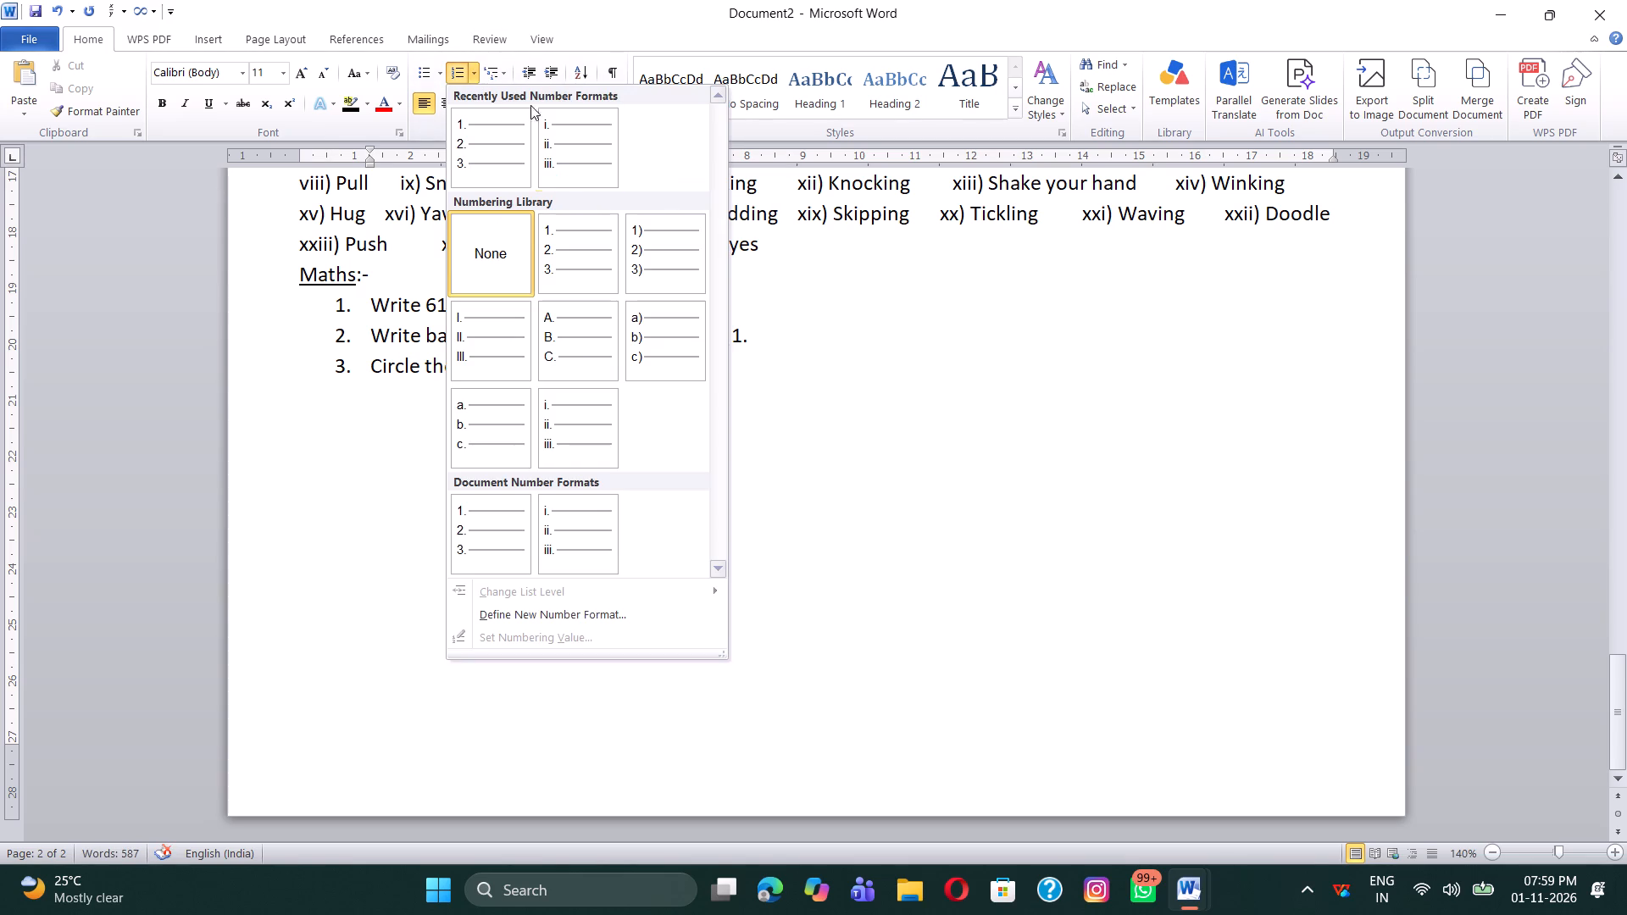
click(546, 141)
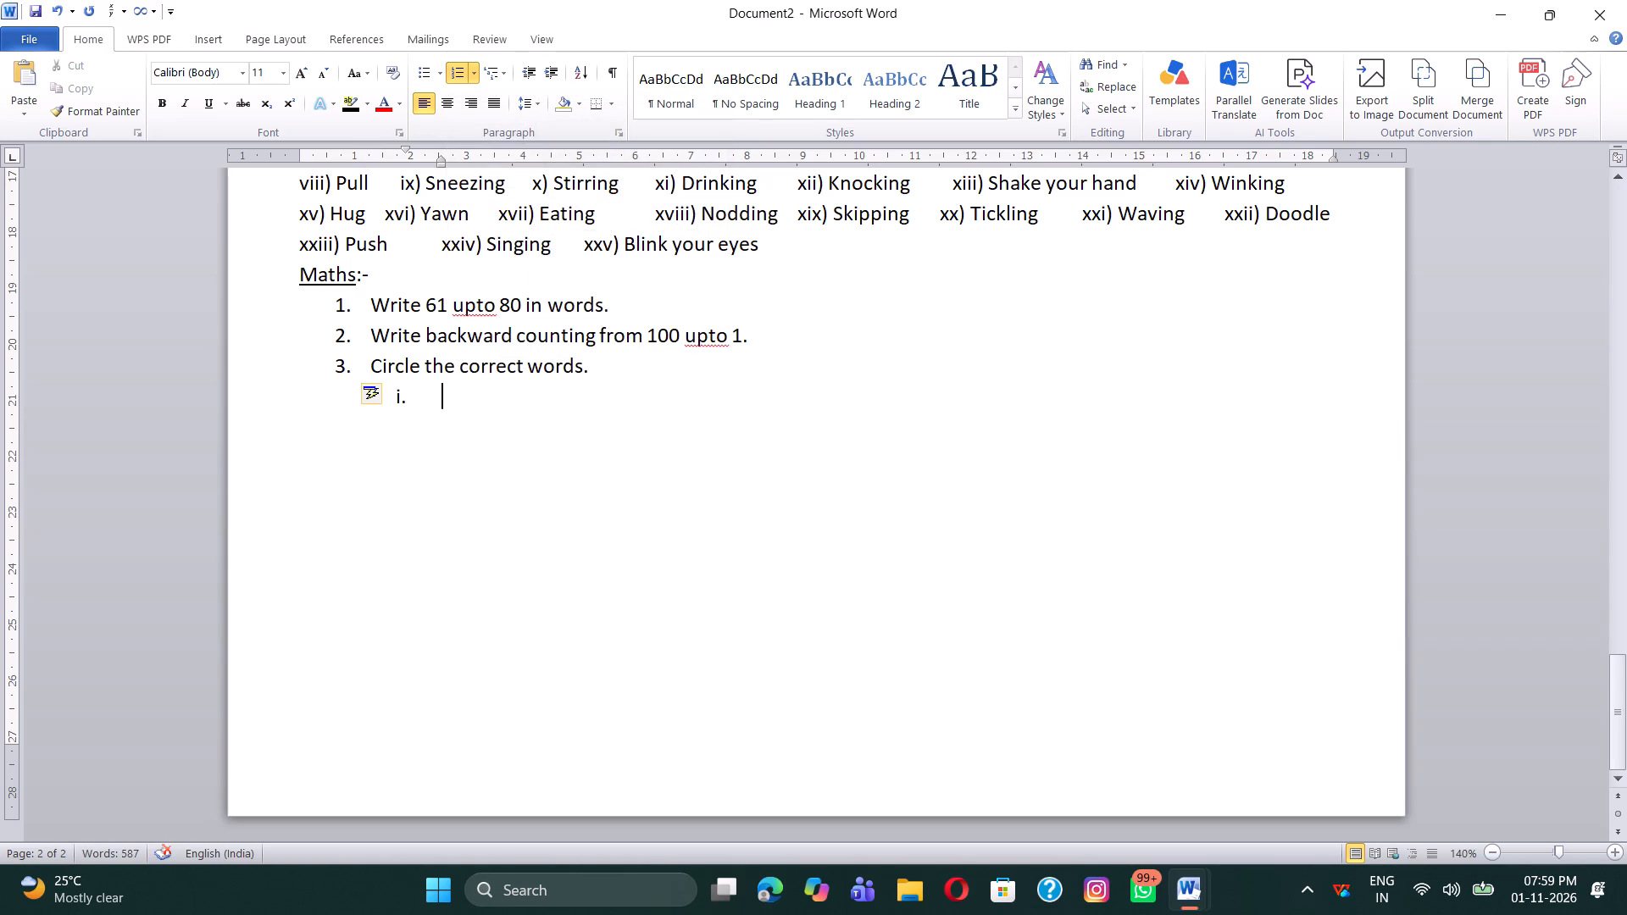
click(399, 397)
drag(399, 397, 364, 408)
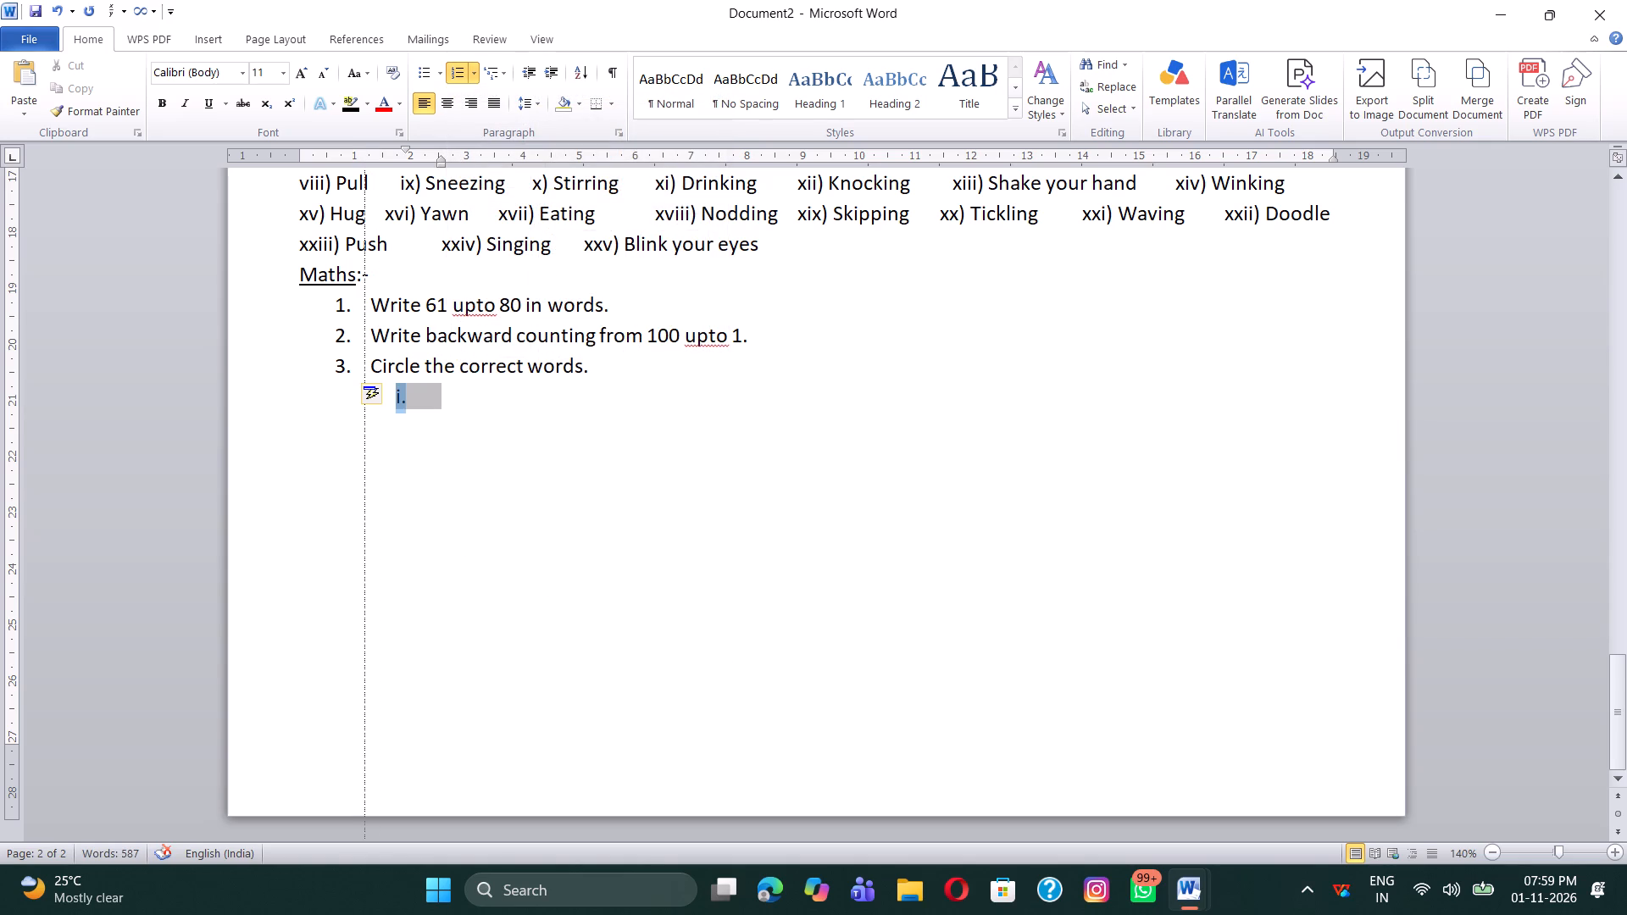
drag(364, 408, 362, 408)
click(416, 398)
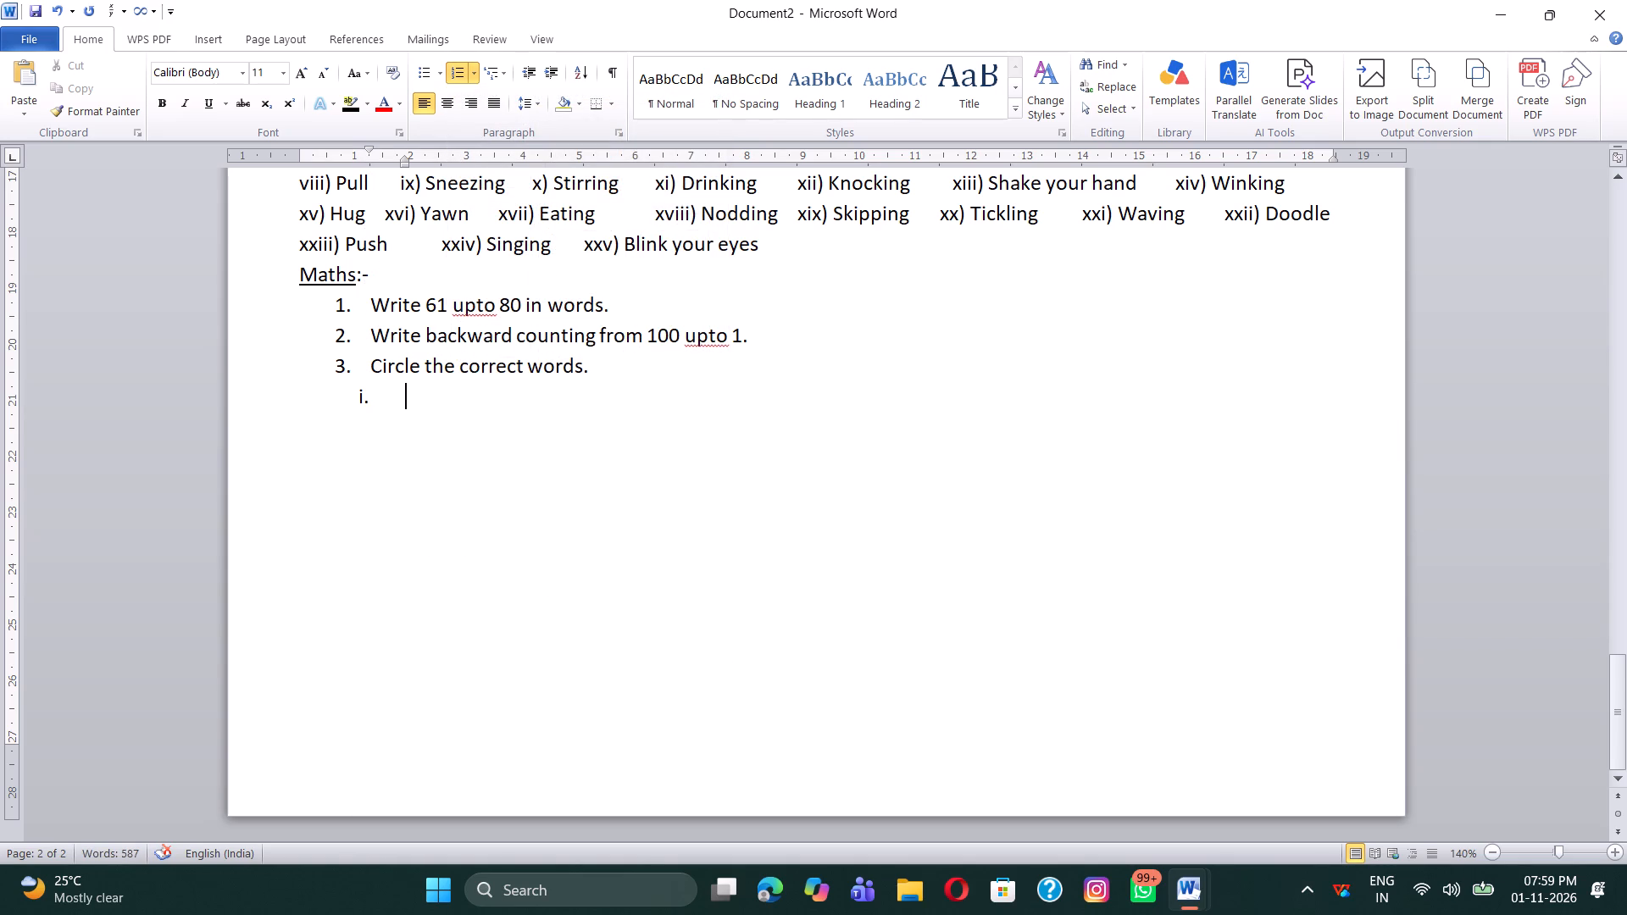
Fill sub-item i with the words NOE, OURF and THREE, spaced apart with tabs.
text(NOE)
key(Tab)
text(OURF)
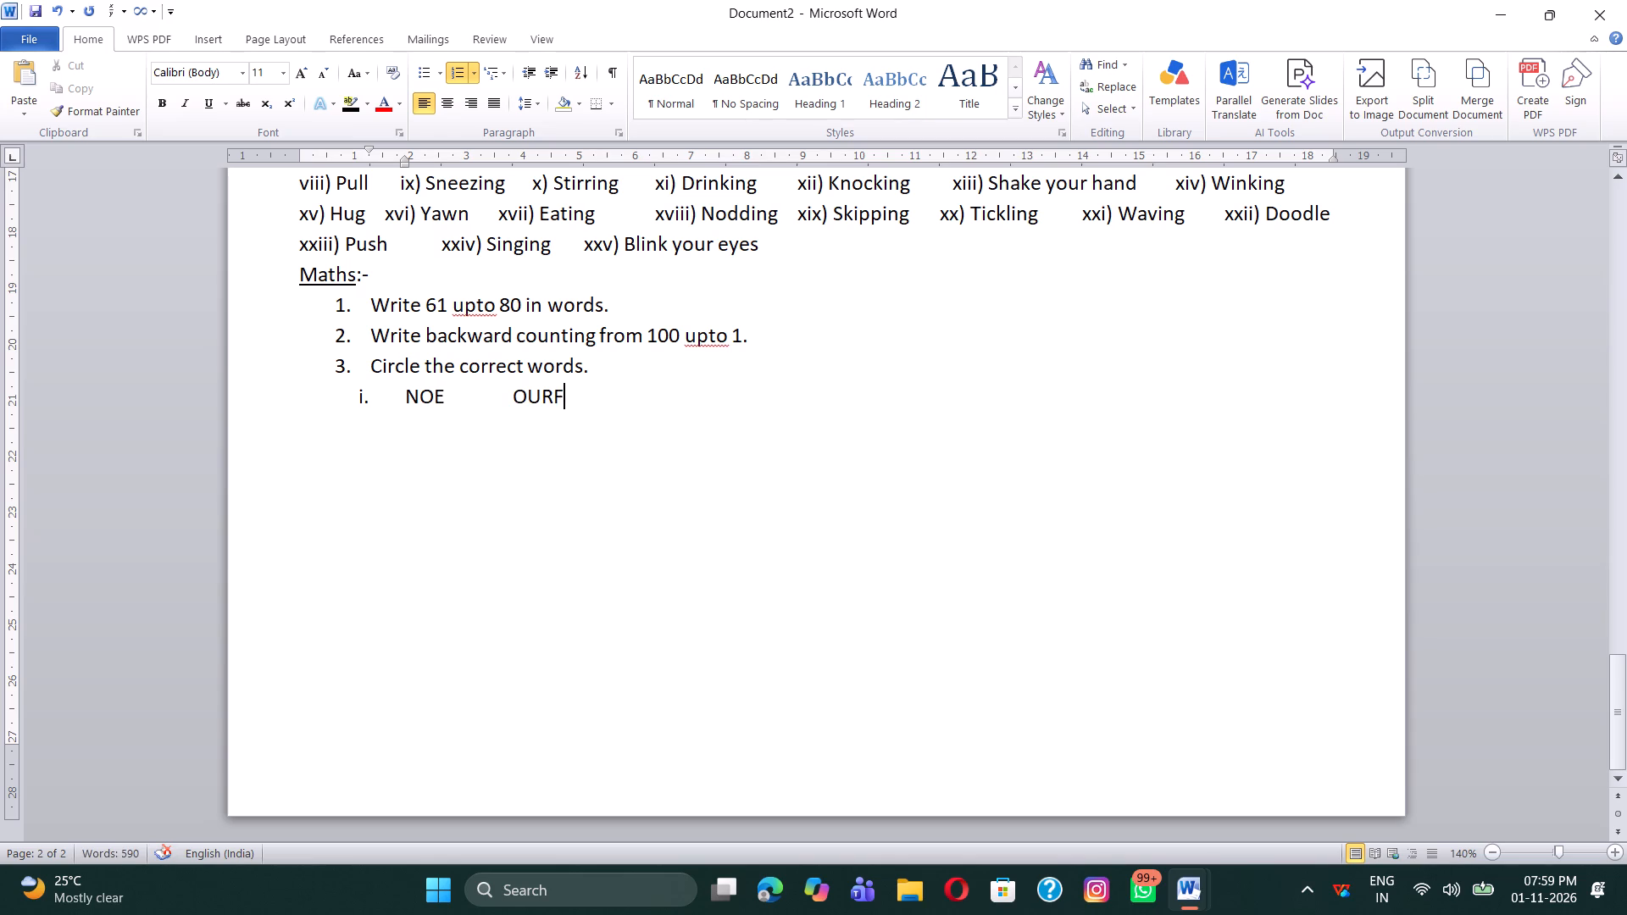
key(Tab)
key(Tab)
text(THREE)
Add sub-item ii below item 3 with the words SIX, VIEF and WTO, aligned in the same columns as sub-item i.
key(Return)
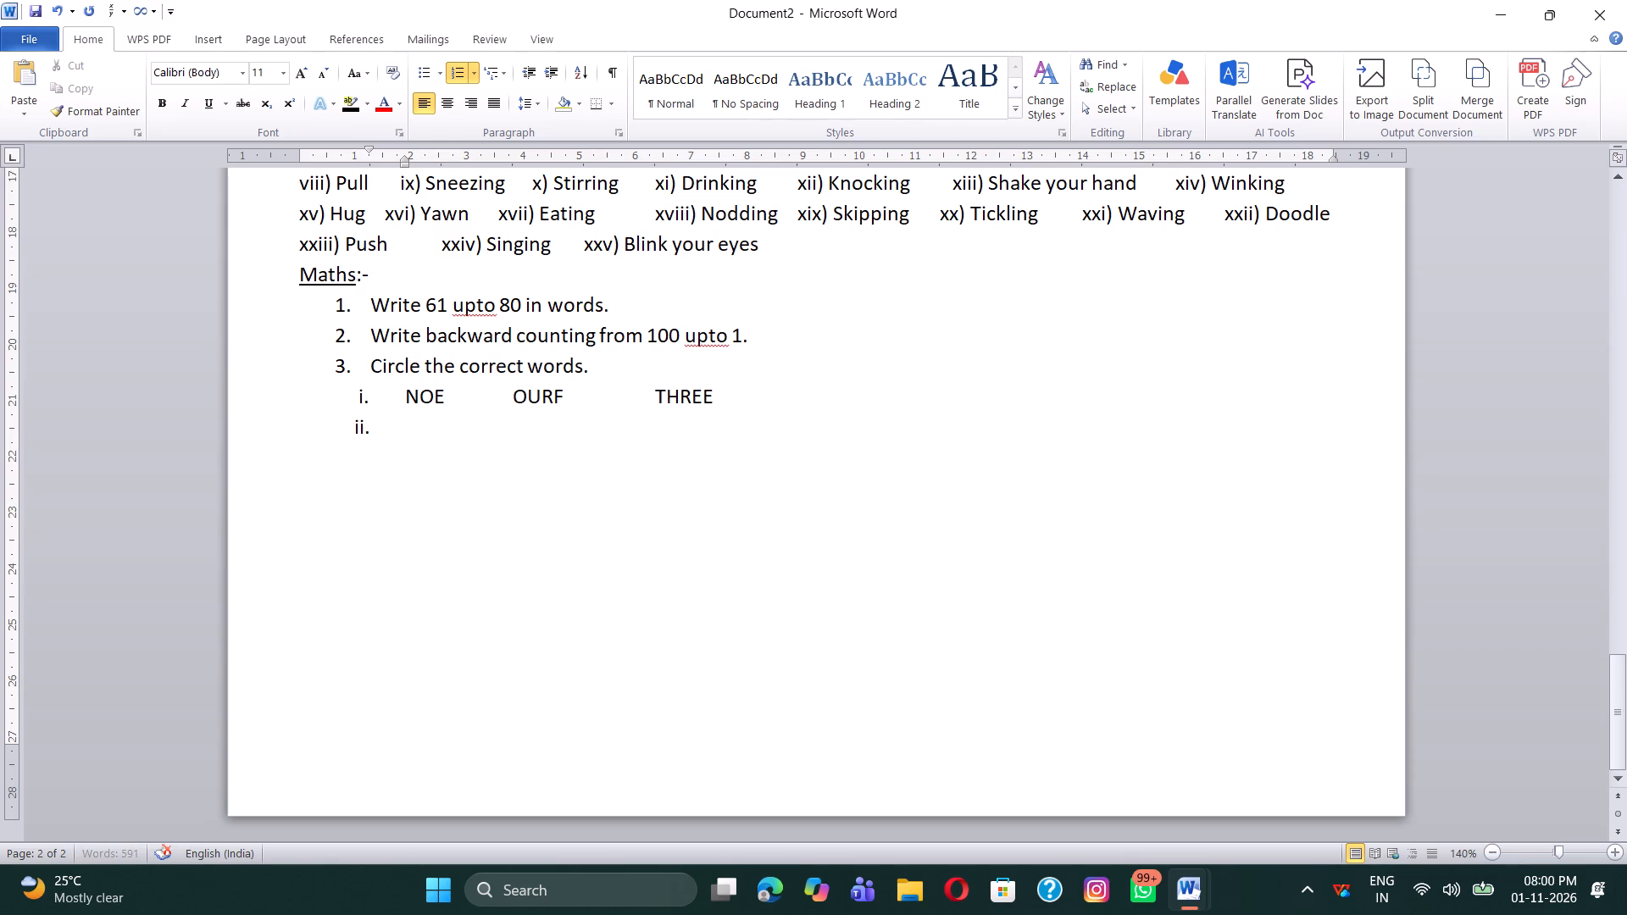
text(SIX)
key(Tab)
key(Tab)
text(VI)
text(EF)
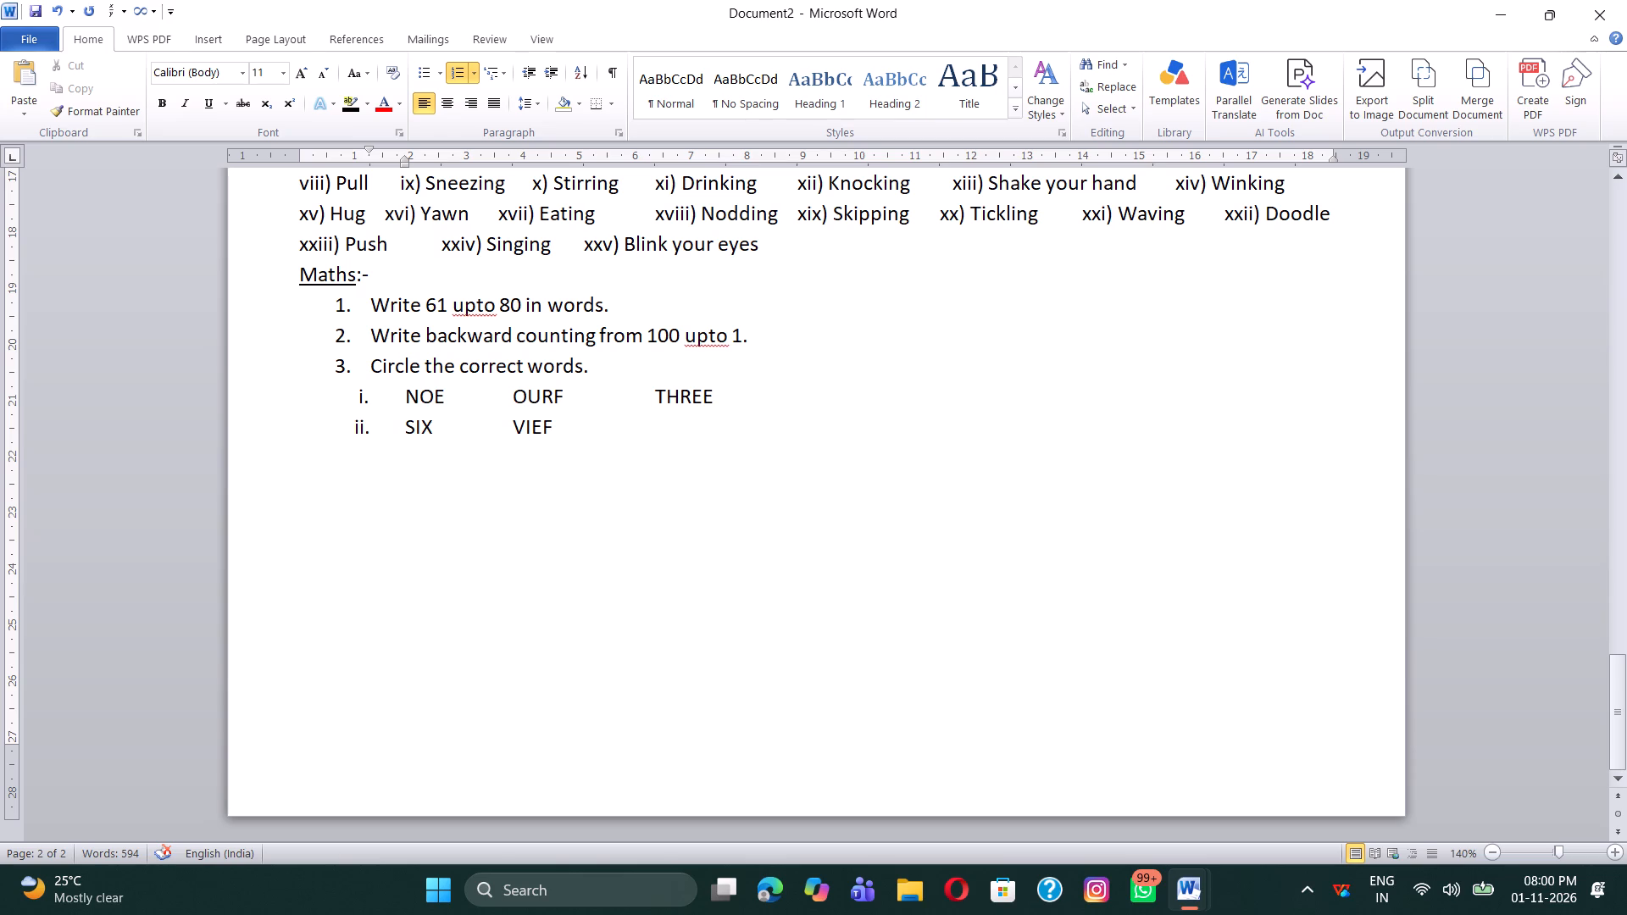
key(Tab)
key(Tab)
key(shift+w)
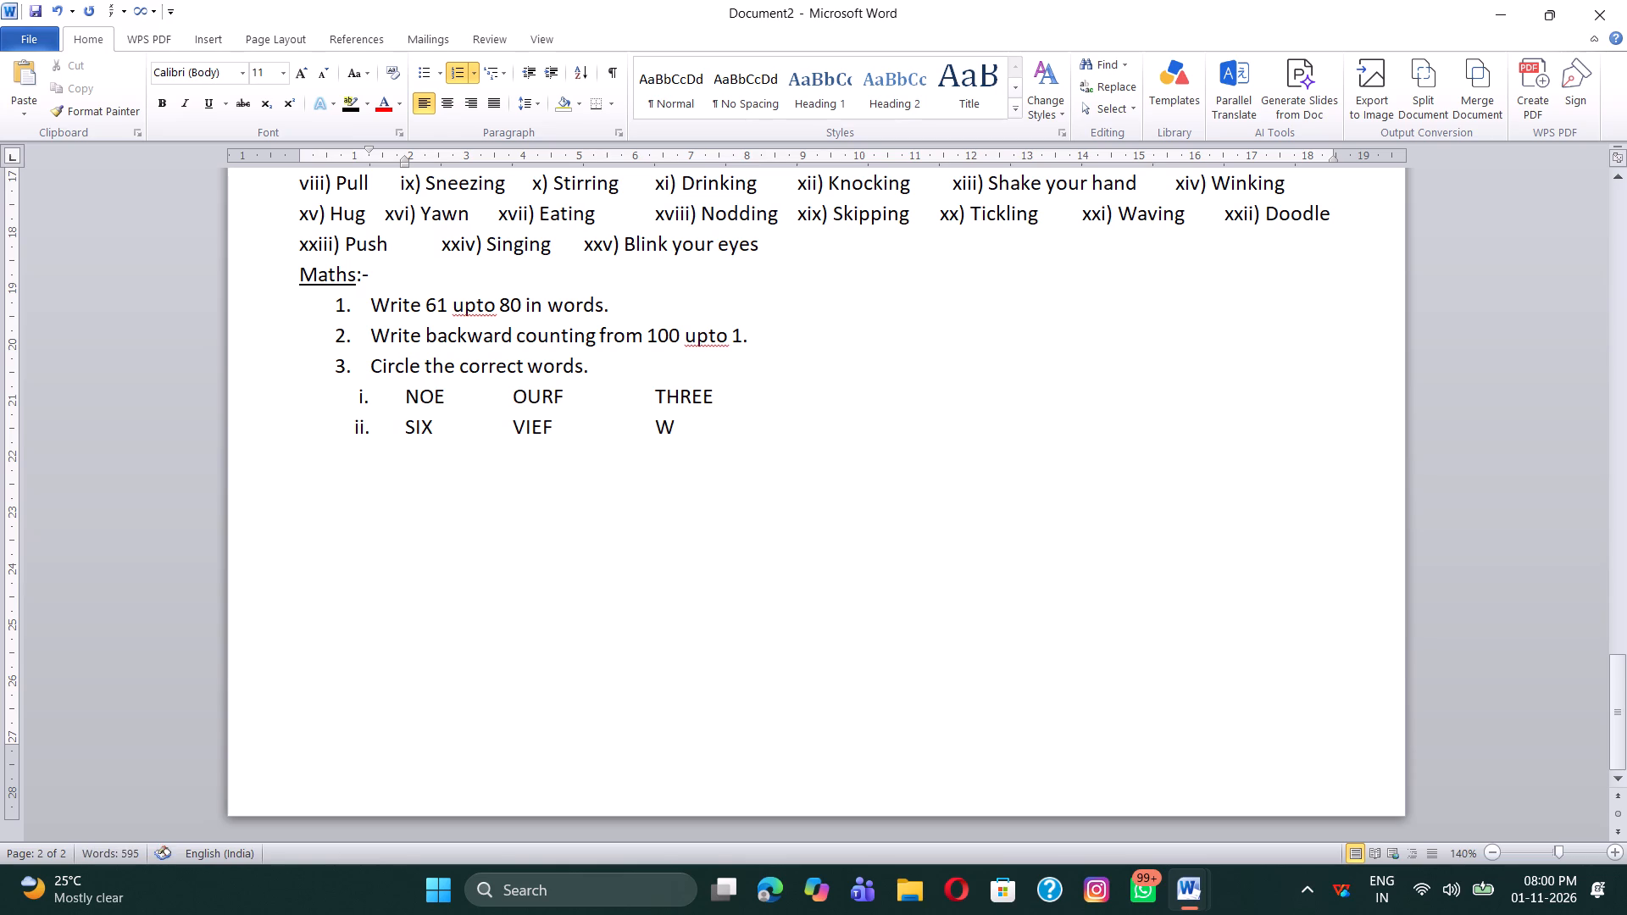
text(TO)
Add sub-item iii with the words INNE, SEVEN and IGHET, tab-spaced into the same three columns.
key(Return)
text(INNE)
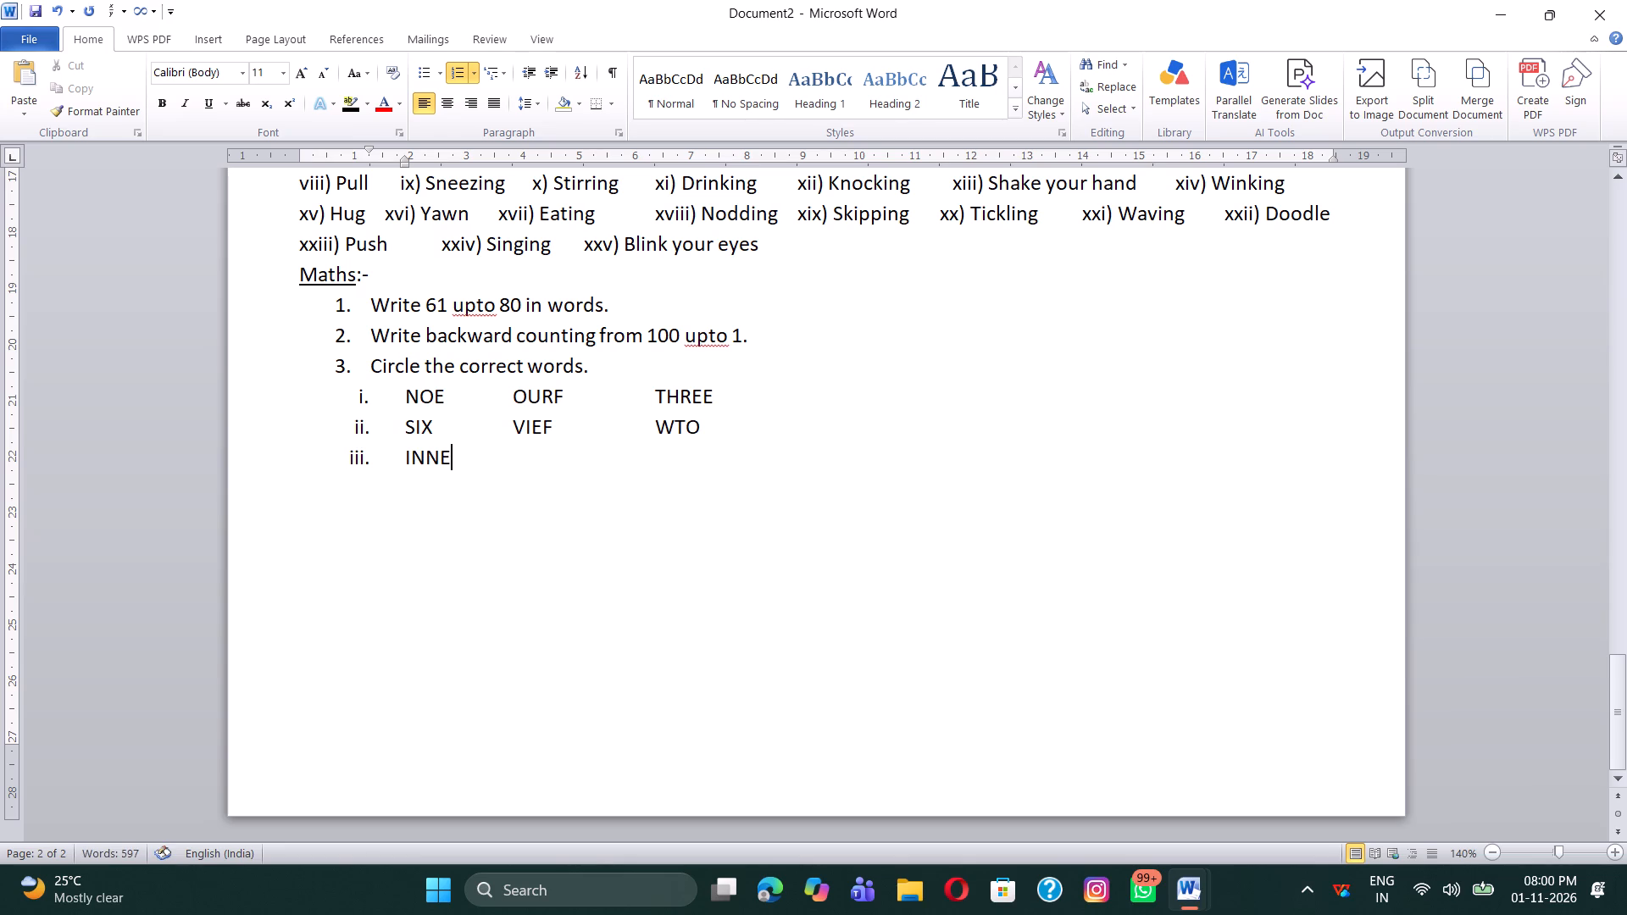
key(Tab)
text(SEVEN)
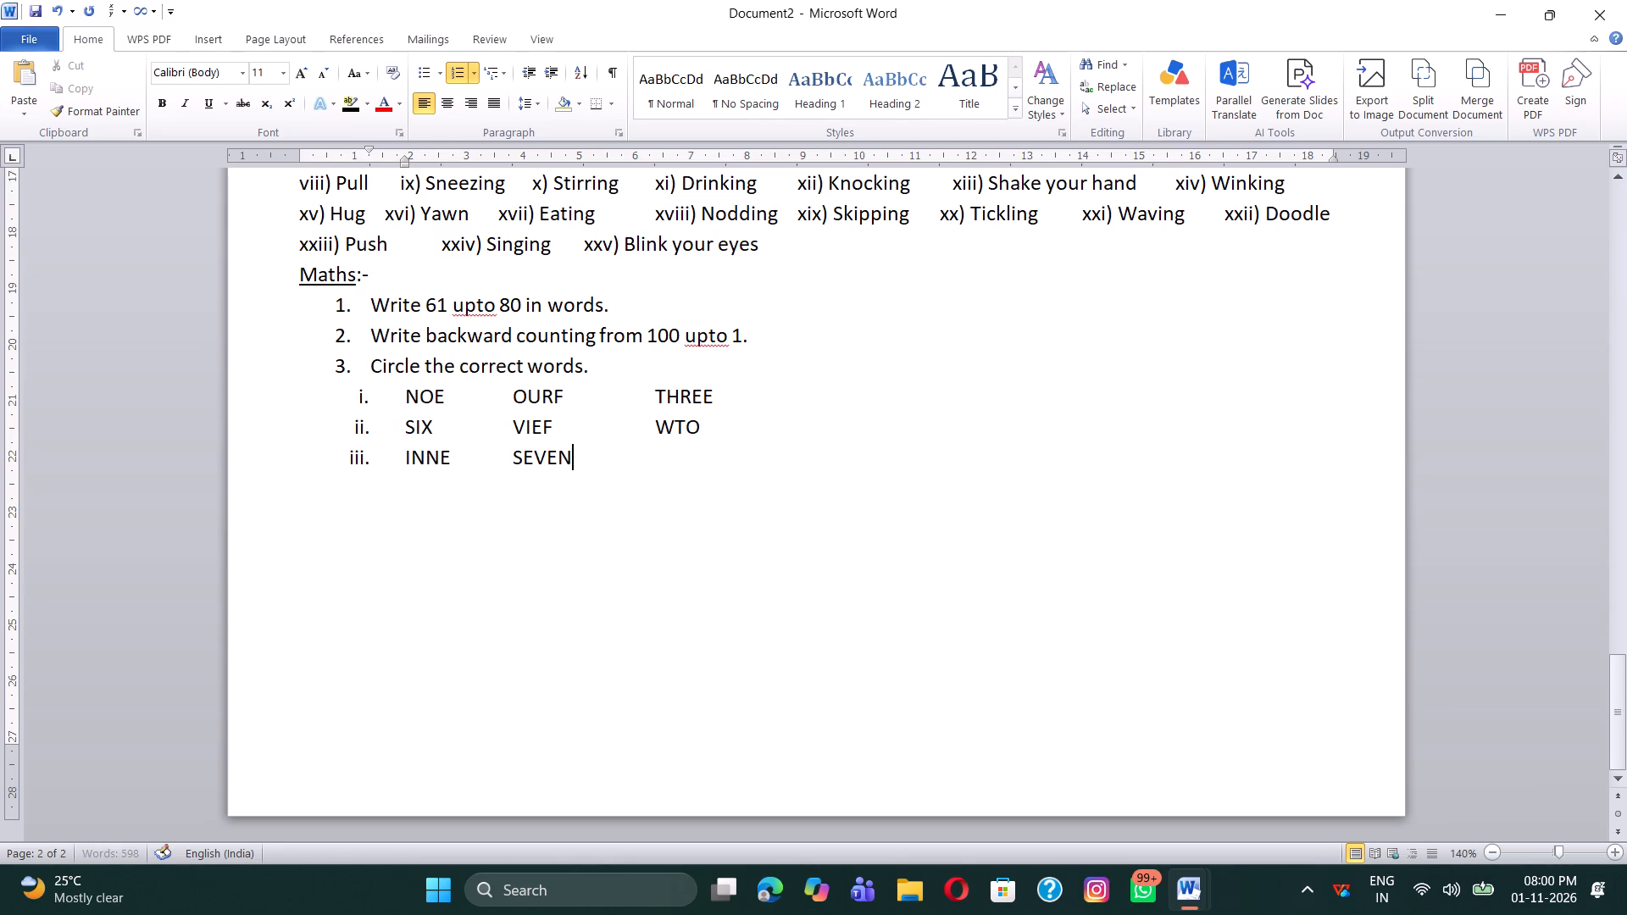
key(Tab)
key(Tab)
text(IGH)
text(ET)
Add sub-item iv with the words TWO, EETHR and ENT, tab-spaced into the same three columns.
key(Return)
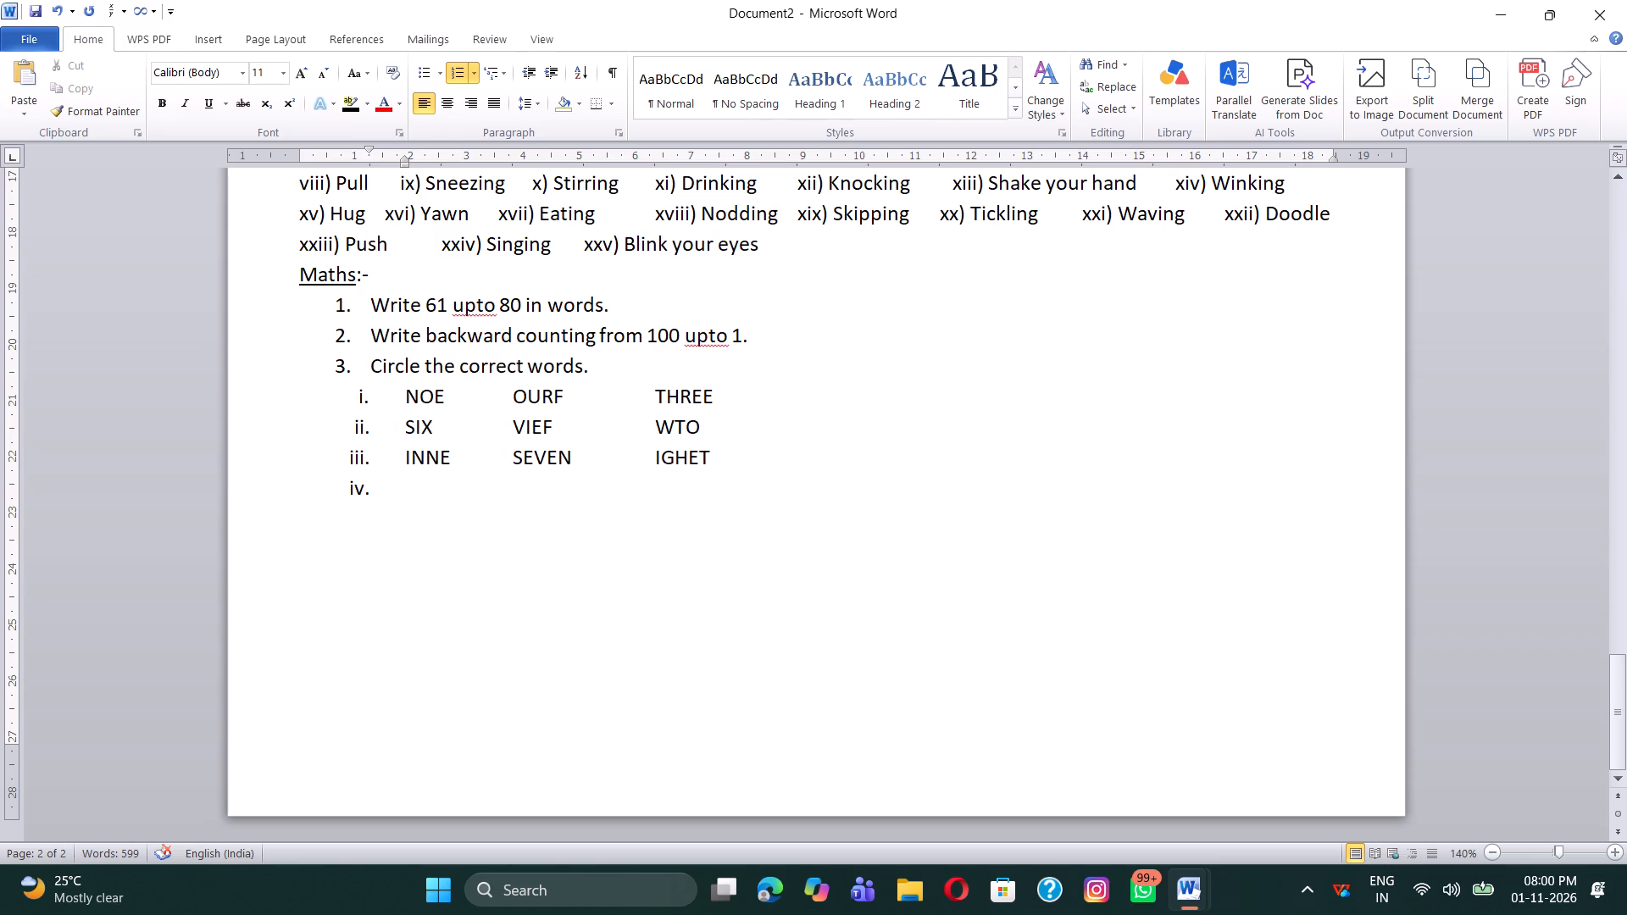
text(TWO)
key(Tab)
text(EE)
text(THR)
key(Tab)
key(Tab)
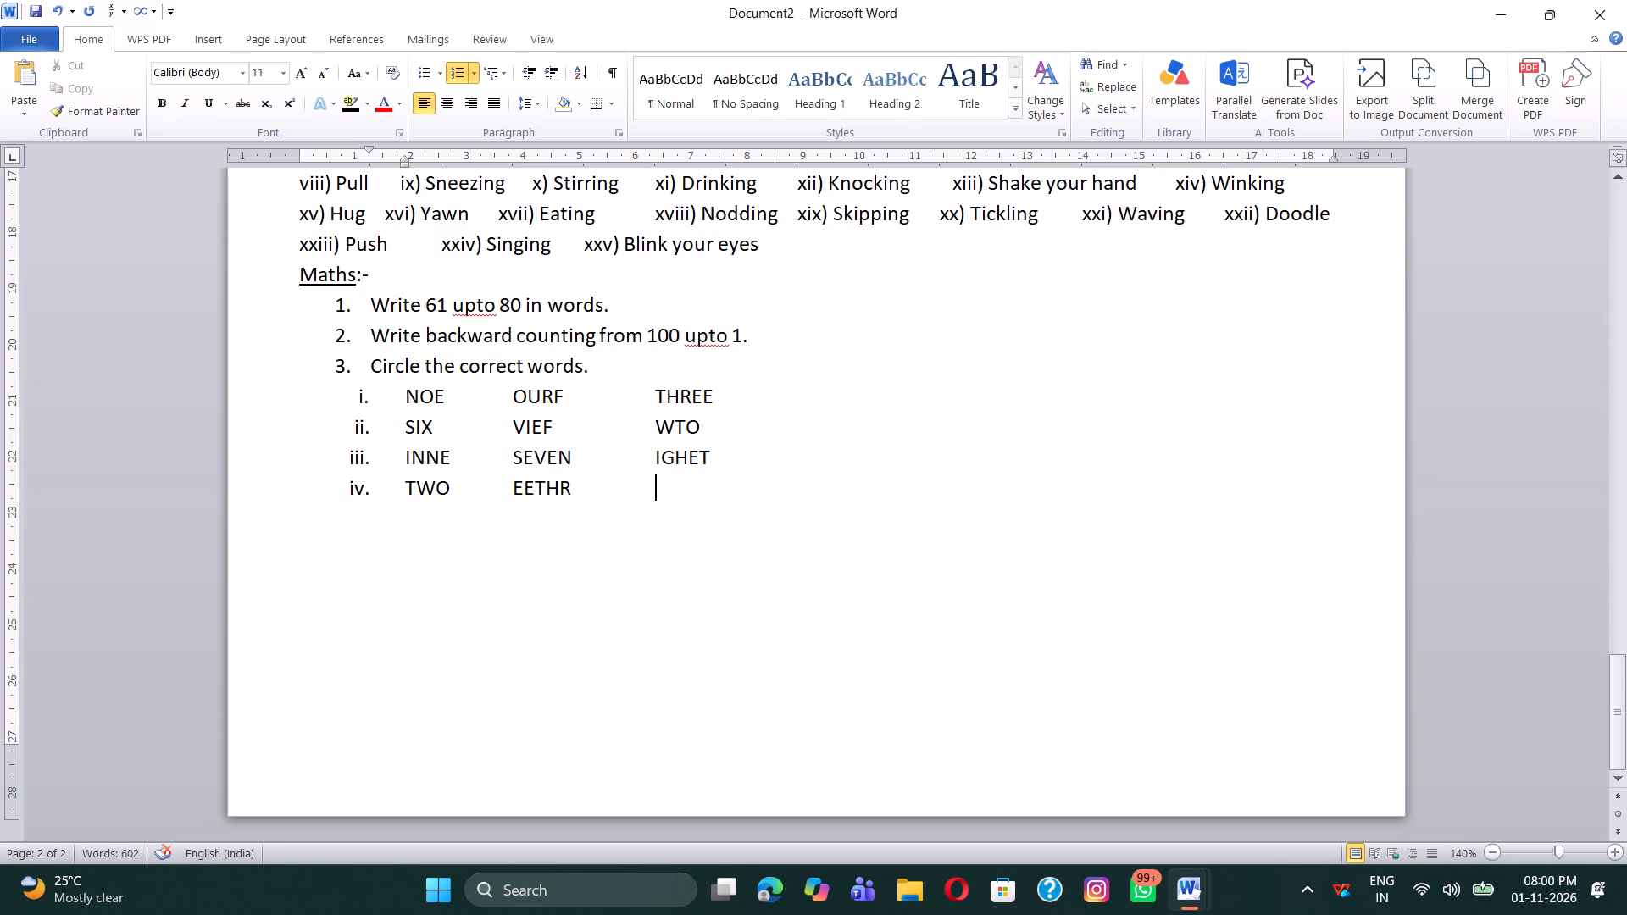
text(ENT)
Add sub-item v with the words SENVE, FOUR and SXI, tab-spaced into the same three columns.
key(Return)
text(SE)
text(NVE)
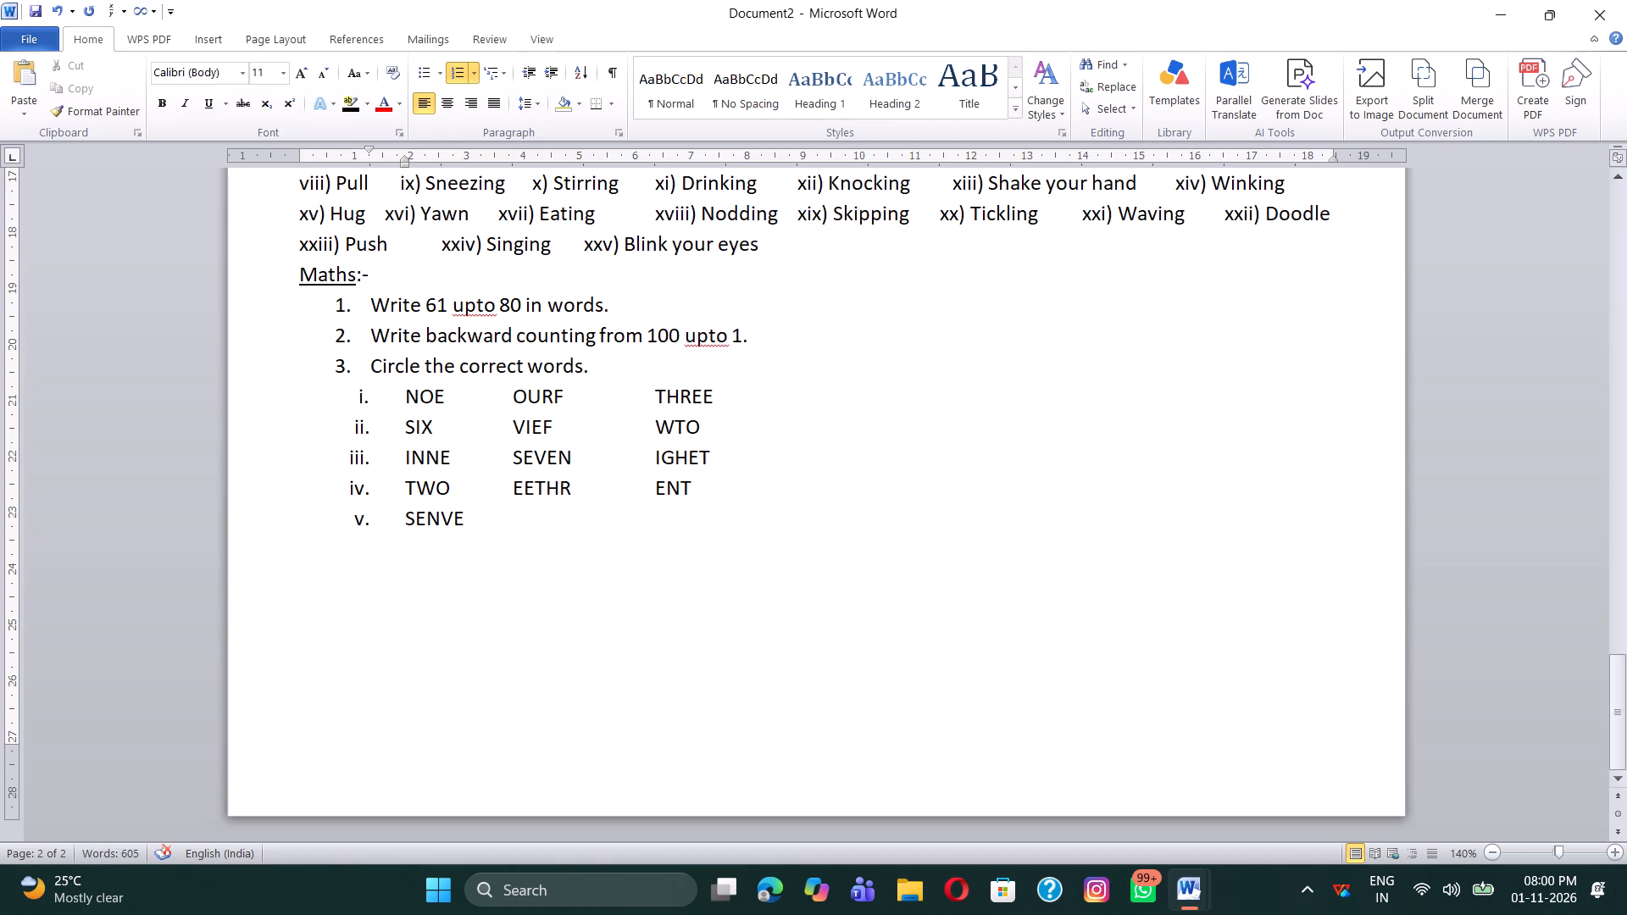
key(Tab)
text(FOUR)
key(Tab)
key(Tab)
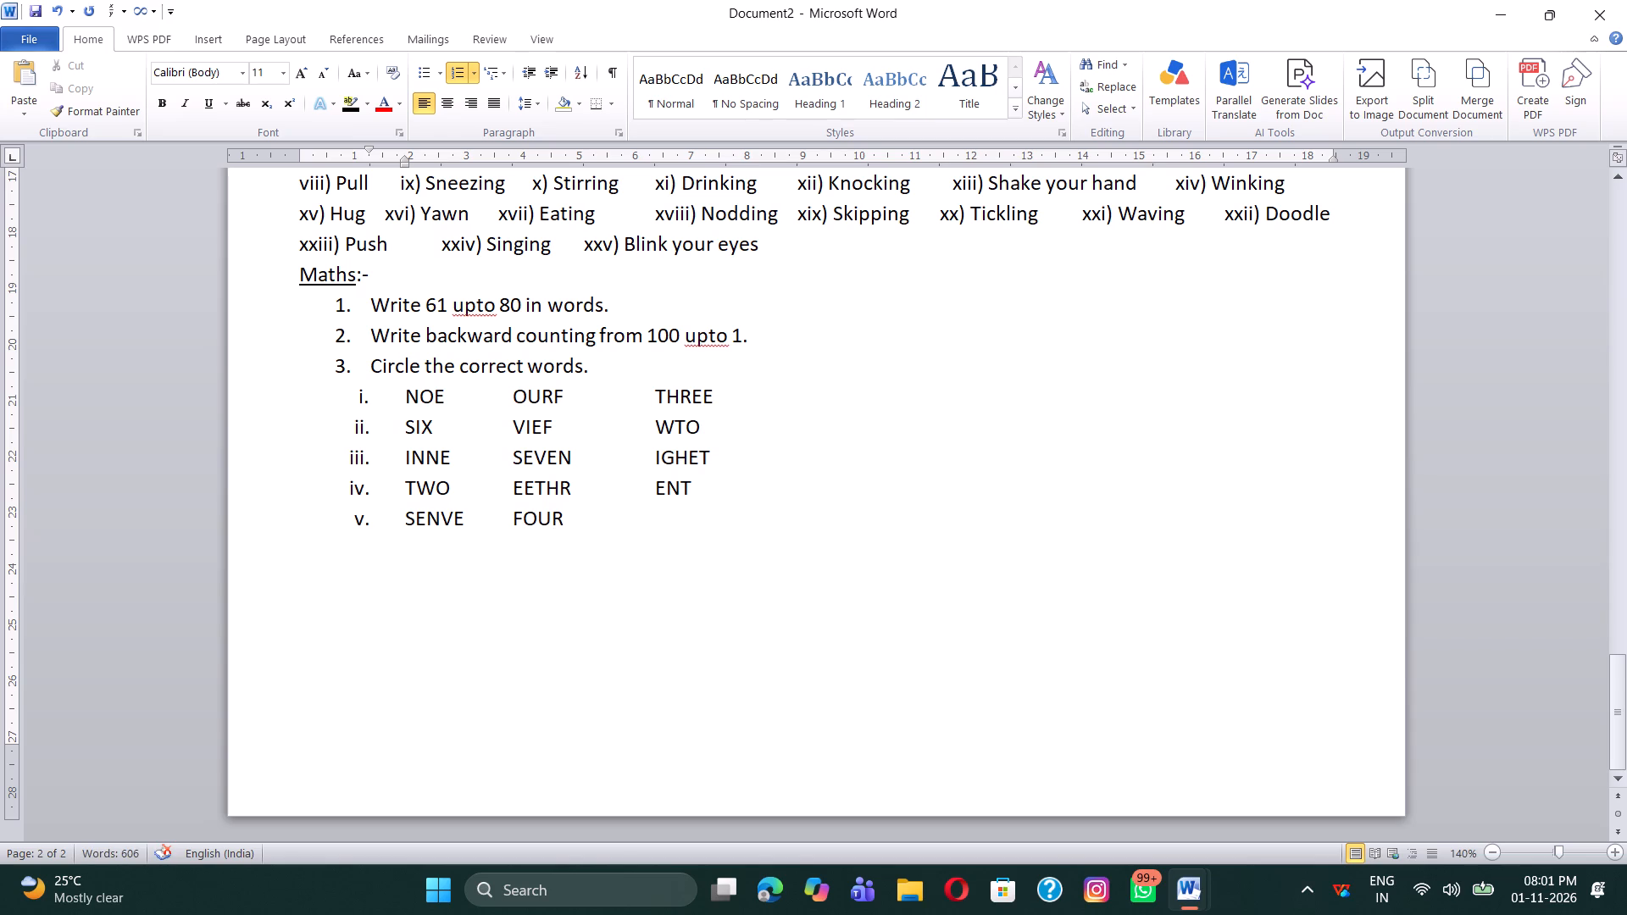
text(SXI)
End the roman sub-list after sub-item v and continue the main 1. 2. 3. numbering with item 4 on the new line.
key(Return)
key(BackSpace)
key(BackSpace)
key(BackSpace)
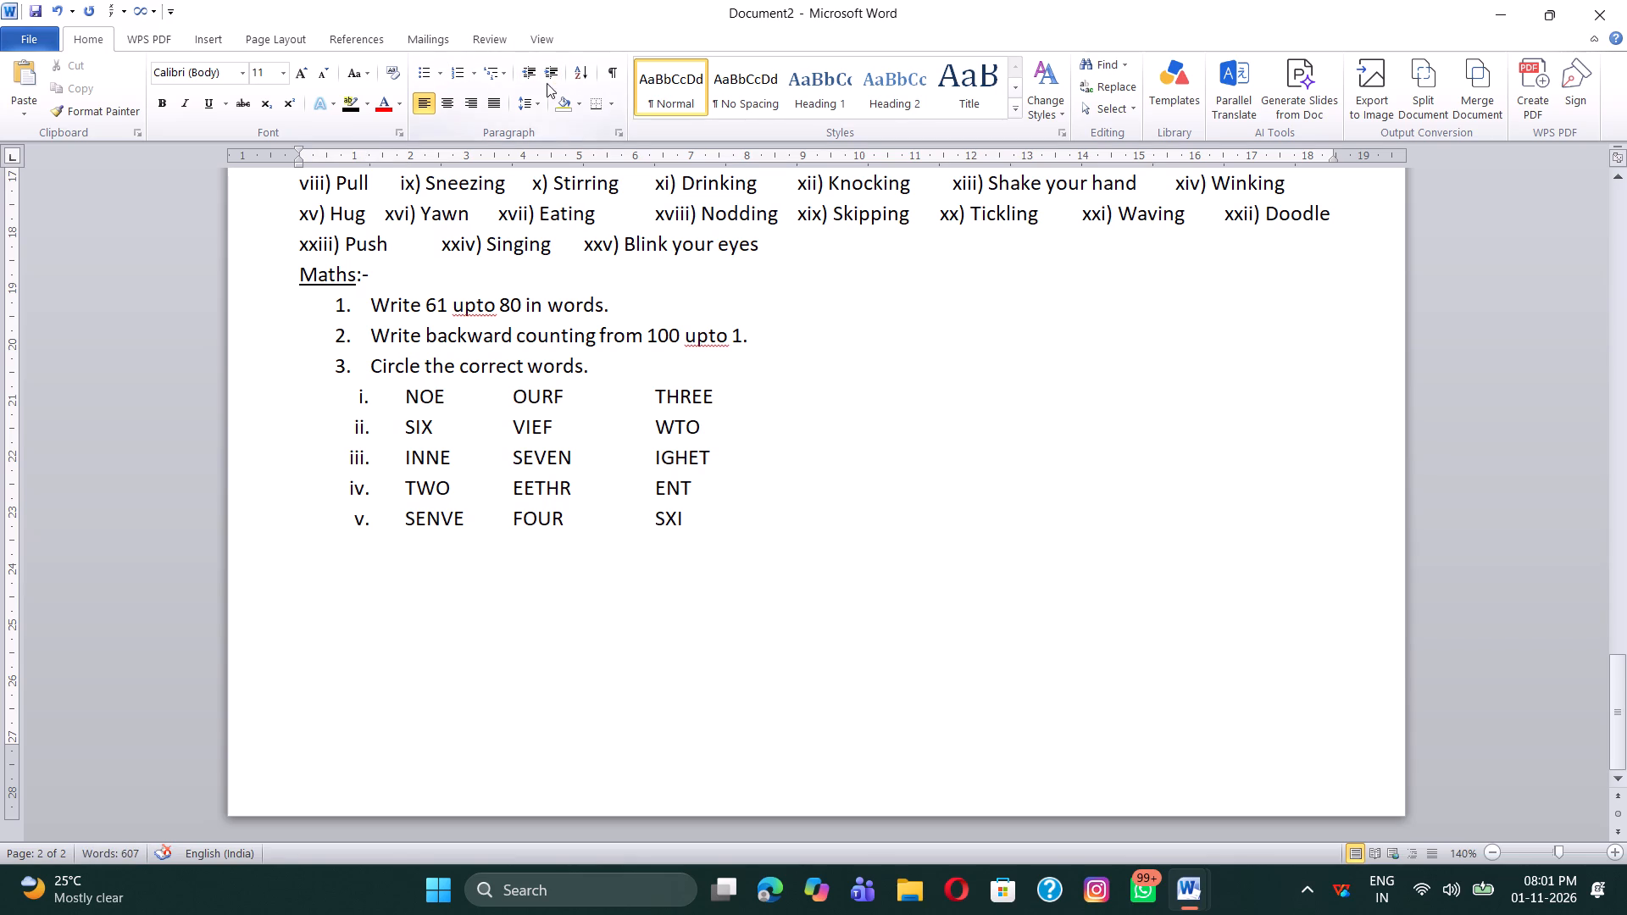
click(478, 76)
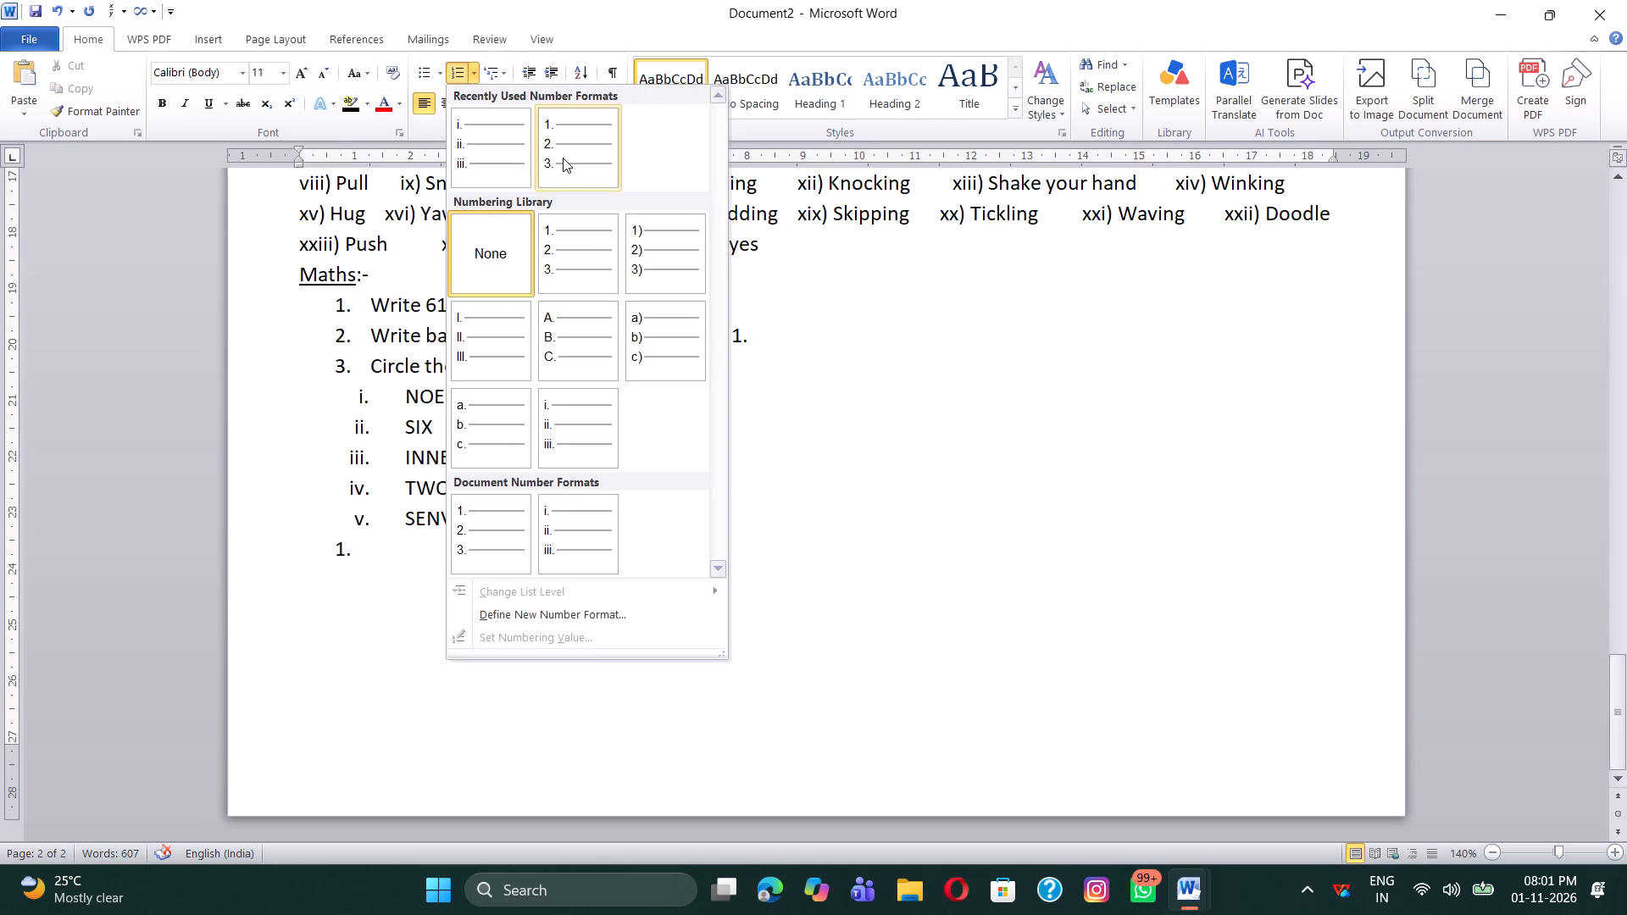
click(563, 158)
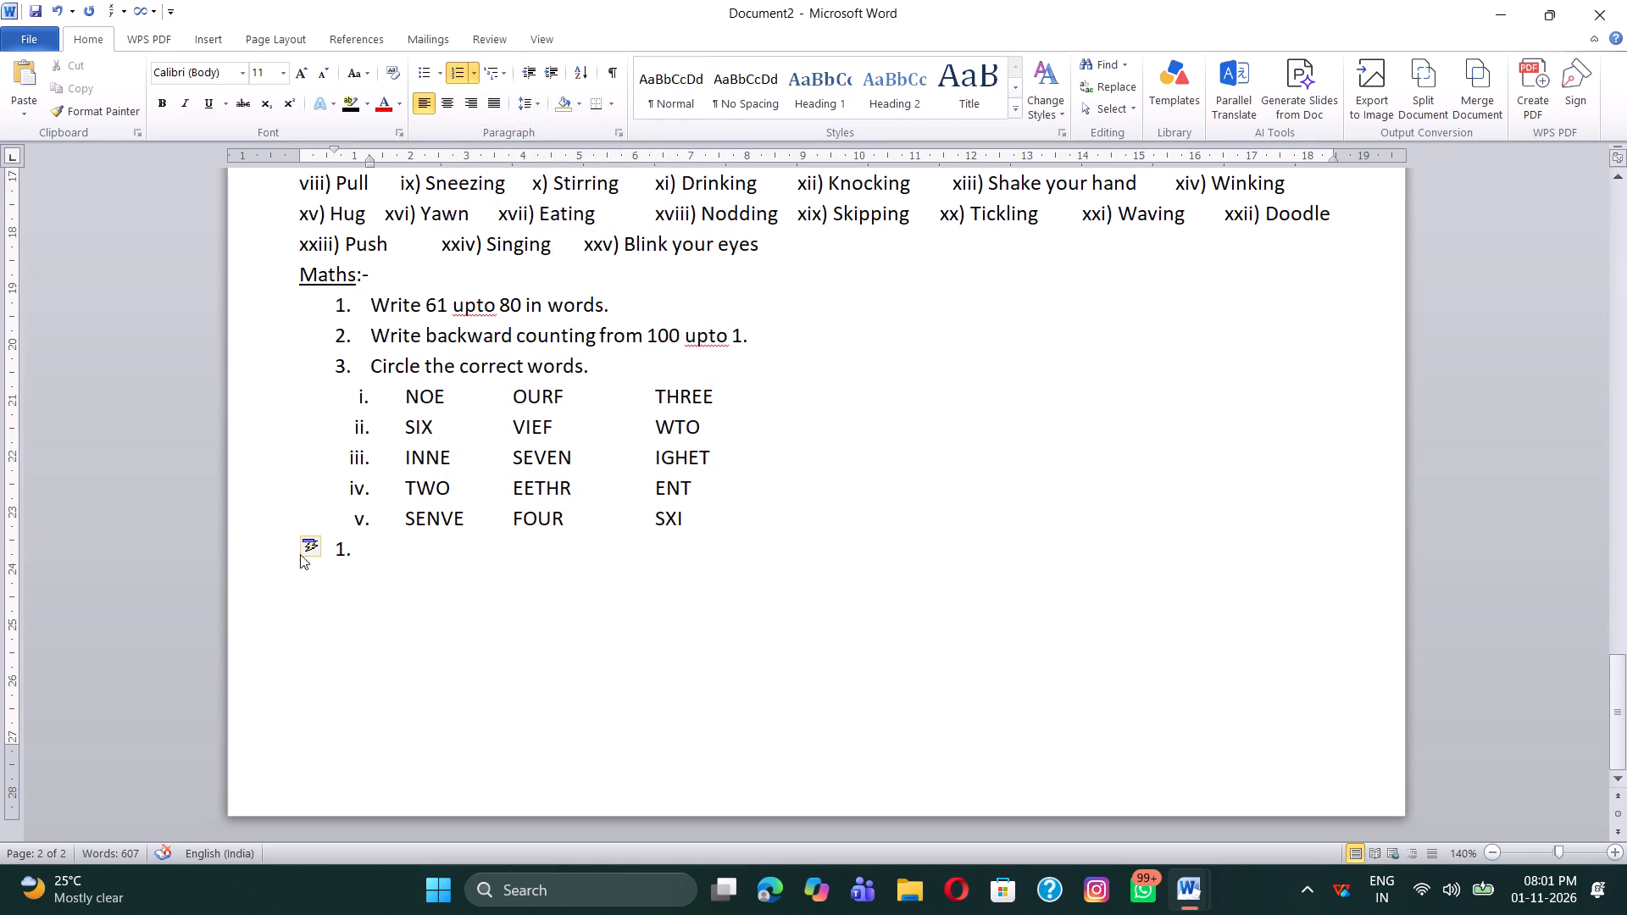
click(311, 553)
click(334, 568)
Write the text of item 4 in the Maths list: "What comes before?".
key(shift+w)
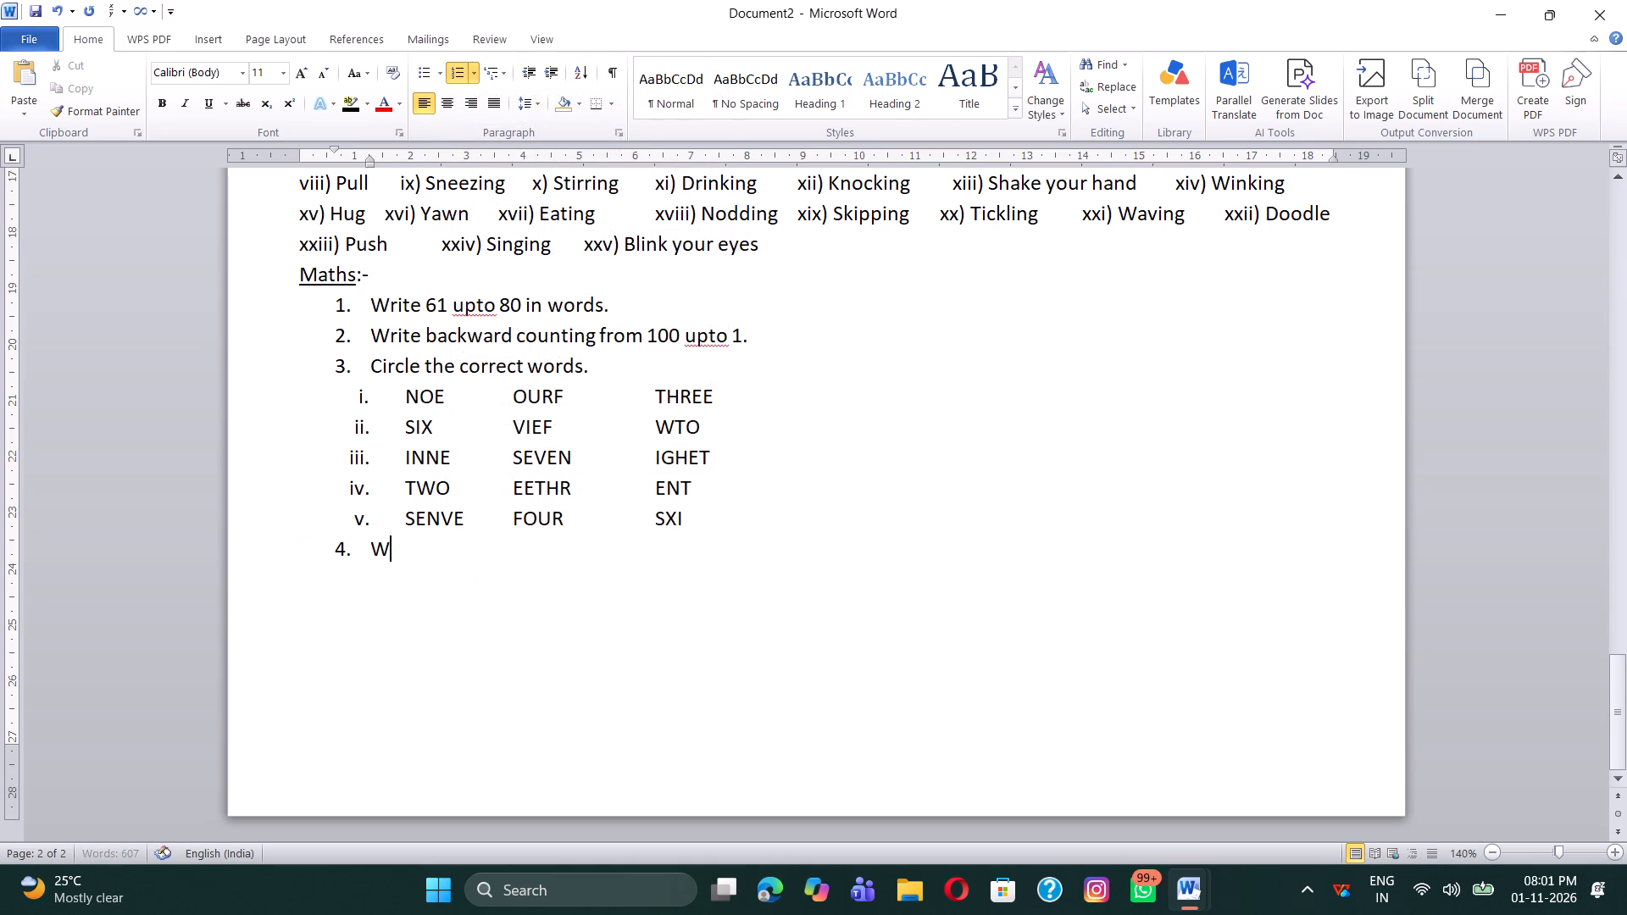
text(hat coi)
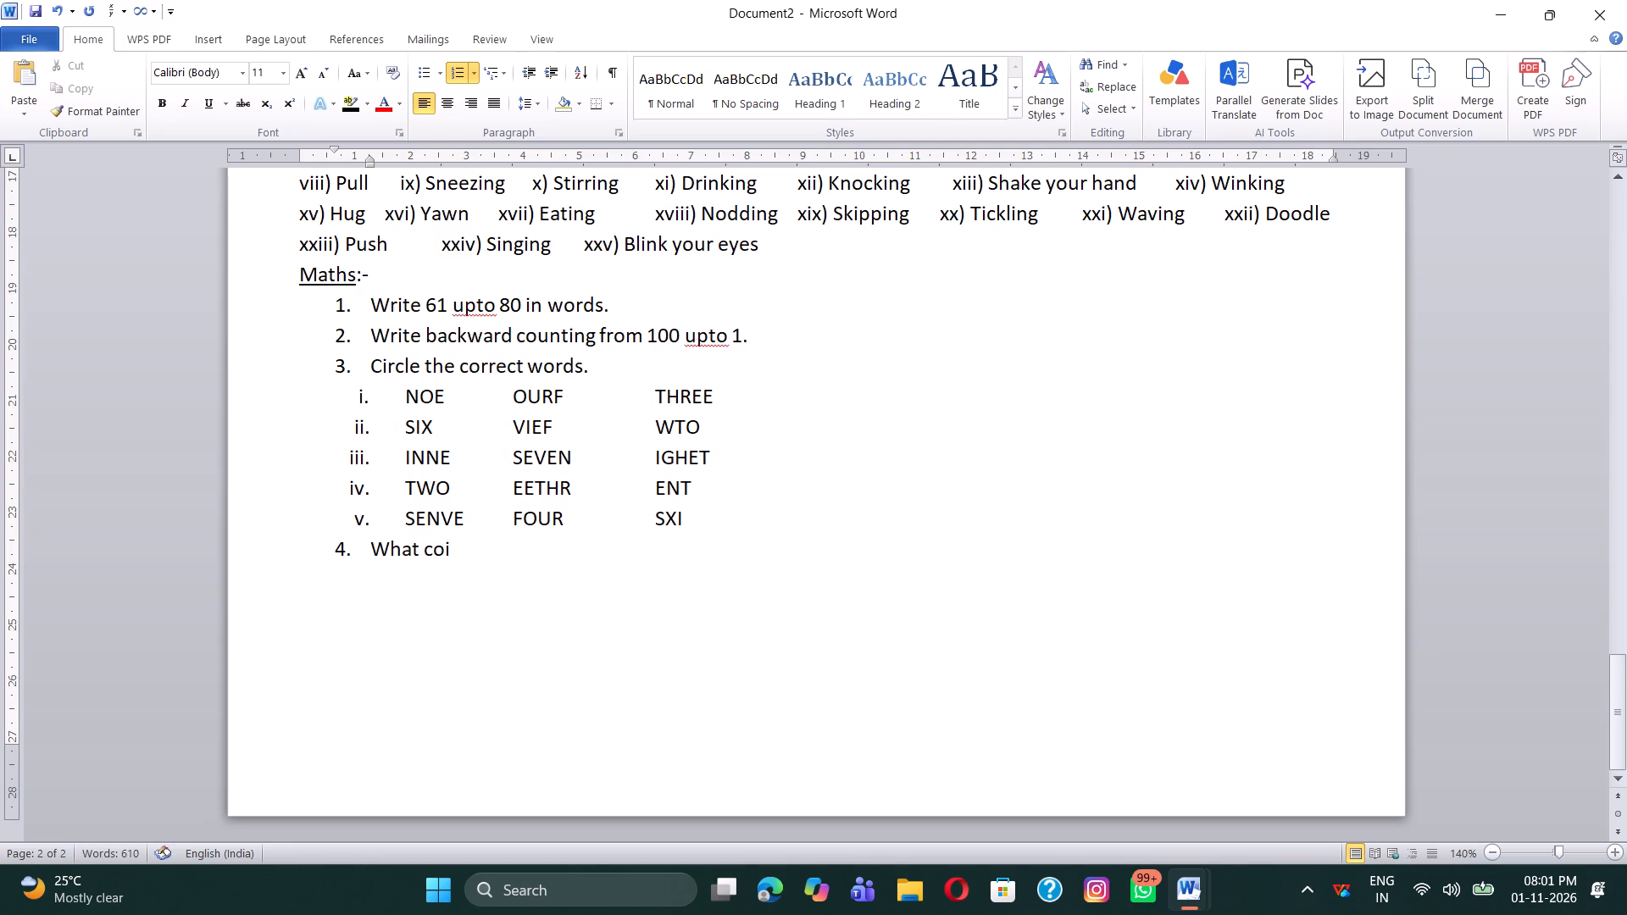
key(BackSpace)
text(mes)
key(space)
text(before)
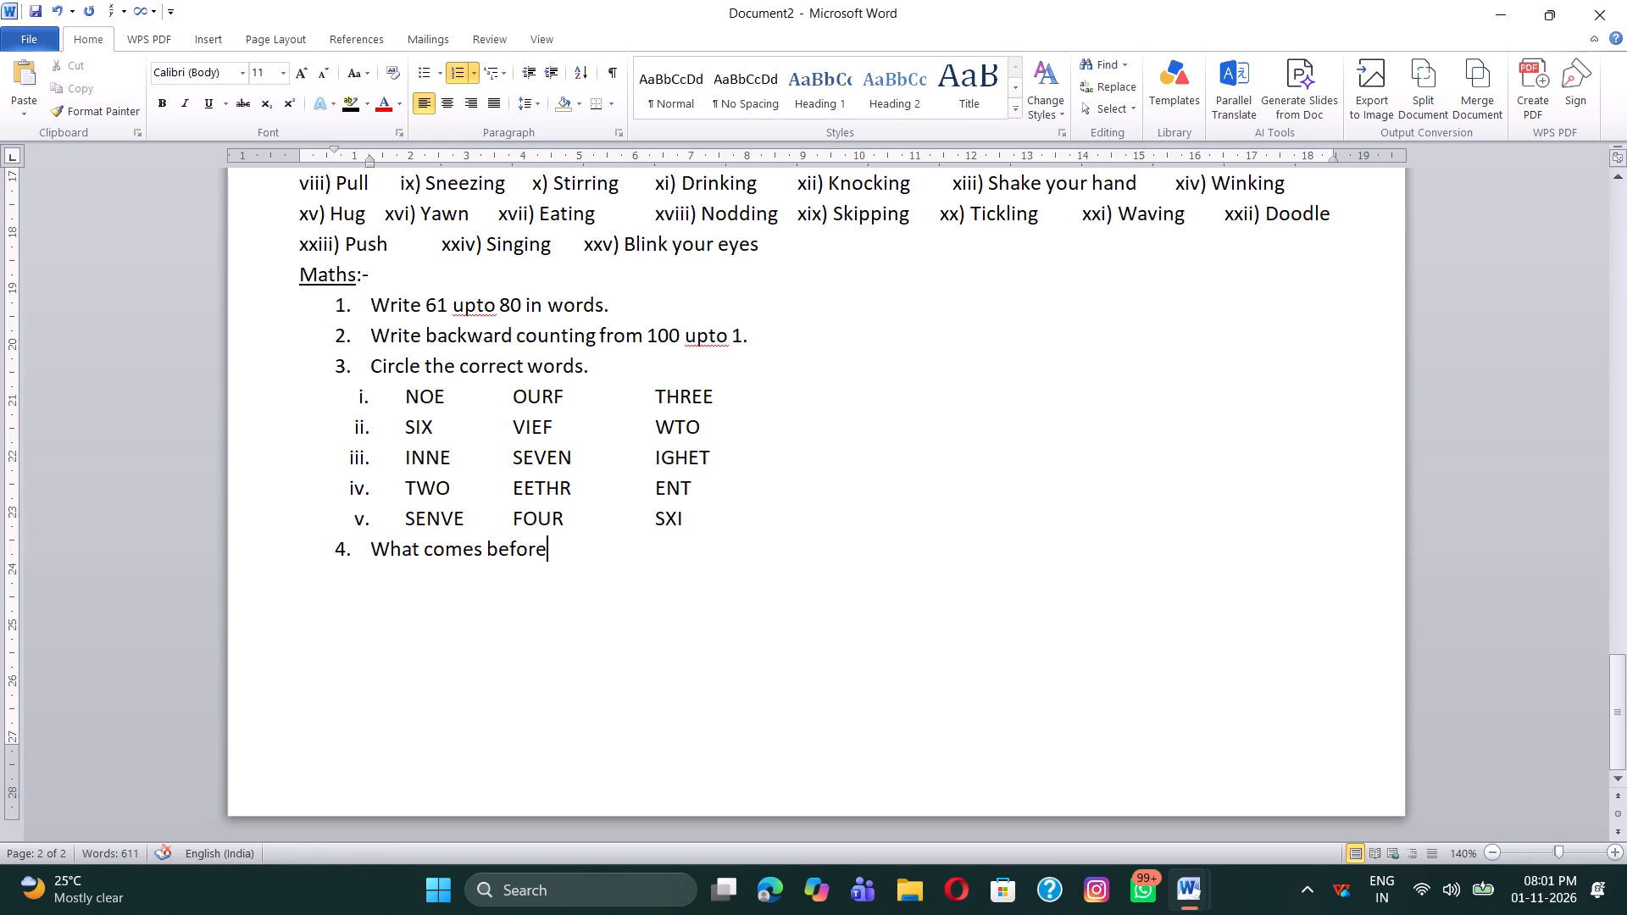
key(shift+question)
Start an i. ii. iii. sub-list on a new line below item 4.
key(Return)
key(BackSpace)
click(470, 80)
click(539, 123)
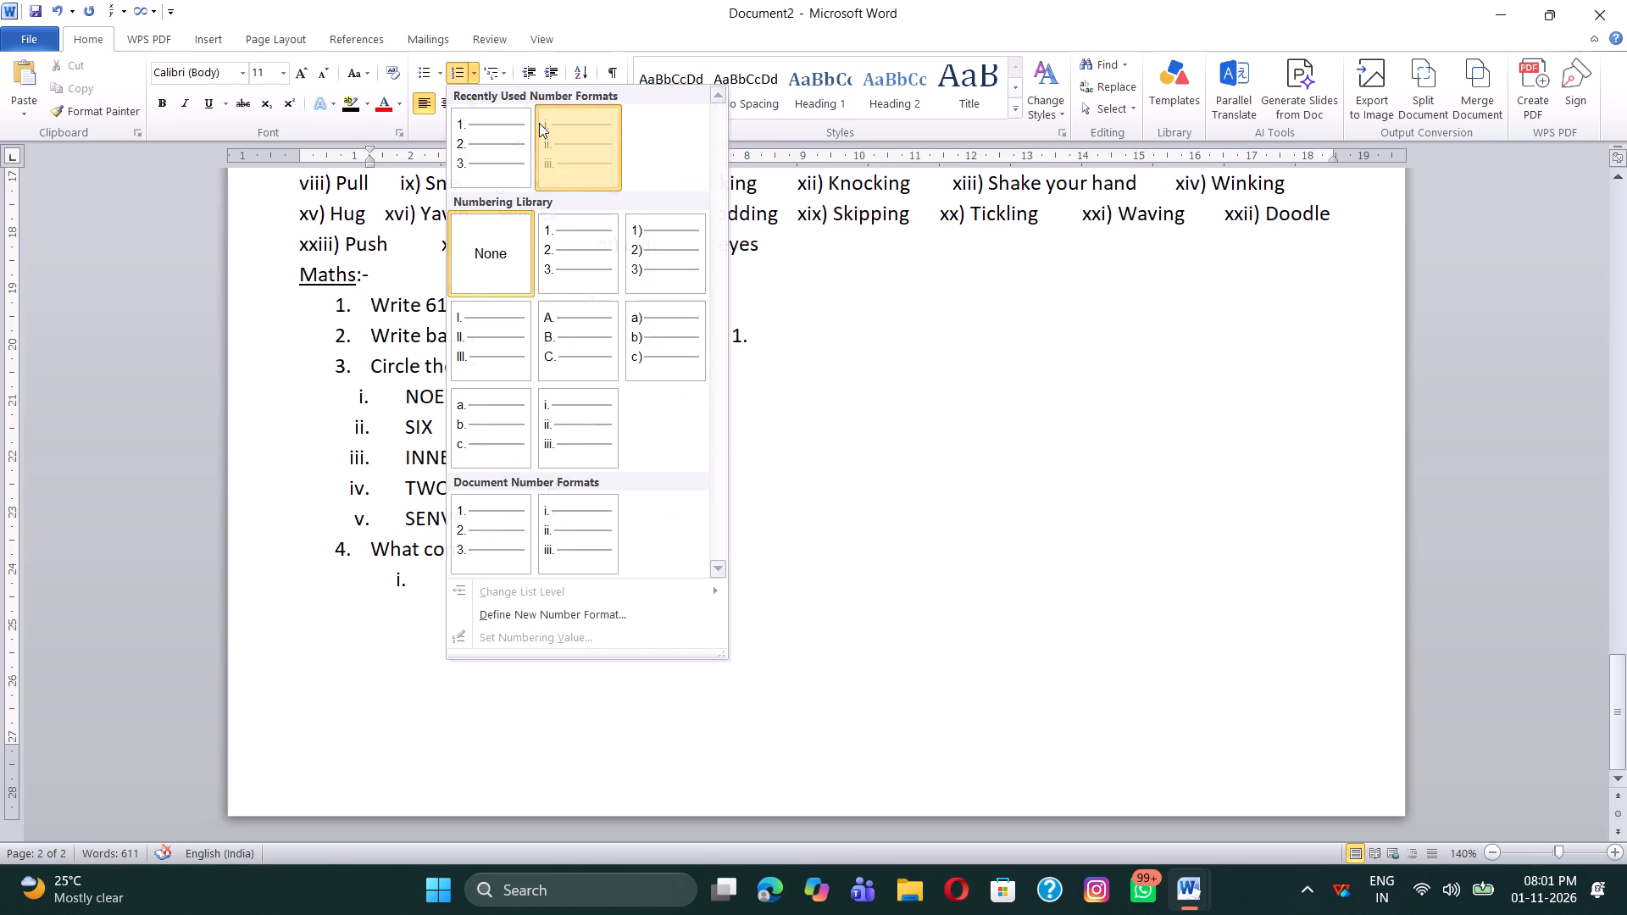
Shift the roman numeral i. below "What comes before?" outward to align with the sub-item numerals of item 3.
click(404, 579)
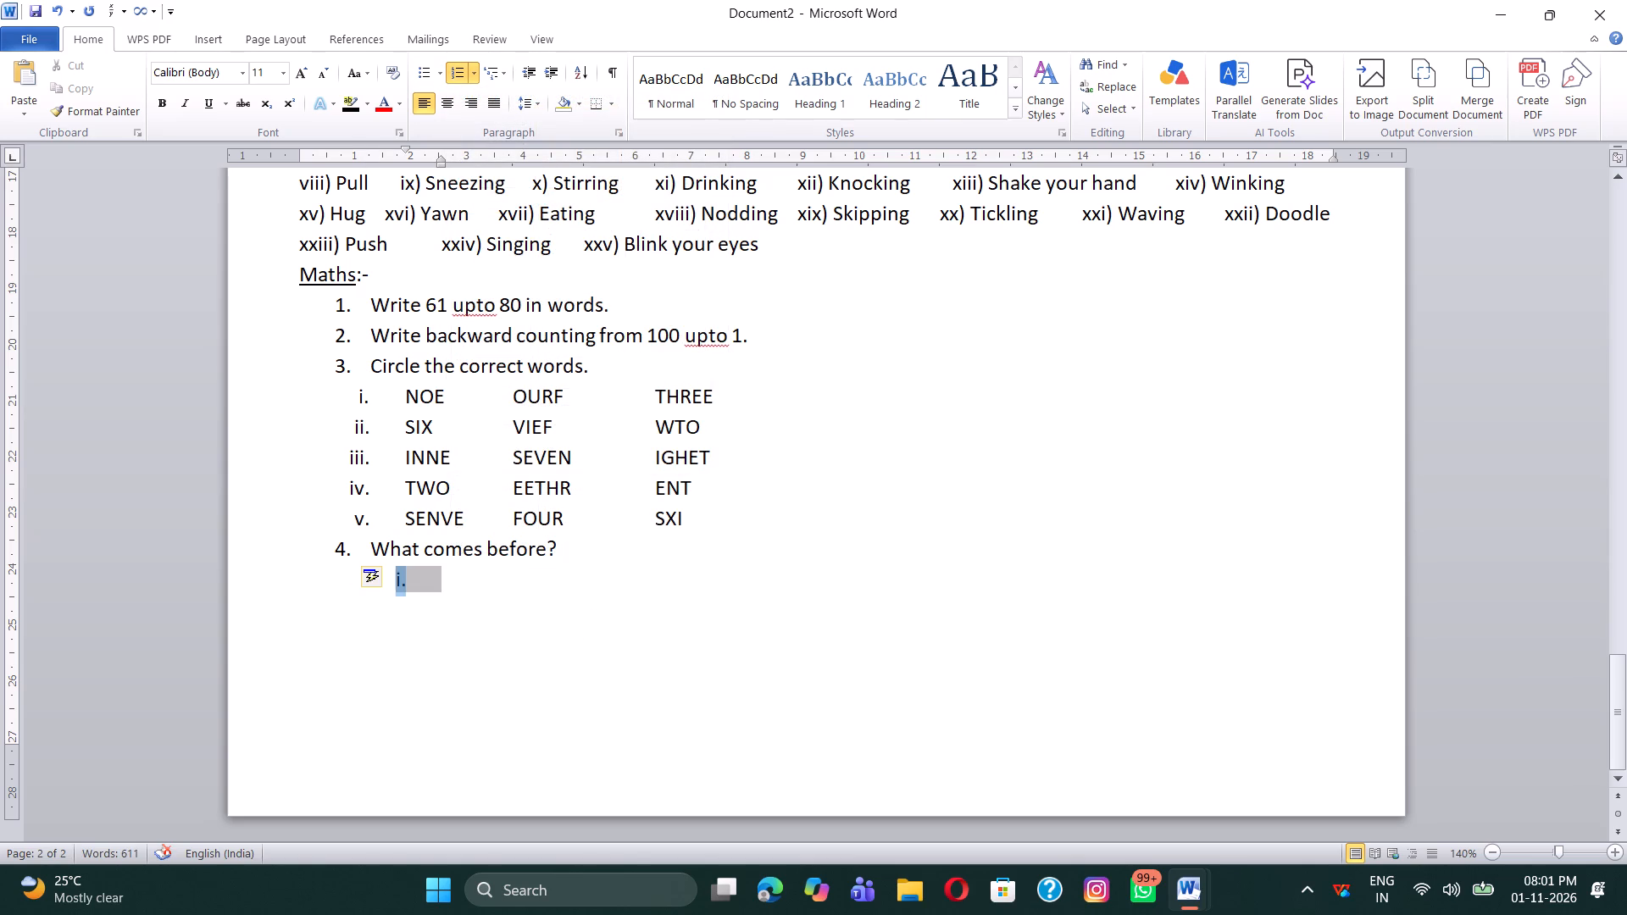
drag(404, 579, 353, 587)
drag(353, 587, 361, 589)
click(414, 594)
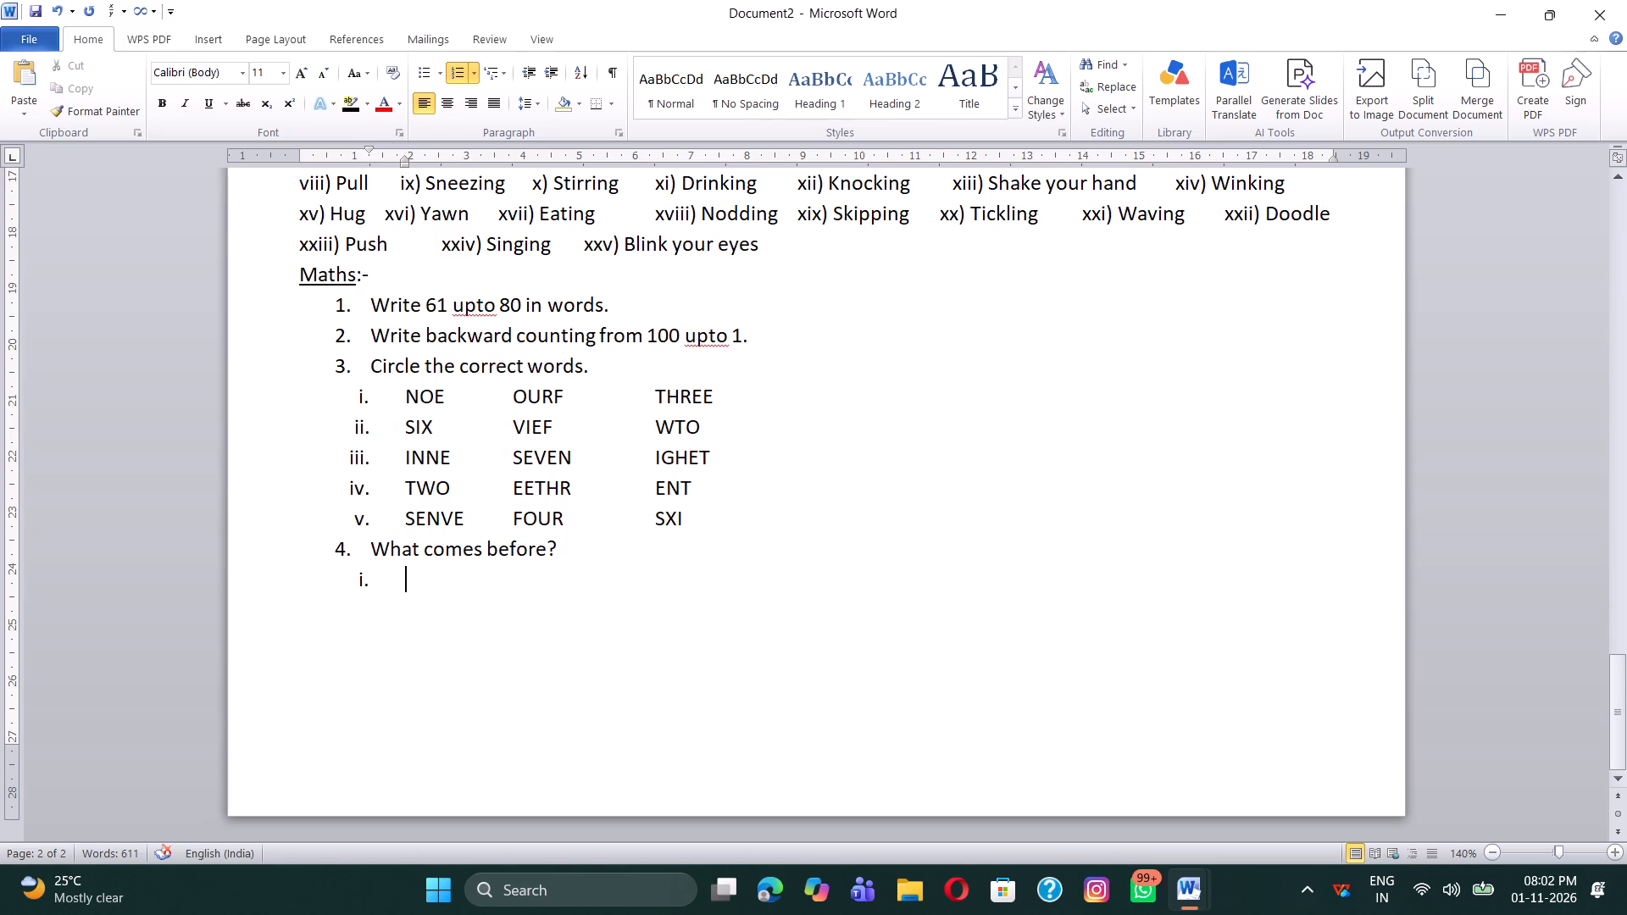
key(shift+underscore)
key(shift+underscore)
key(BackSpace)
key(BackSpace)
Fill sub-items i to iii under "What comes before?" with the double-spaced number pairs 4 5, 1 2 and 2 3.
key(4)
key(space)
key(space)
key(5)
key(Return)
key(1)
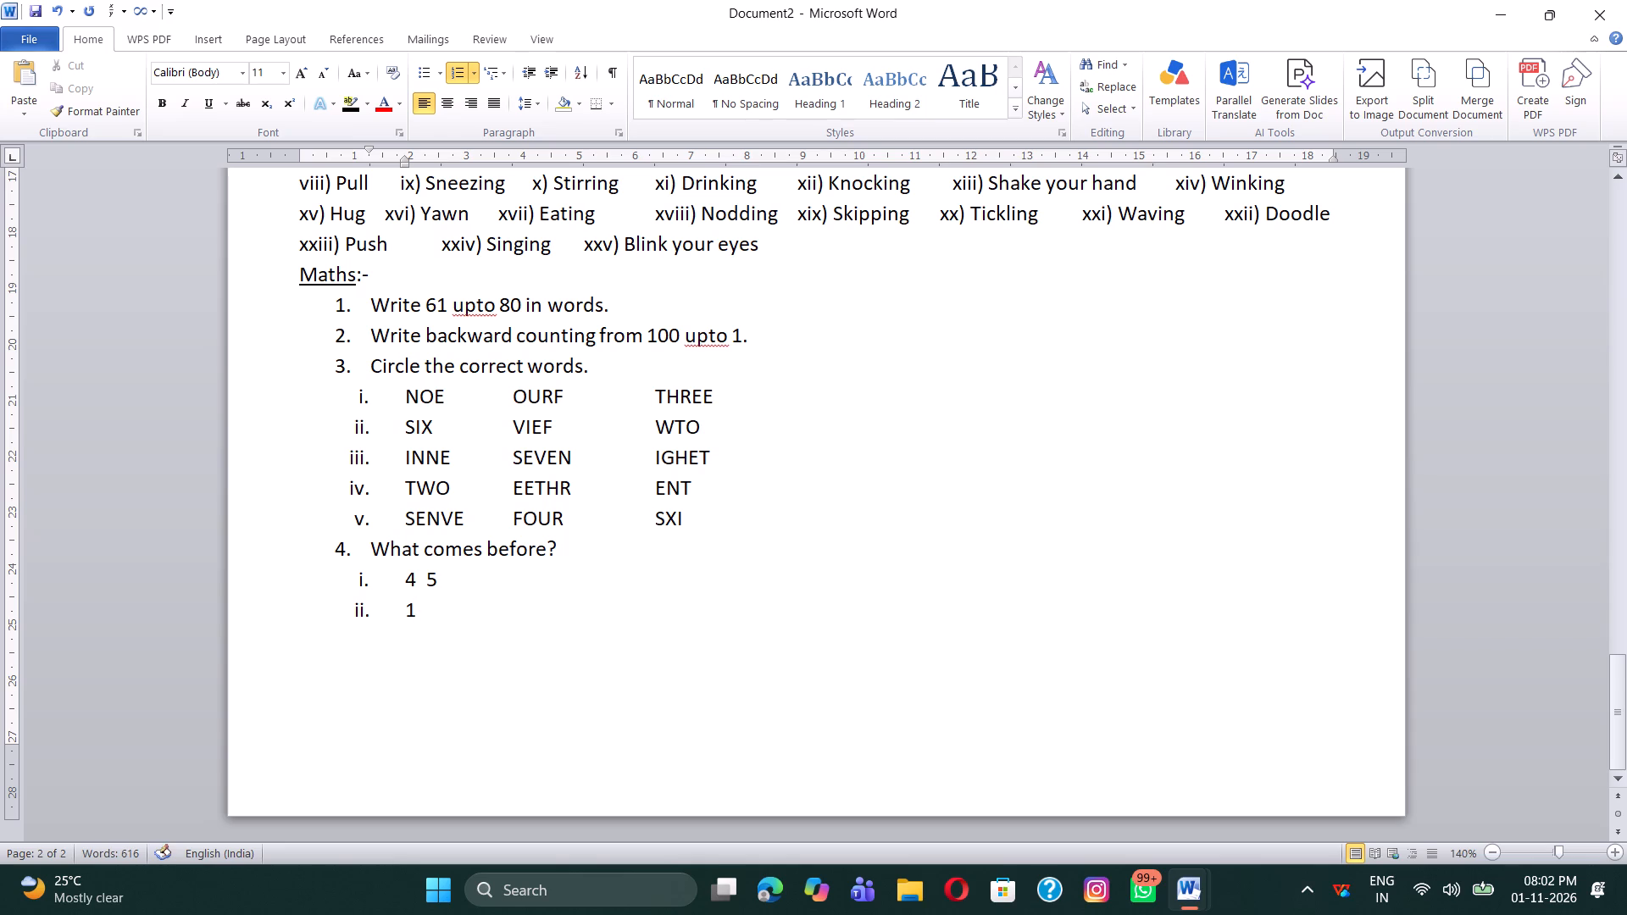
key(space)
key(space)
key(2)
key(Return)
key(2)
key(space)
key(space)
text(3)
Add sub-items iv and v under "What comes before?" with the double-spaced number pairs 7 8 and 8 9.
key(Return)
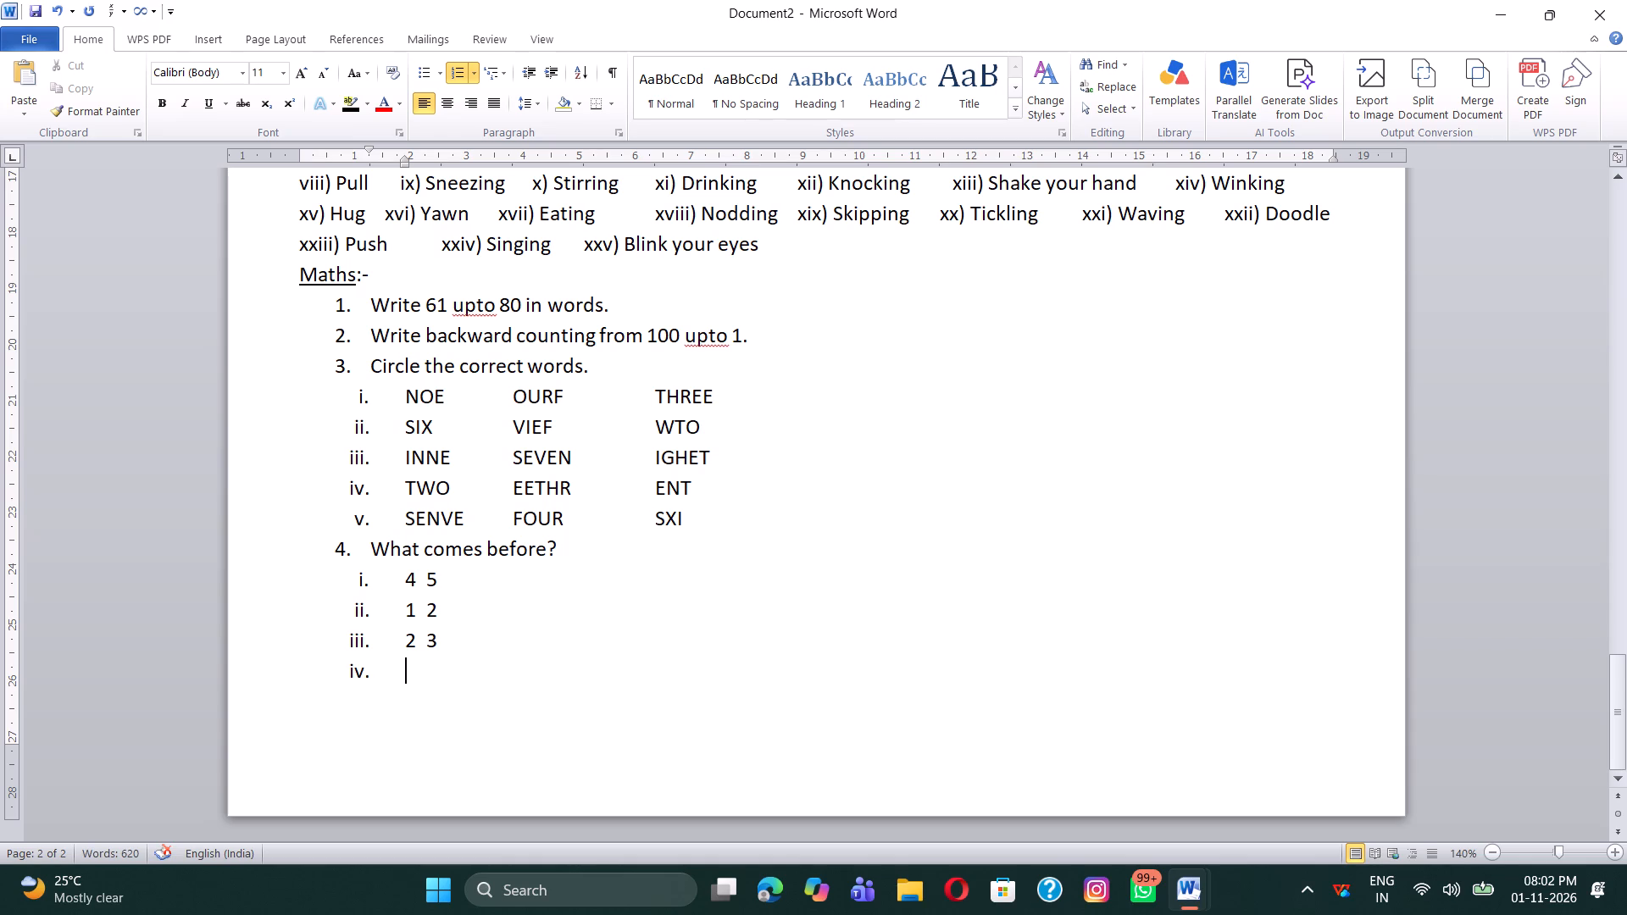
key(7)
key(space)
key(space)
text(8)
key(Return)
key(8)
key(space)
key(space)
key(9)
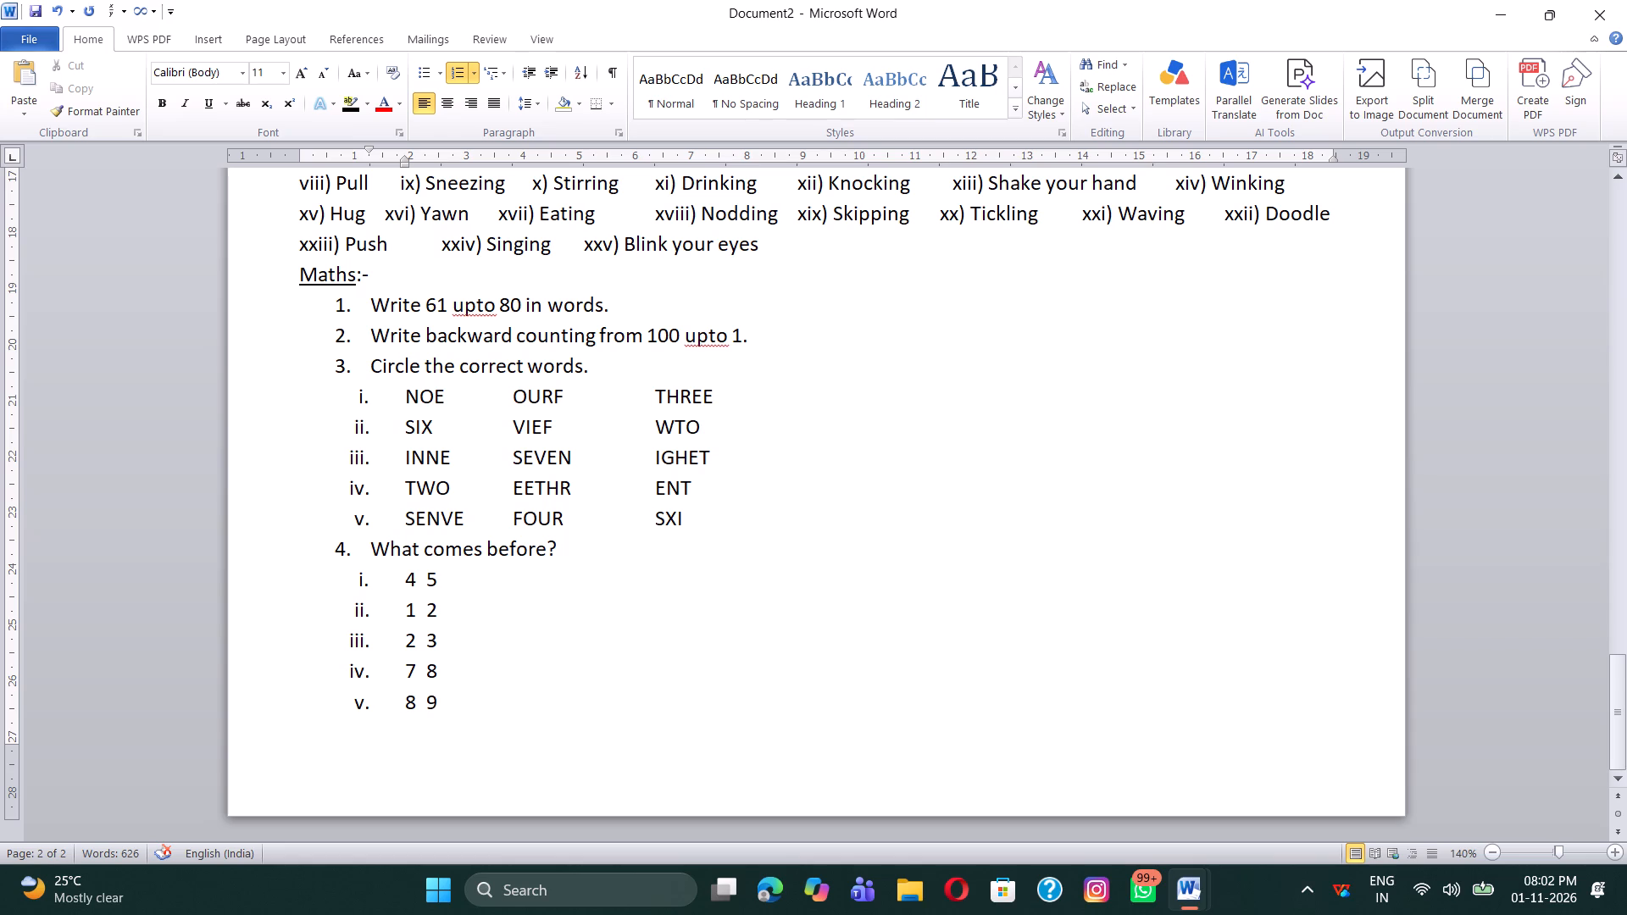
End the roman sub-list after sub-item v and continue the main 1. 2. 3. numbering with item 5 on a new line.
key(Return)
key(BackSpace)
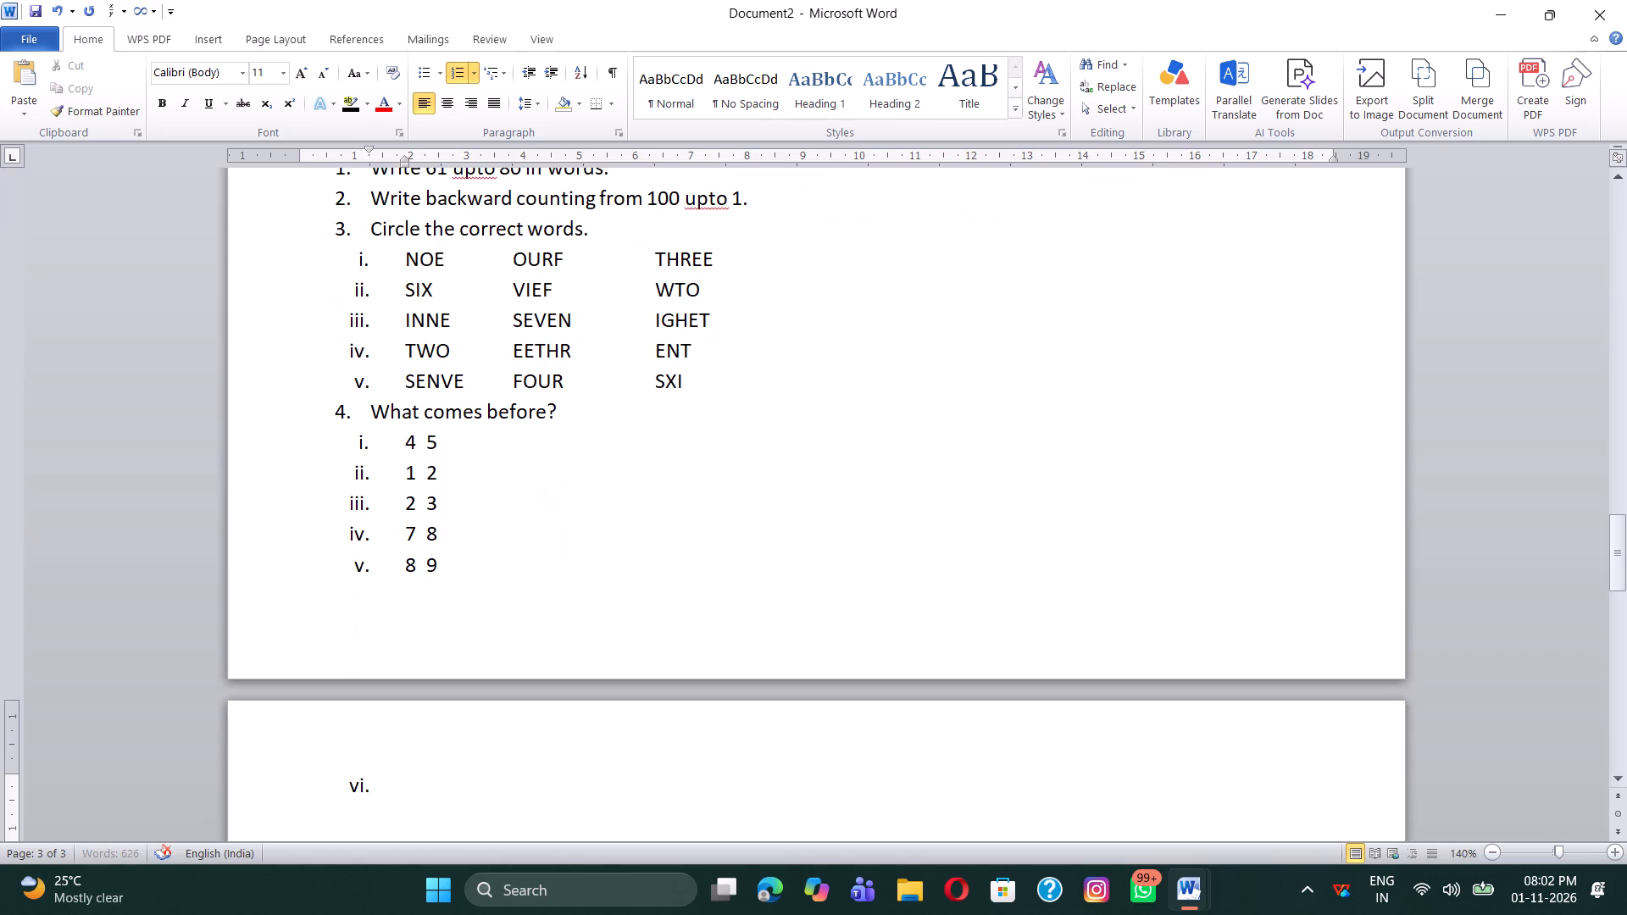
key(BackSpace)
key(BackSpace)
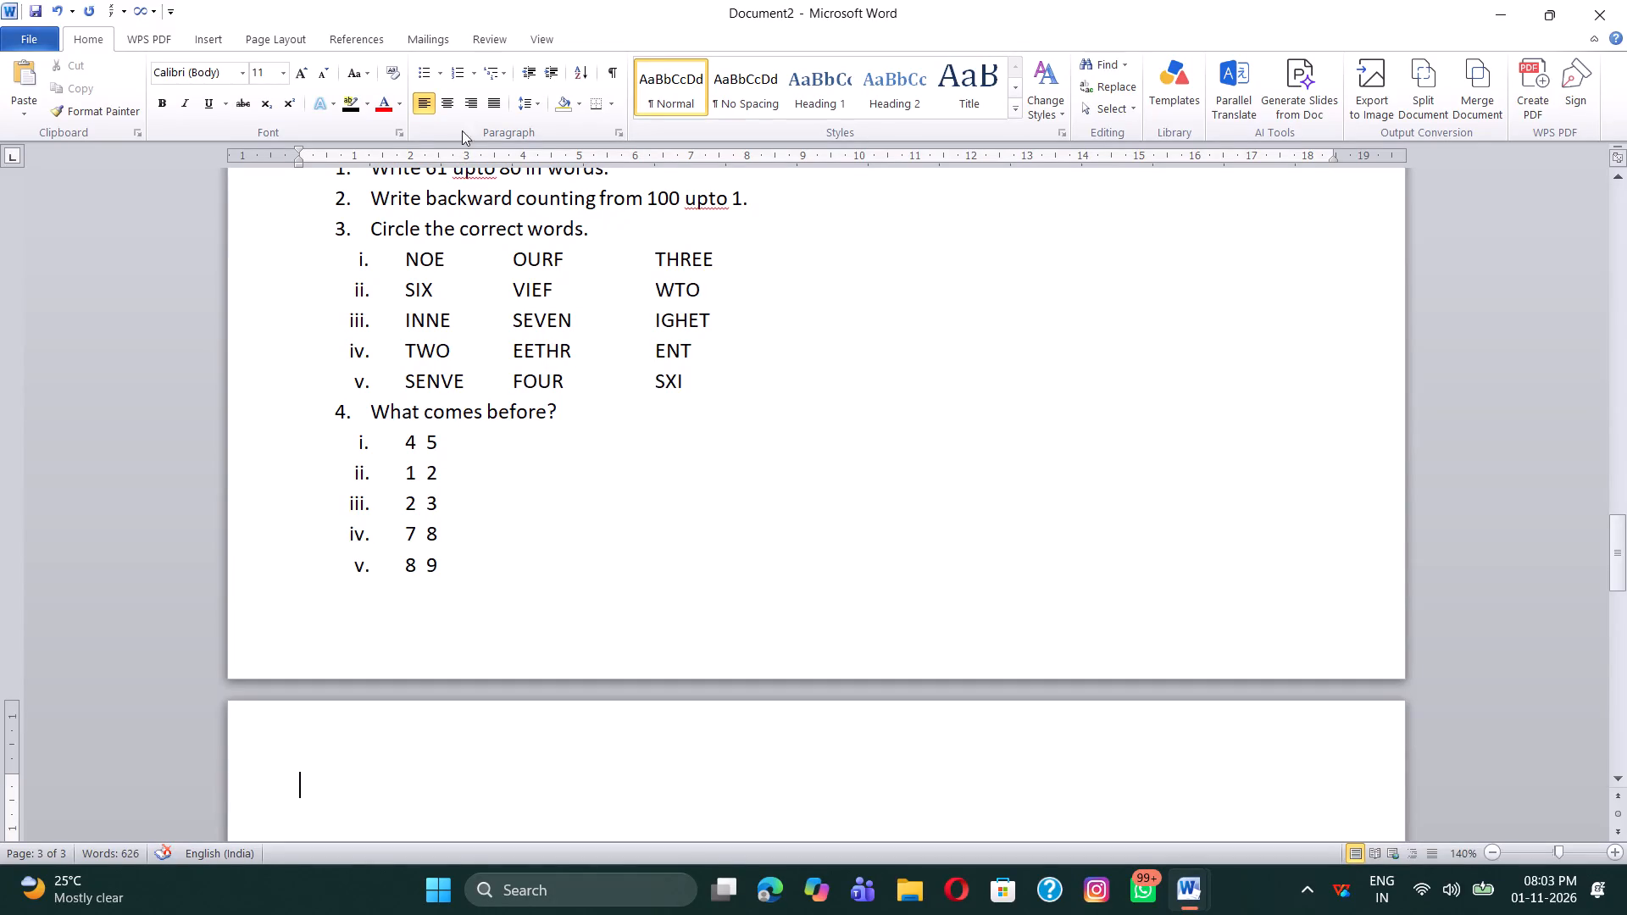
click(470, 66)
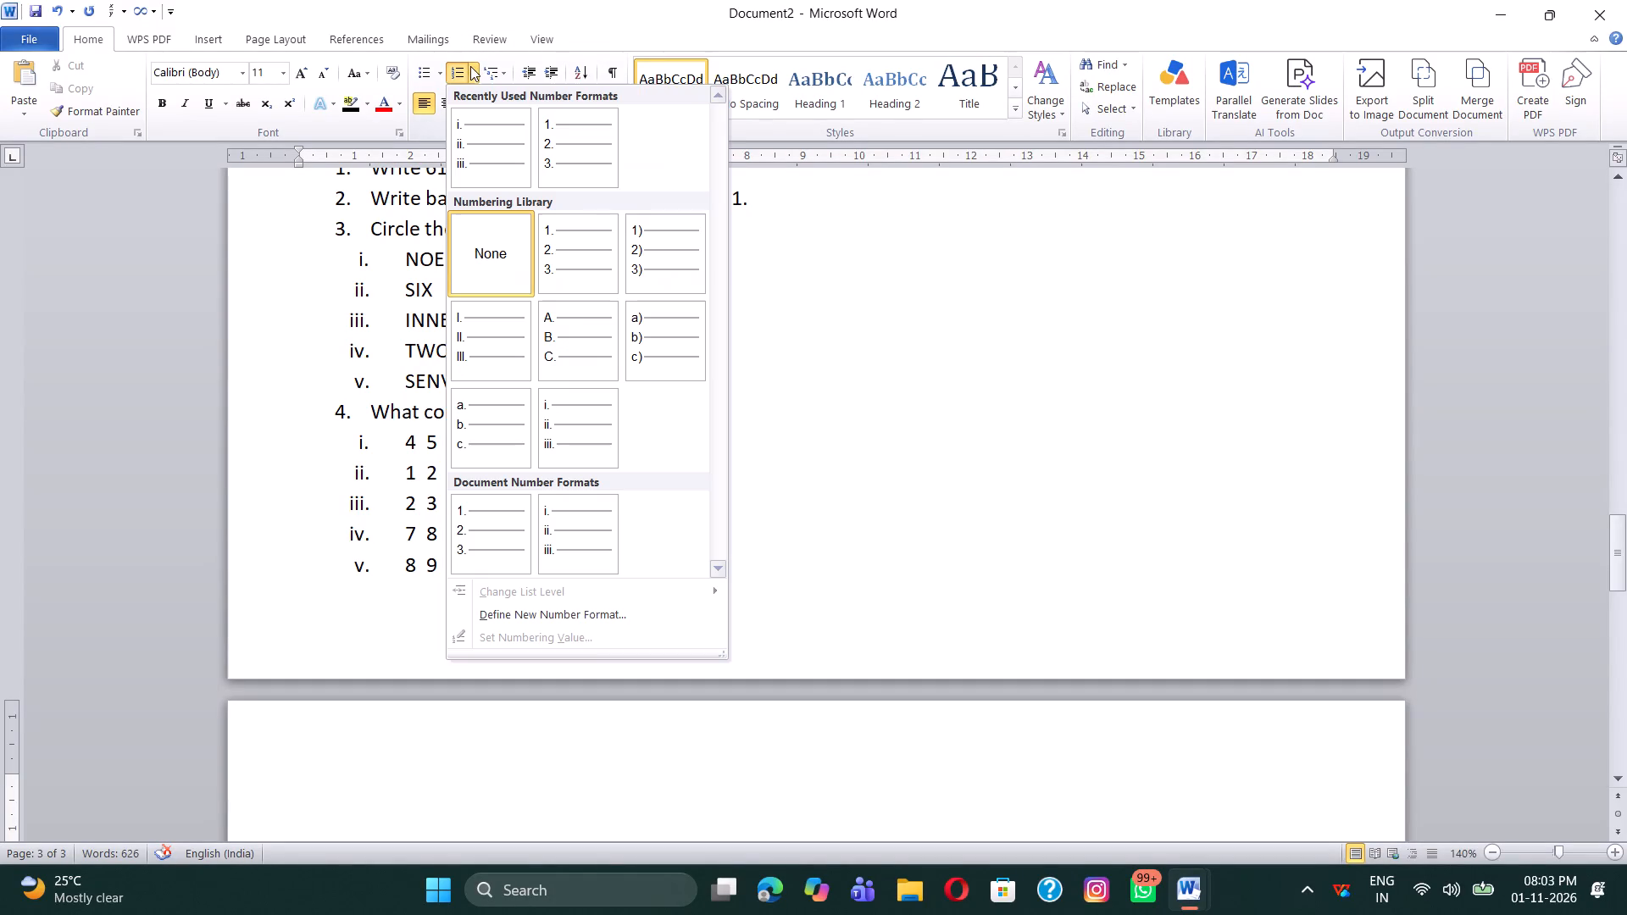
click(591, 174)
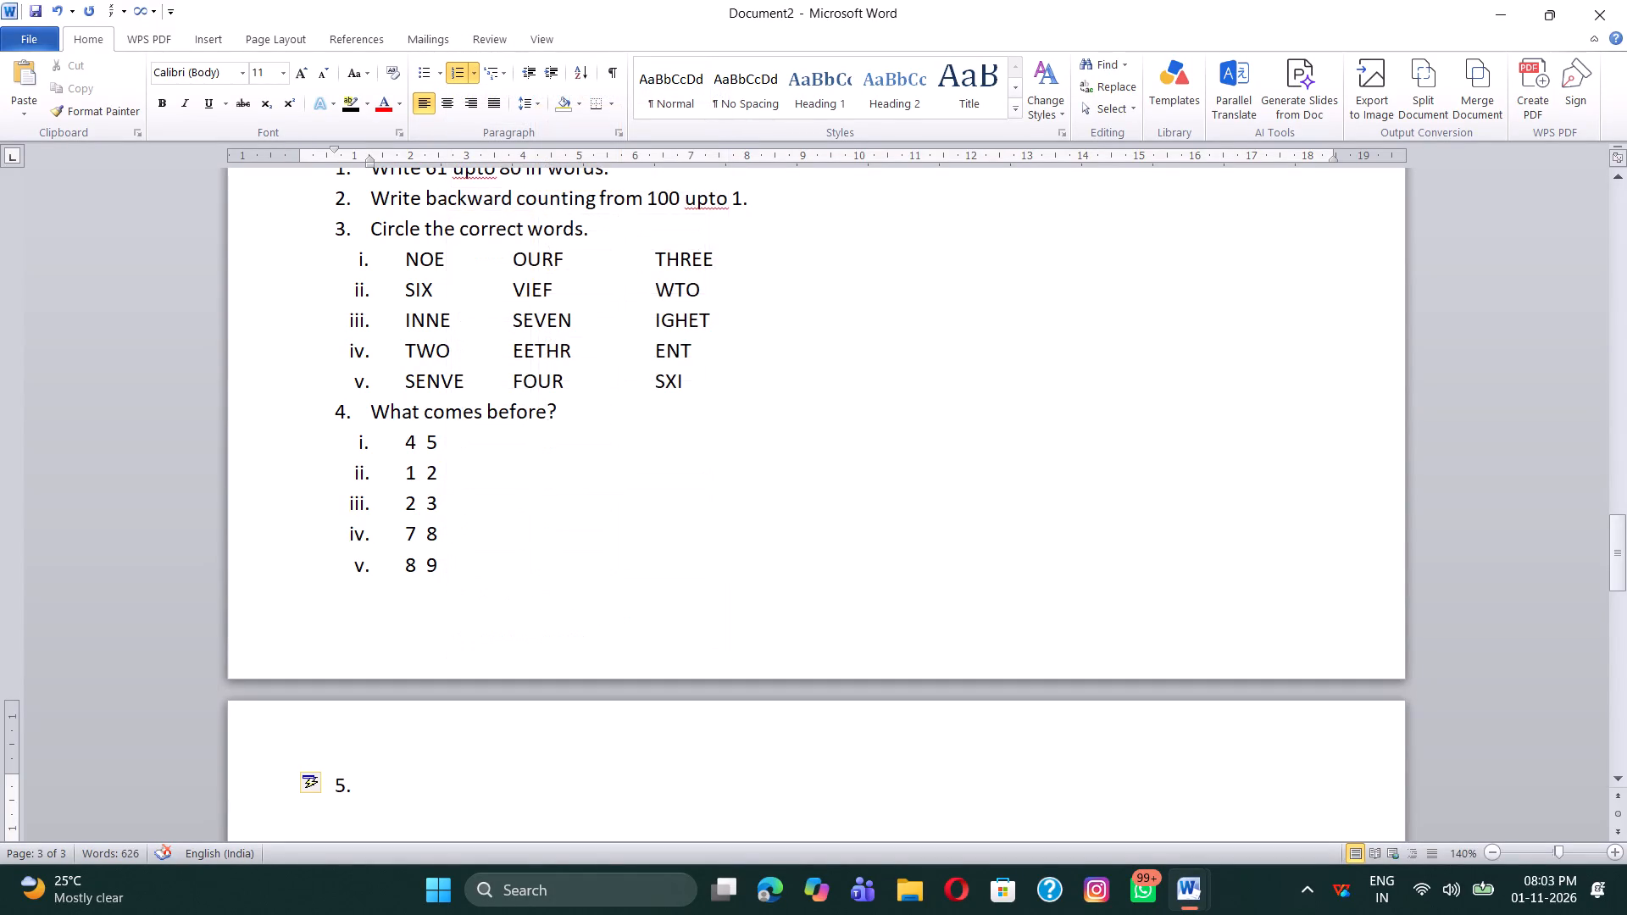
Write the text of item 5 in the Maths list: "What comes between?".
scroll(461, 487, down, 1)
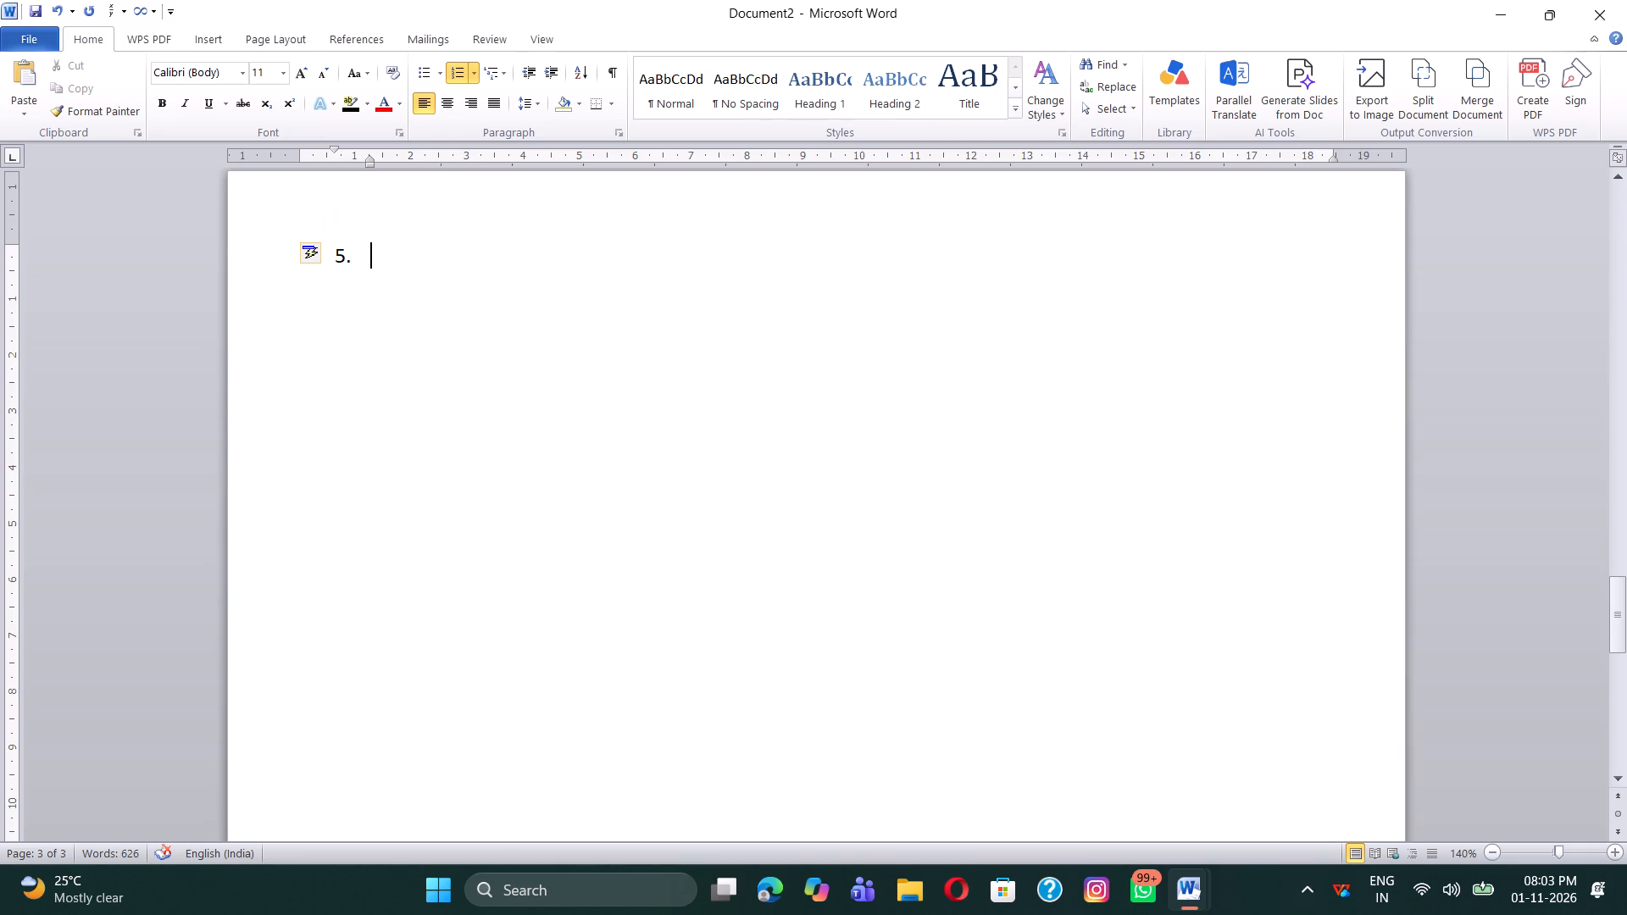
text(Whay)
key(BackSpace)
text(t comes)
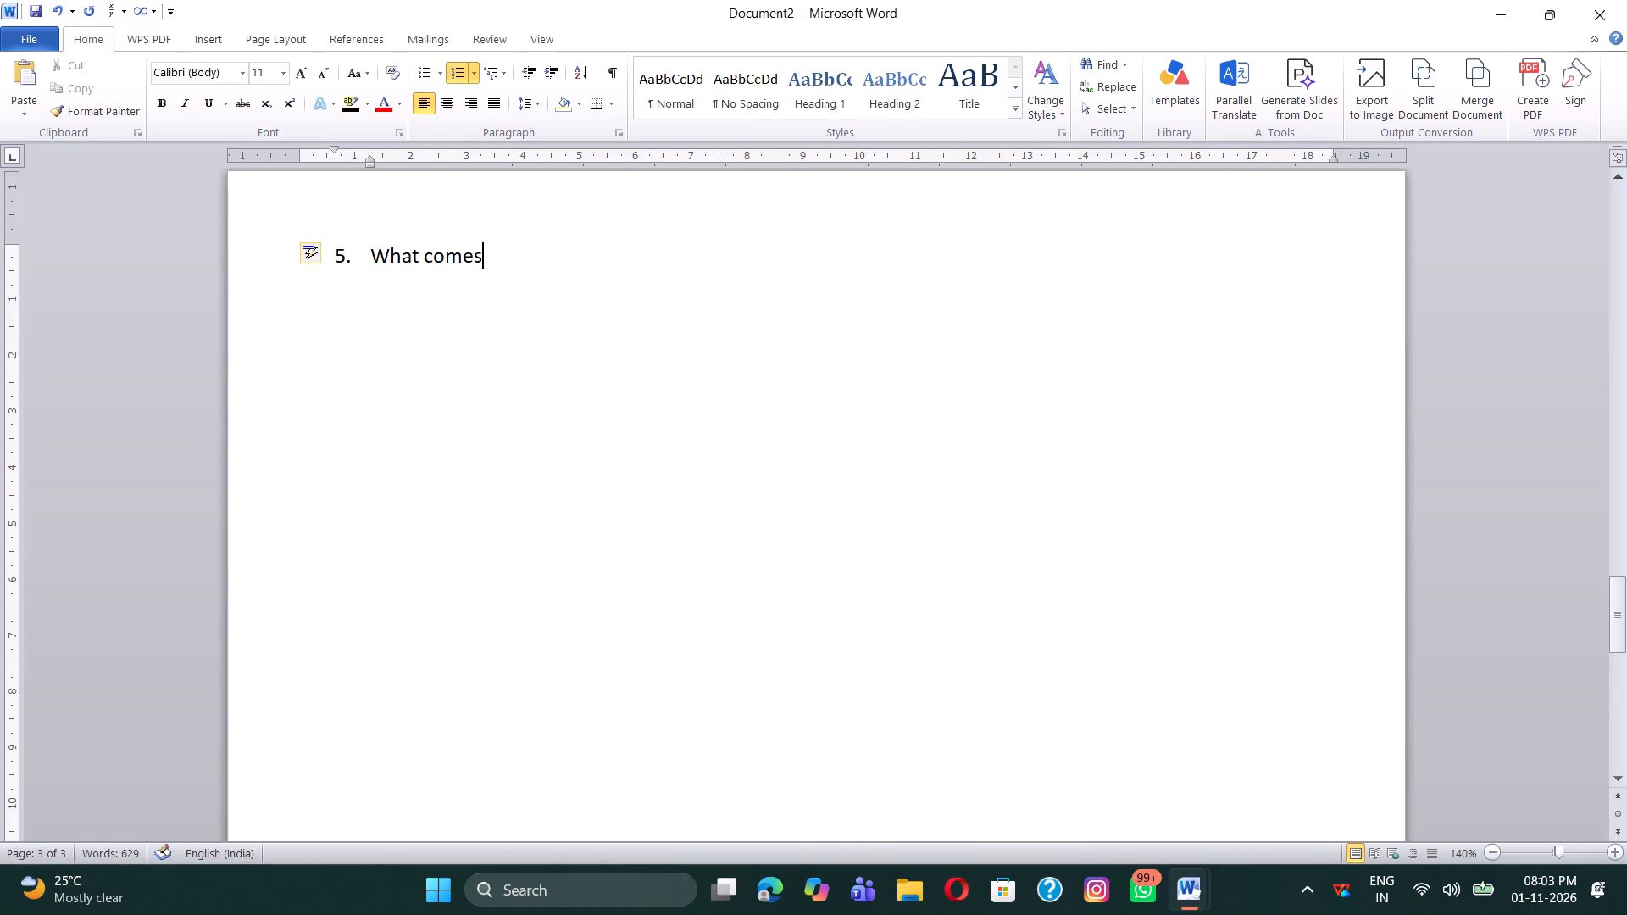
key(space)
text(between)
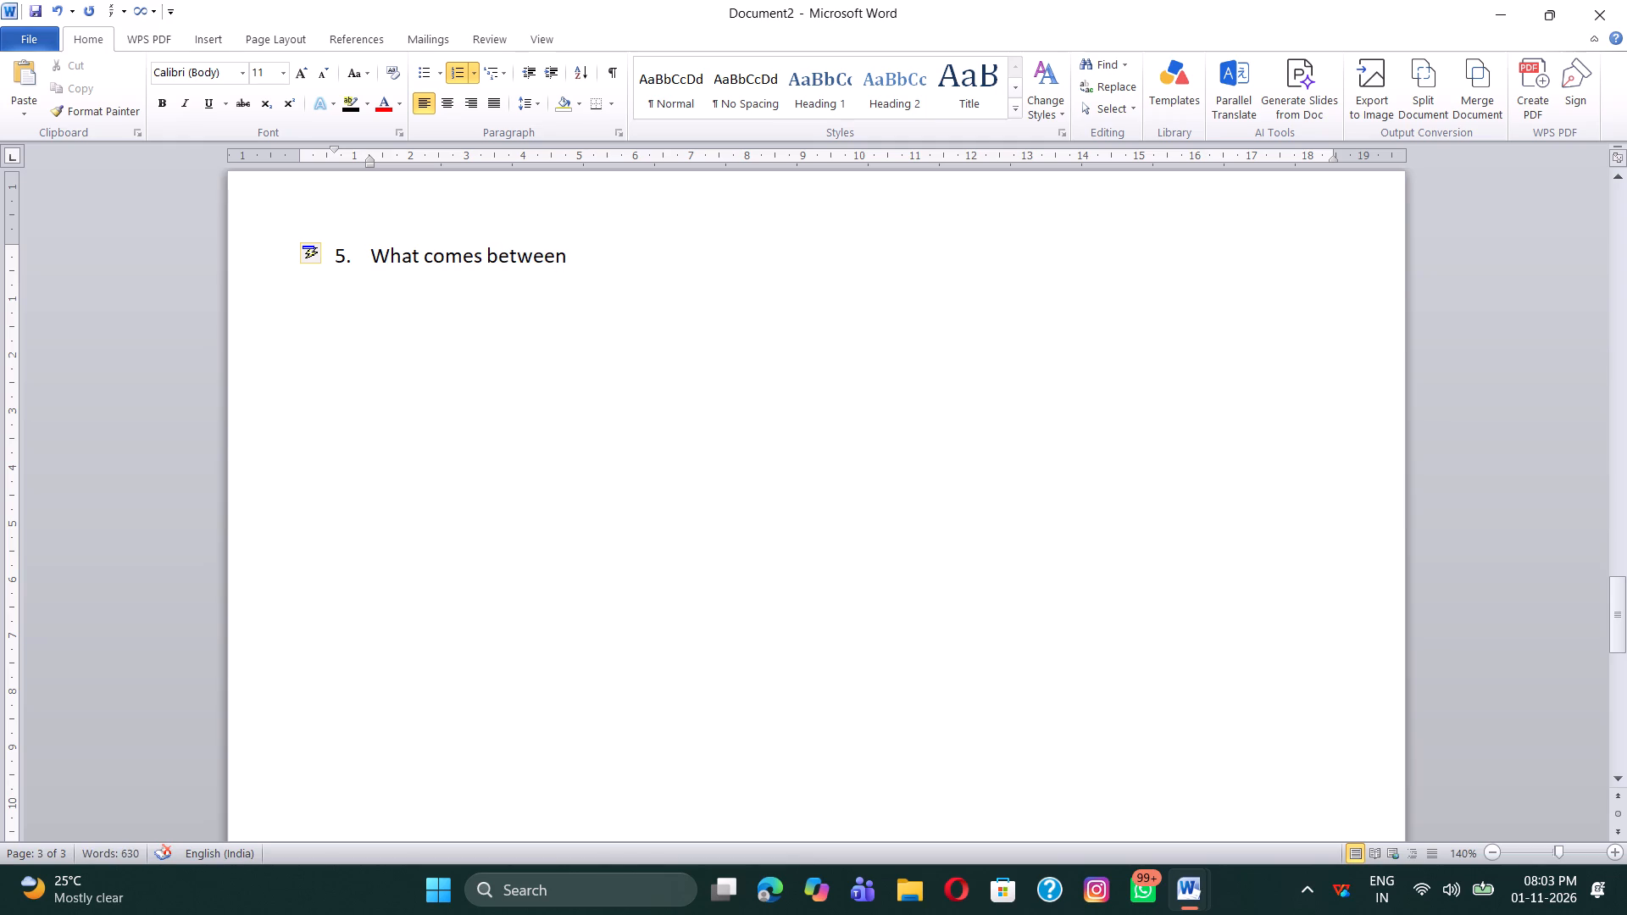
key(shift+question)
Start an i. ii. iii. sub-list on a new line below item 5.
key(Return)
key(BackSpace)
key(BackSpace)
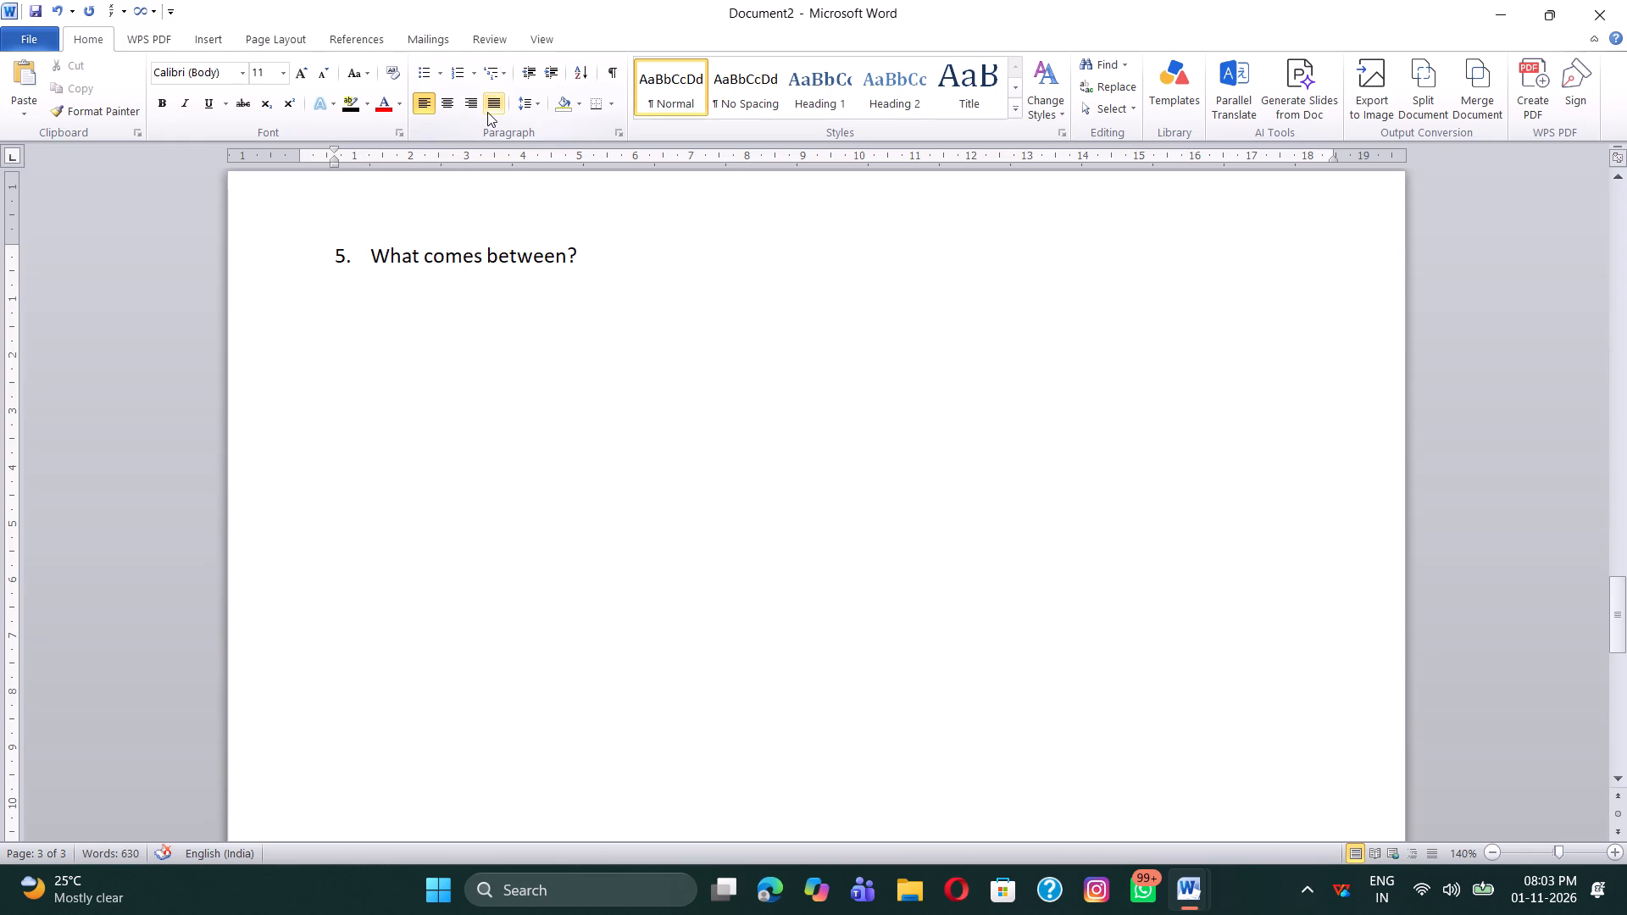
click(479, 78)
click(569, 145)
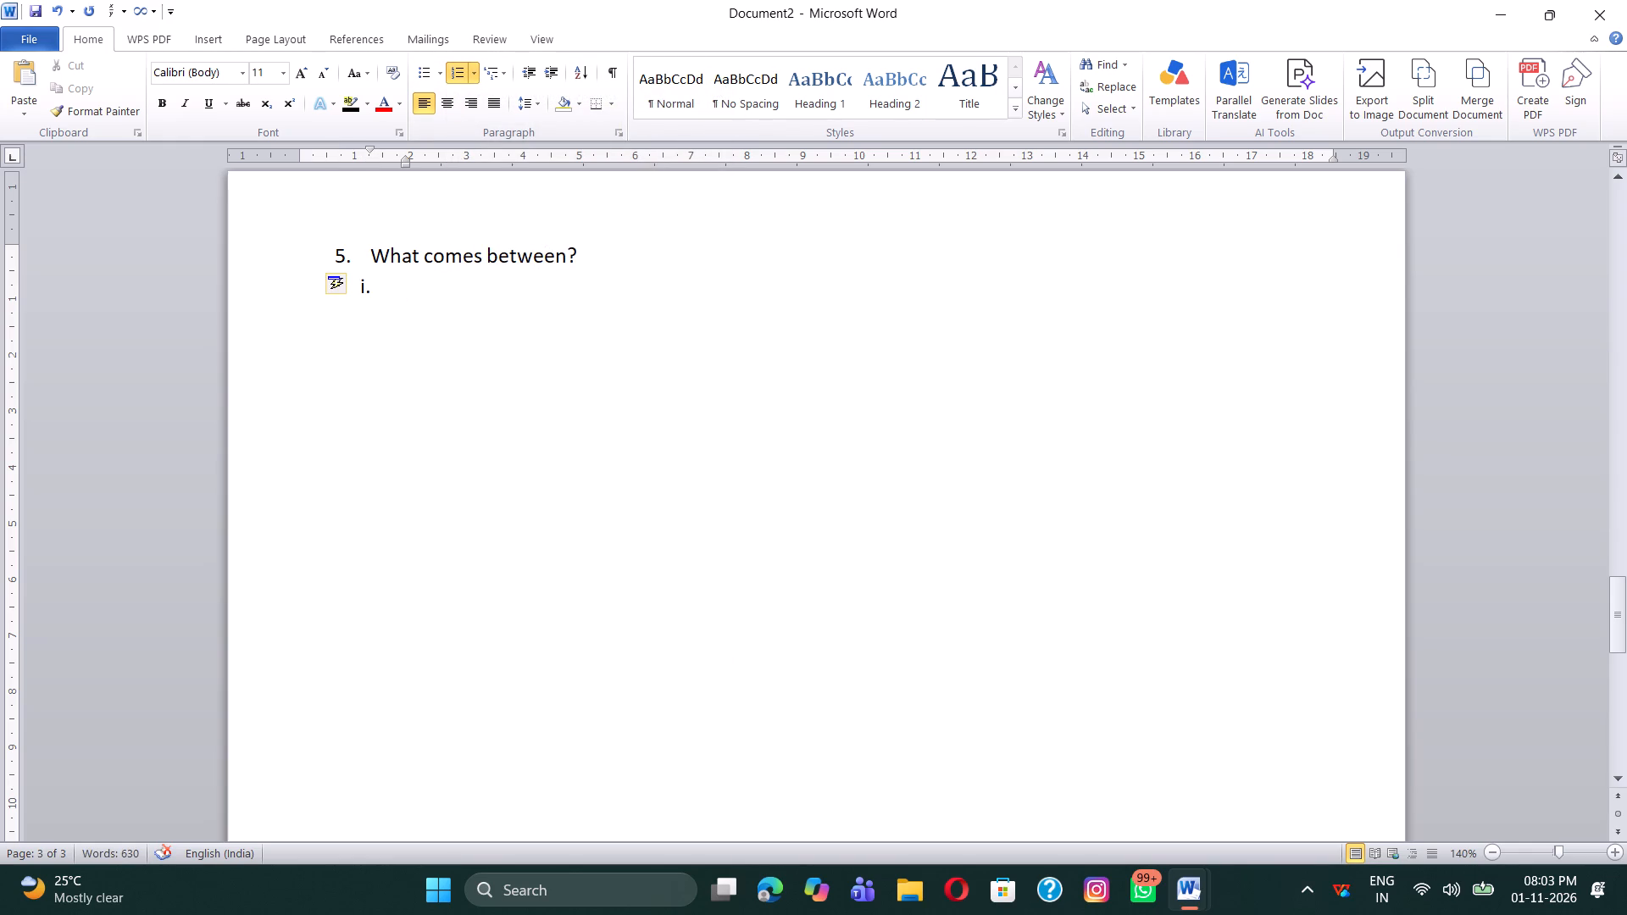
Fill sub-items i and ii under "What comes between?" with the double-spaced number sequences 5 6 7 and 8 9 10.
text(5 6 7)
key(Return)
text(8)
key(space)
key(space)
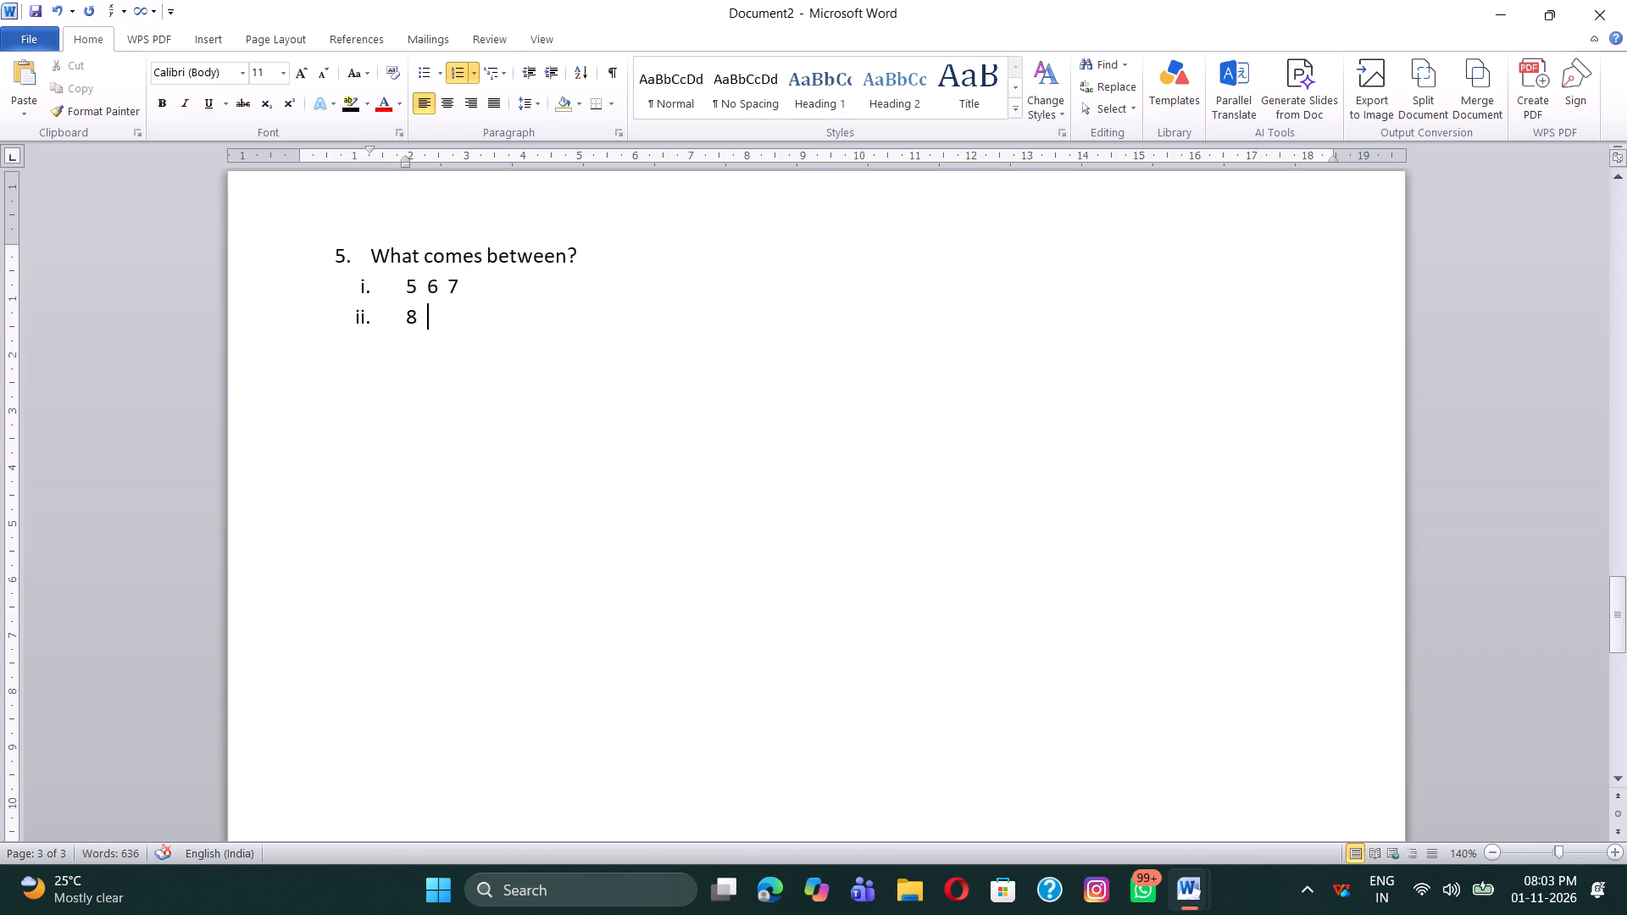
key(9)
key(space)
key(space)
text(10)
Add sub-items iii and iv under "What comes between?" with the double-spaced number sequences 3 4 5 and 10 11 12.
key(Return)
text(3)
key(space)
key(space)
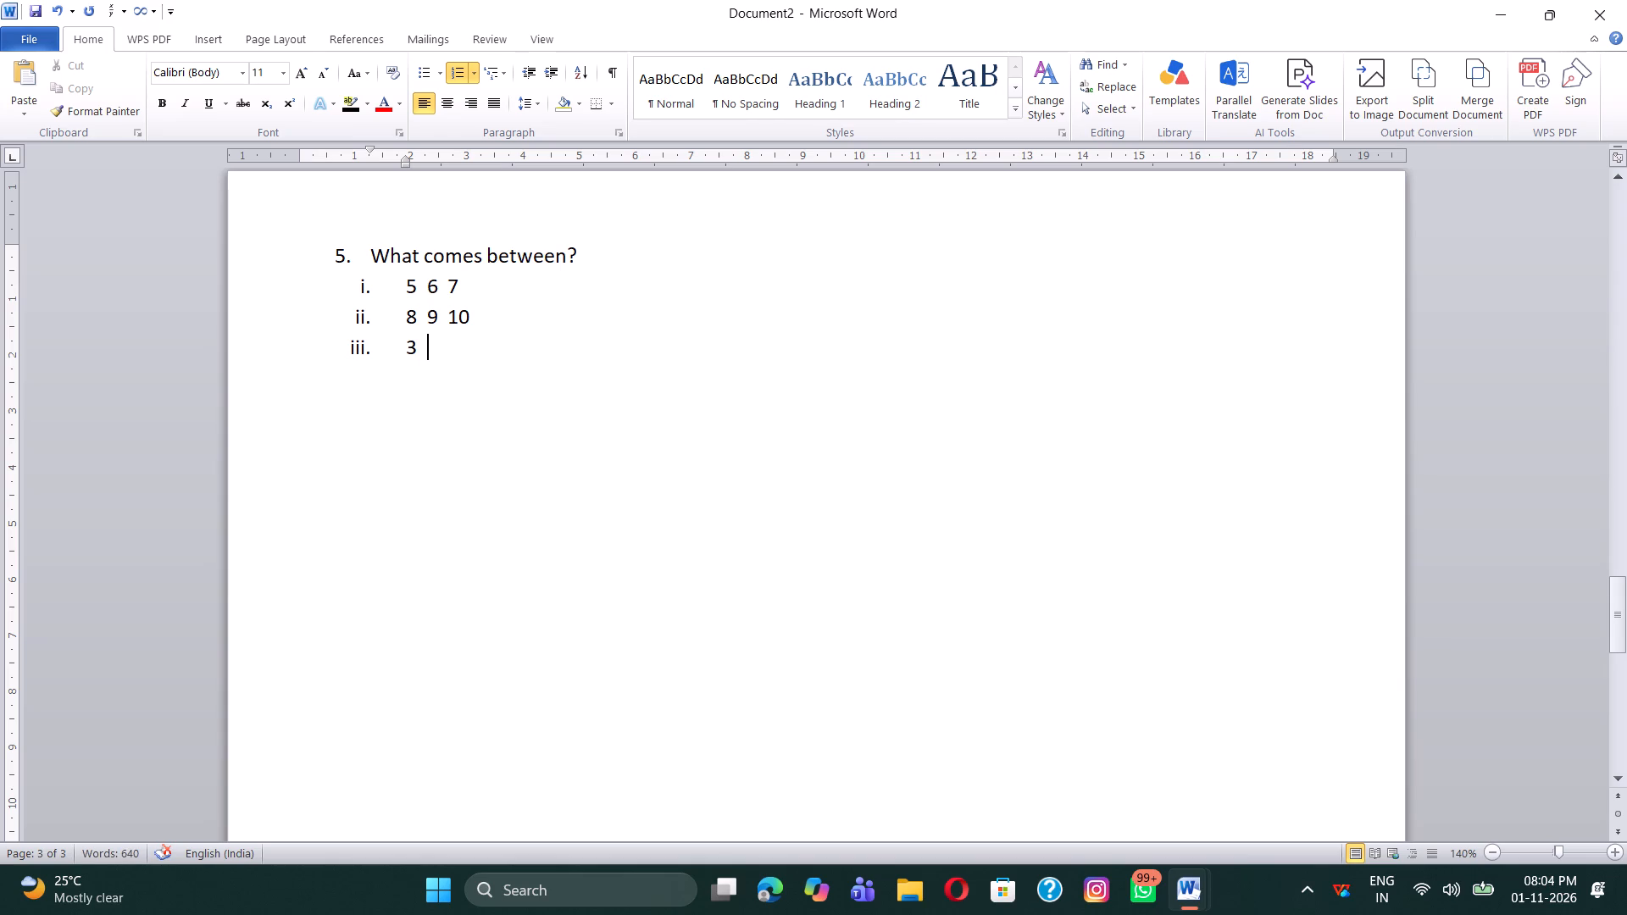
key(4)
key(space)
key(space)
key(5)
key(Return)
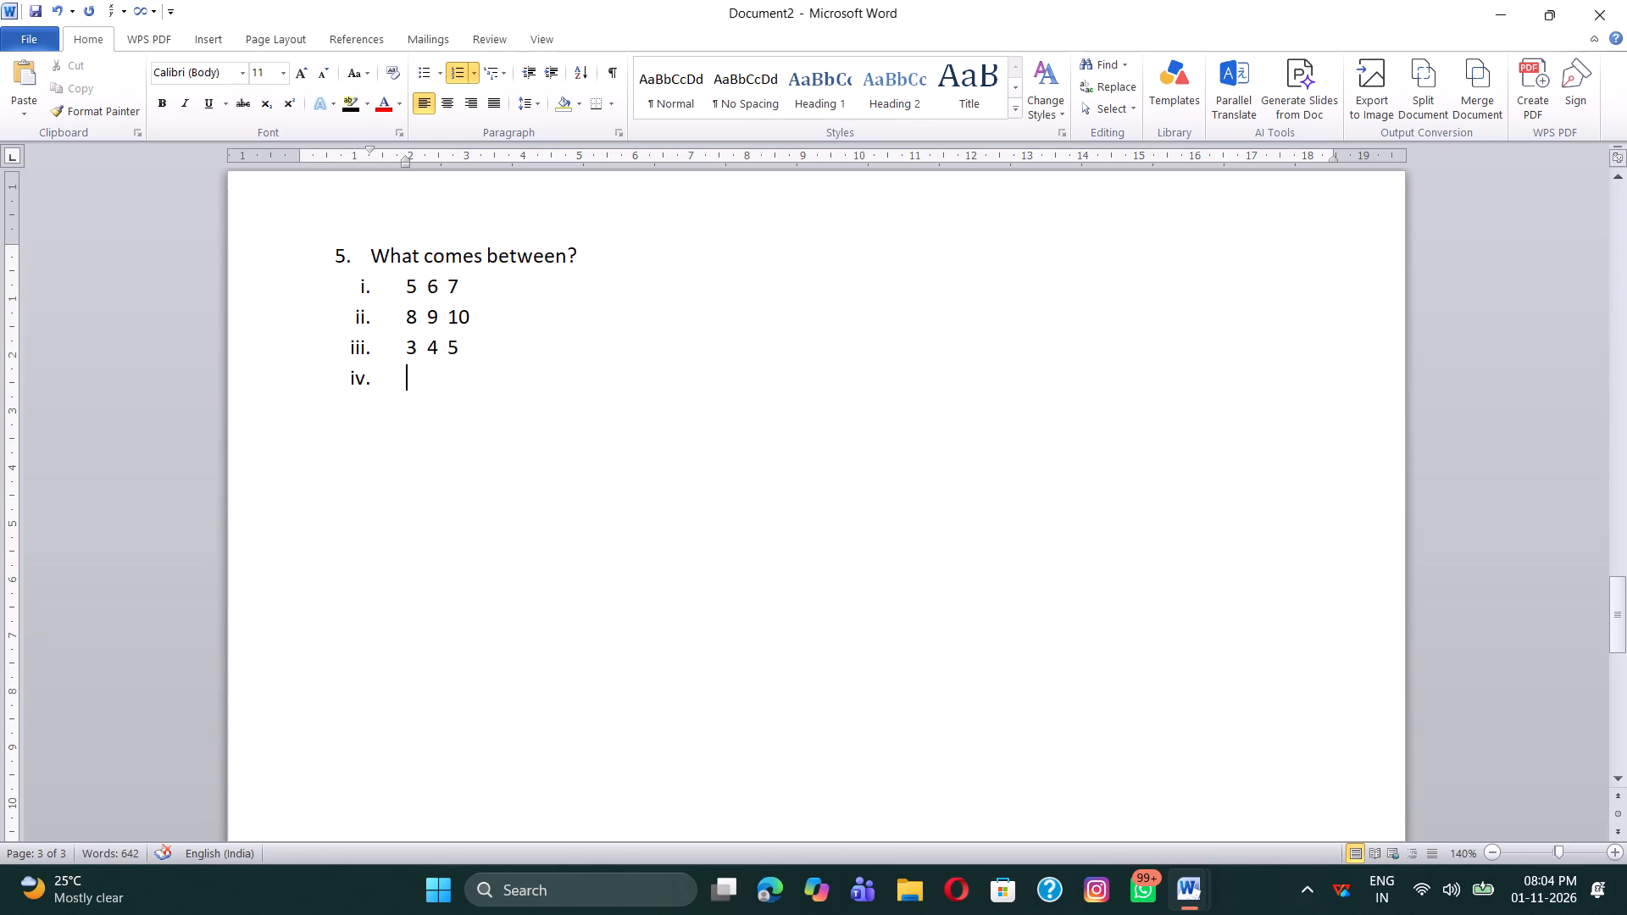
text(10)
key(space)
key(space)
text(11 12)
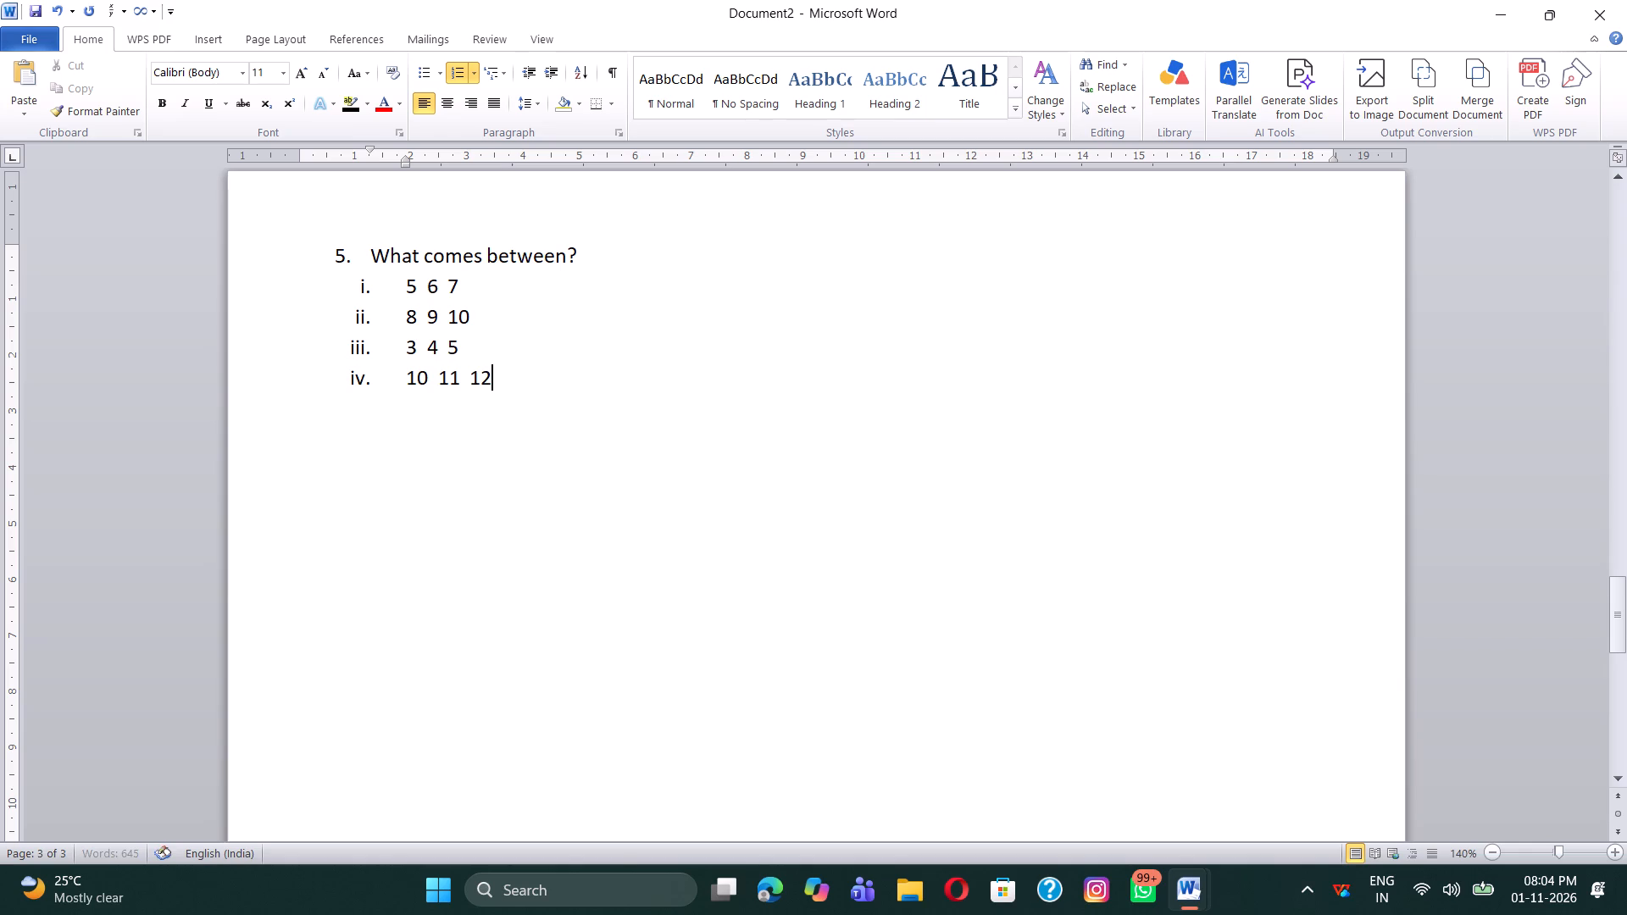
Add sub-item v under "What comes between?" with the double-spaced number sequence 13 14 15.
key(Return)
text(13)
key(space)
key(space)
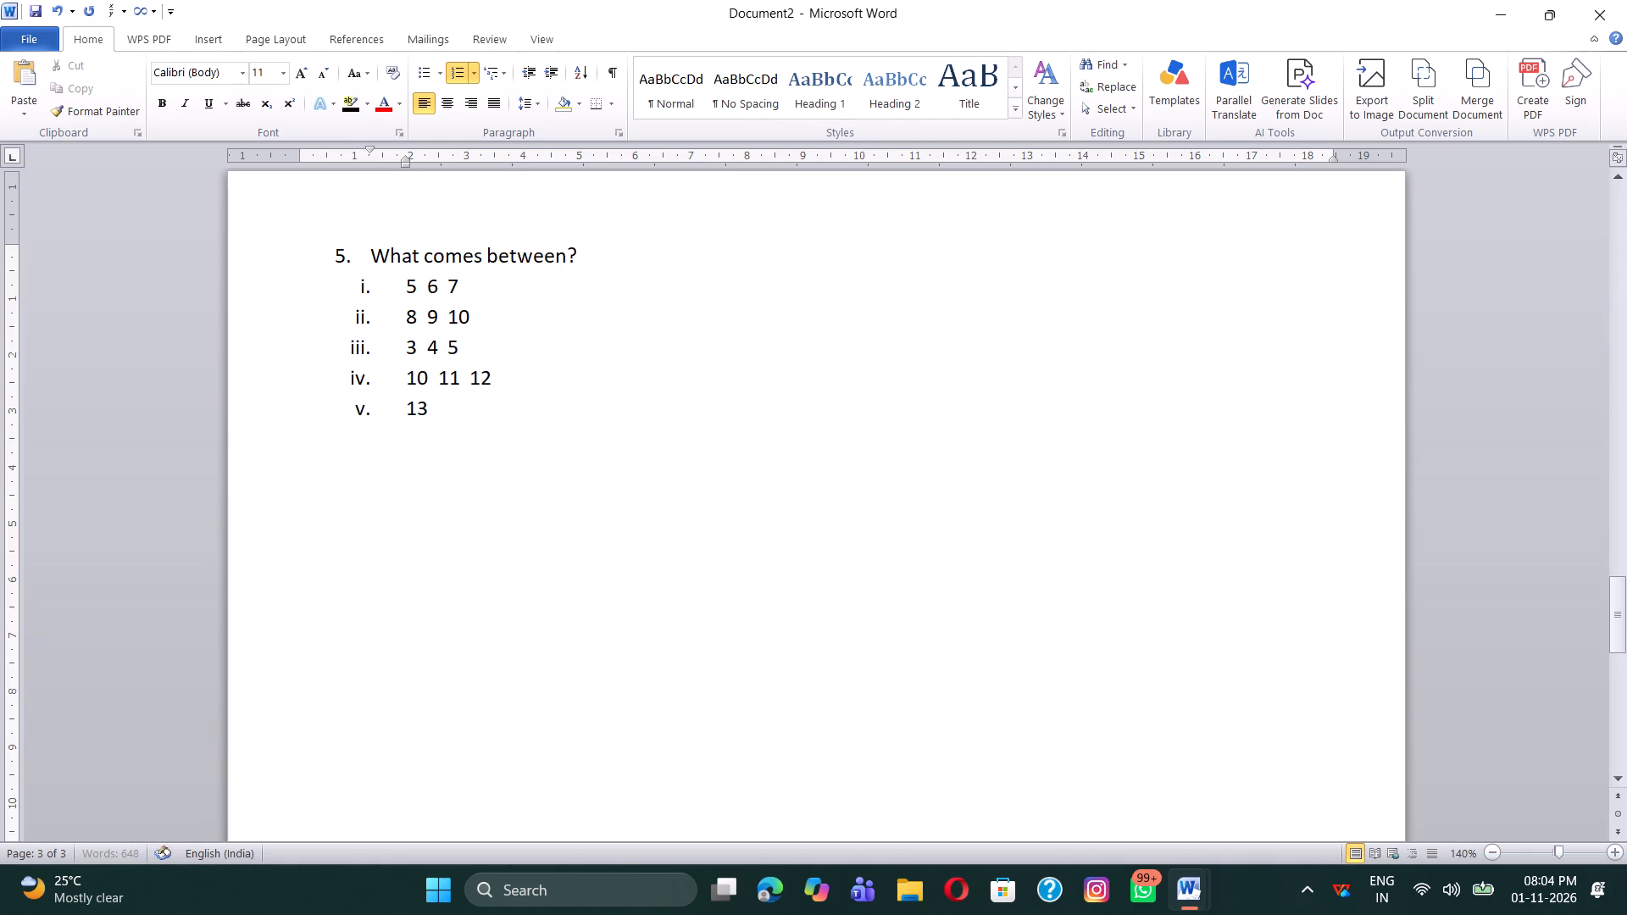
text(14)
key(space)
key(space)
text(15)
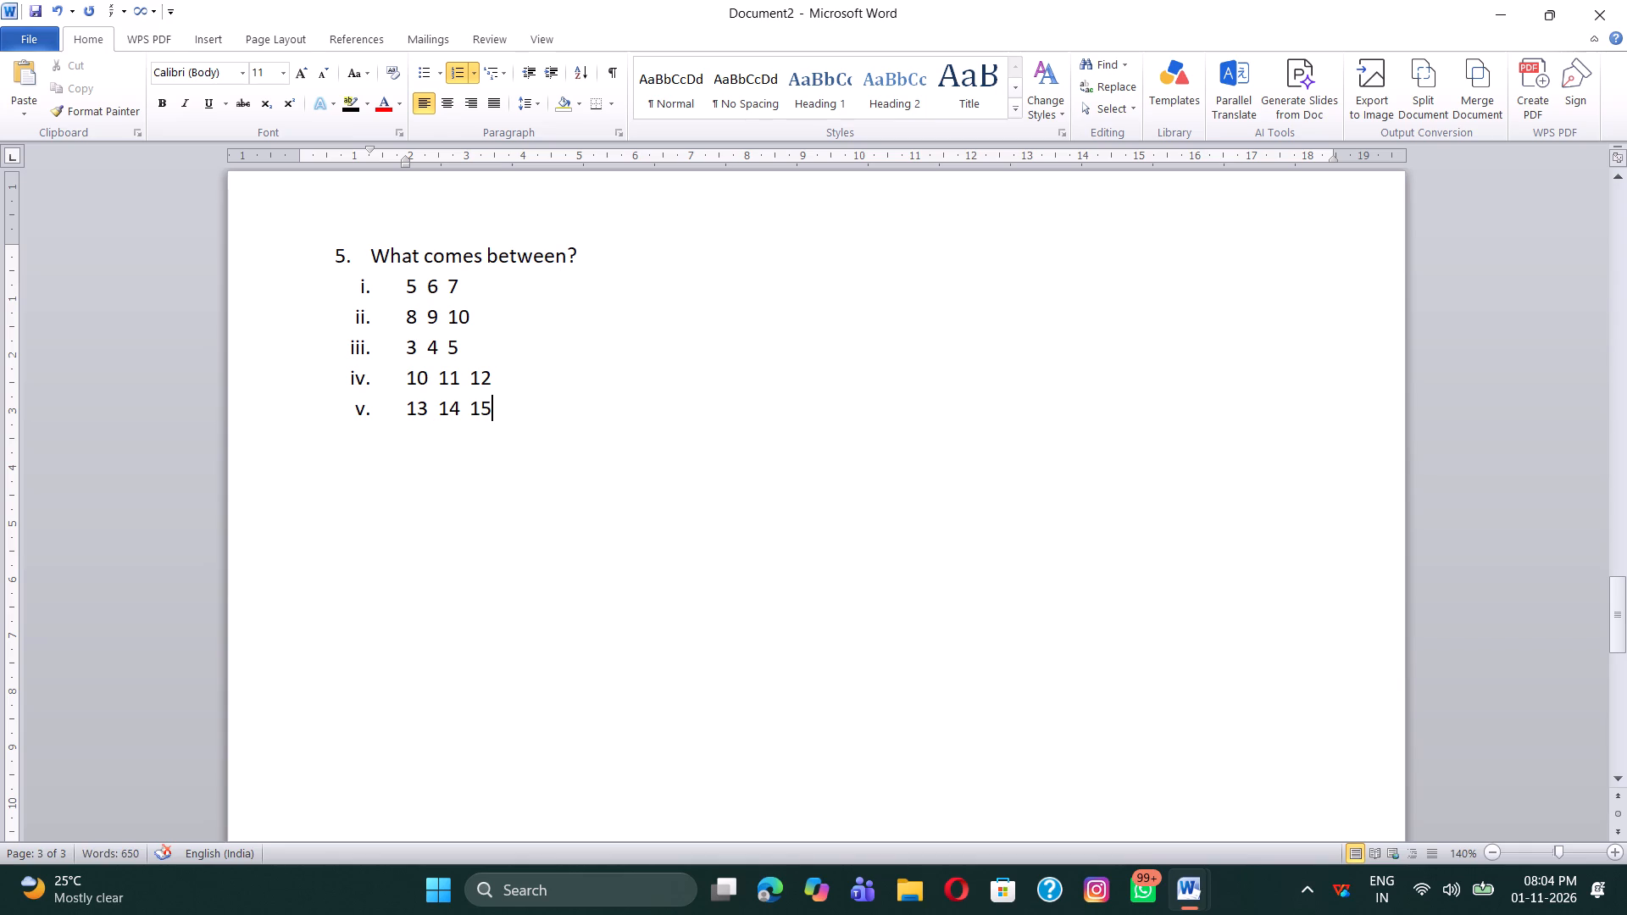
End the roman sub-list after sub-item v and continue the main 1. 2. 3. numbering with item 6 on a new line.
key(Return)
key(BackSpace)
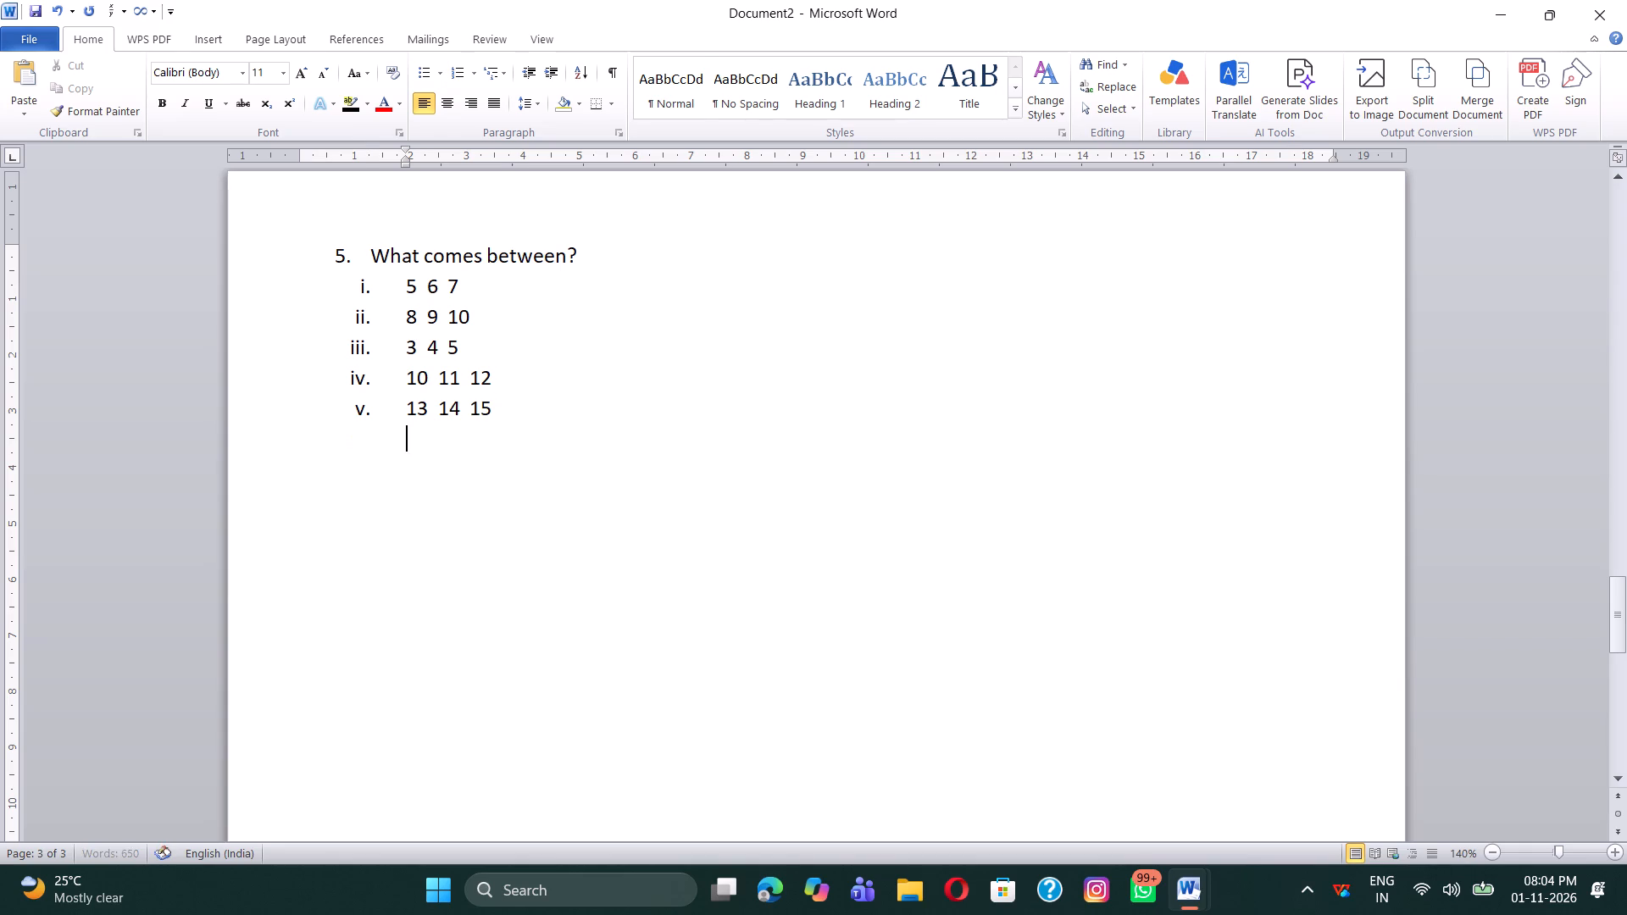
key(BackSpace)
key(BackSpace)
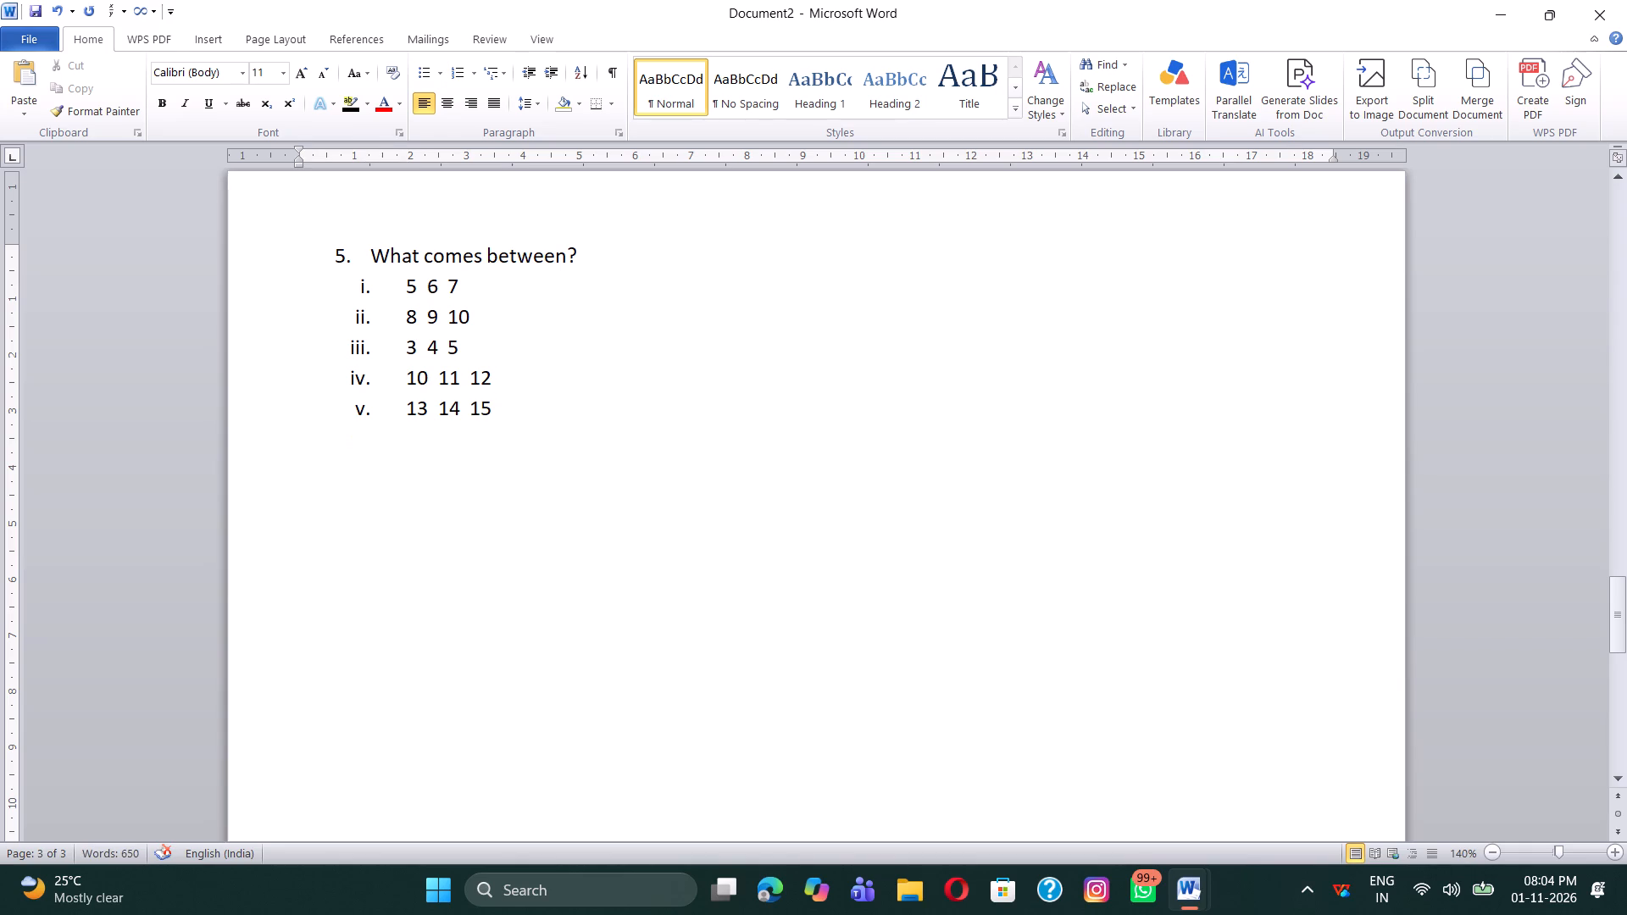
click(471, 75)
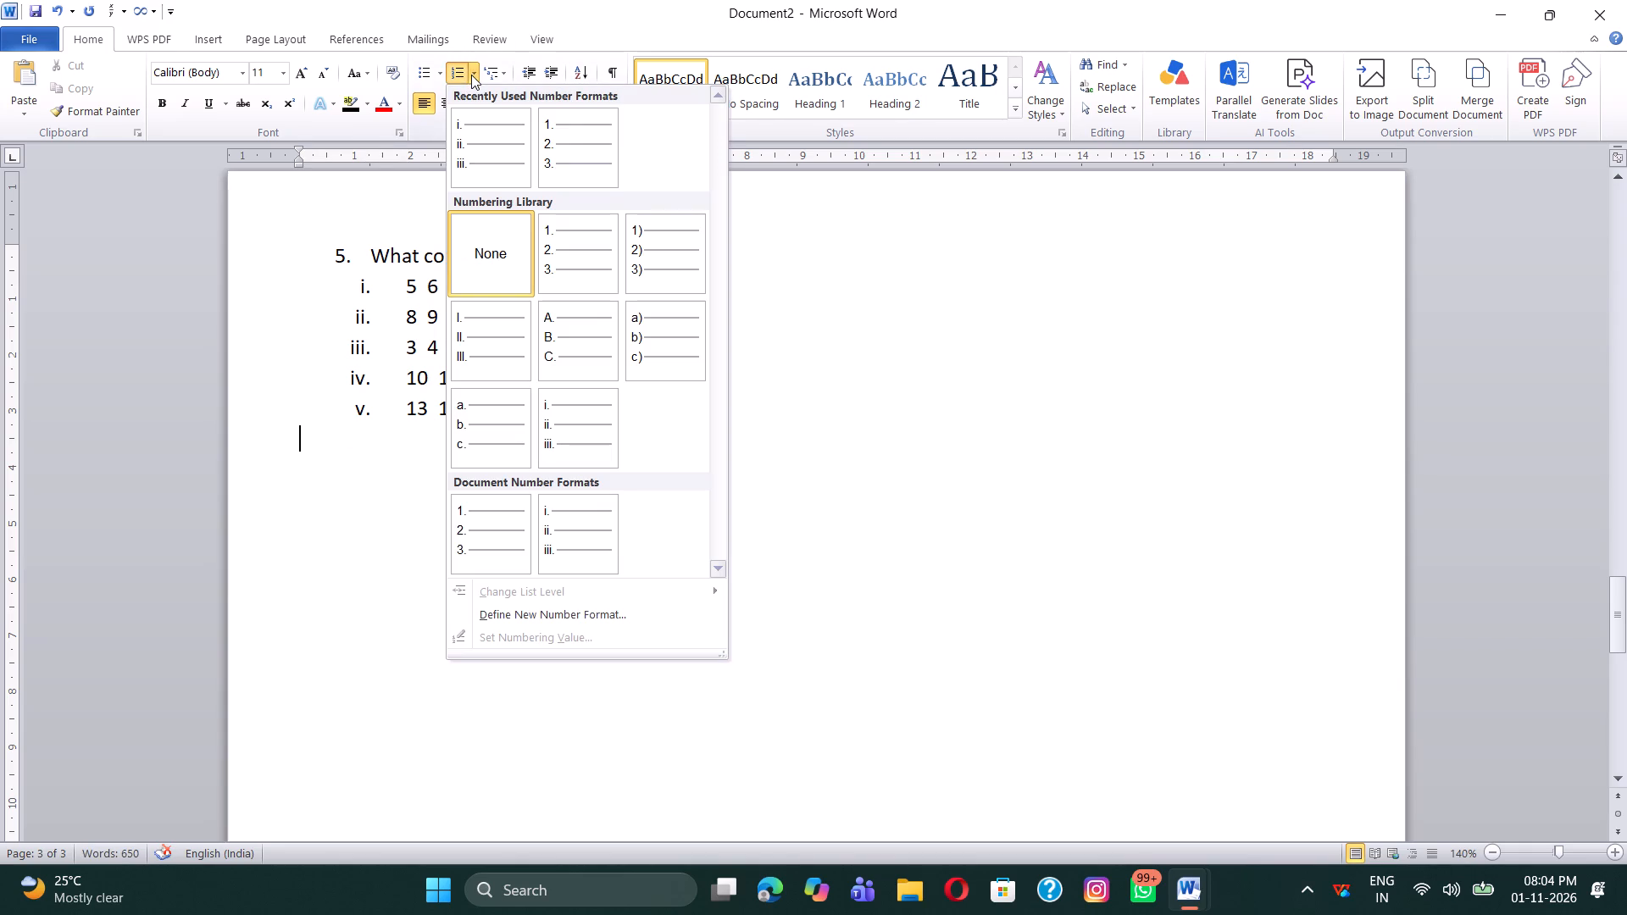
click(572, 132)
Write the text of item 6 in the Maths list: "What comes after".
scroll(469, 388, down, 1)
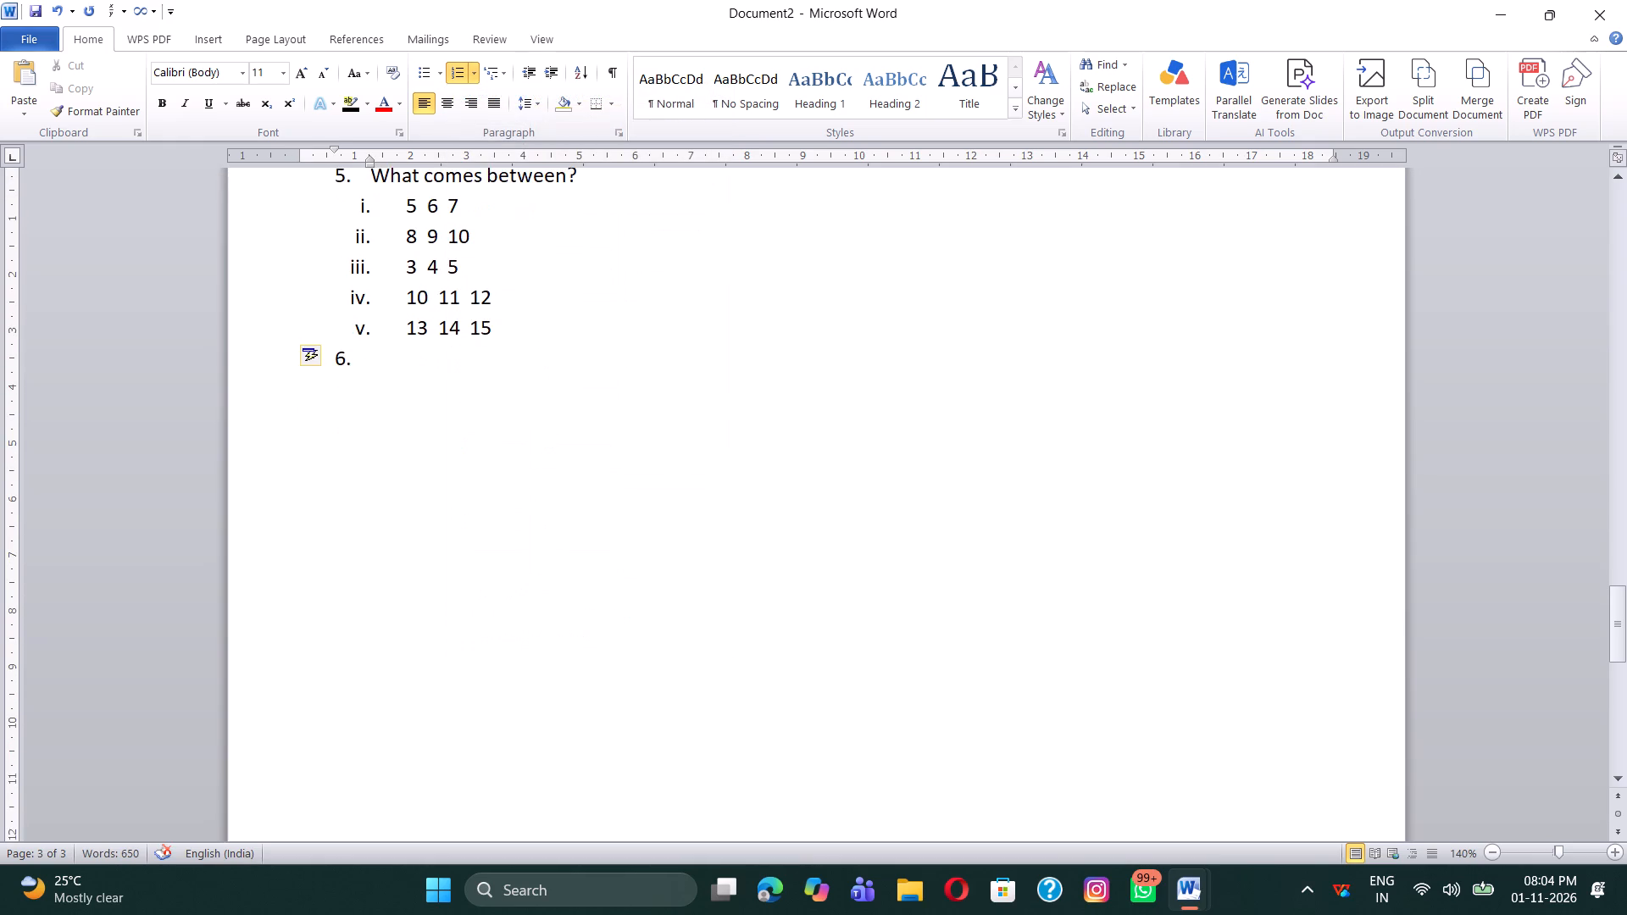
scroll(469, 388, down, 1)
text(What)
key(space)
text(comes)
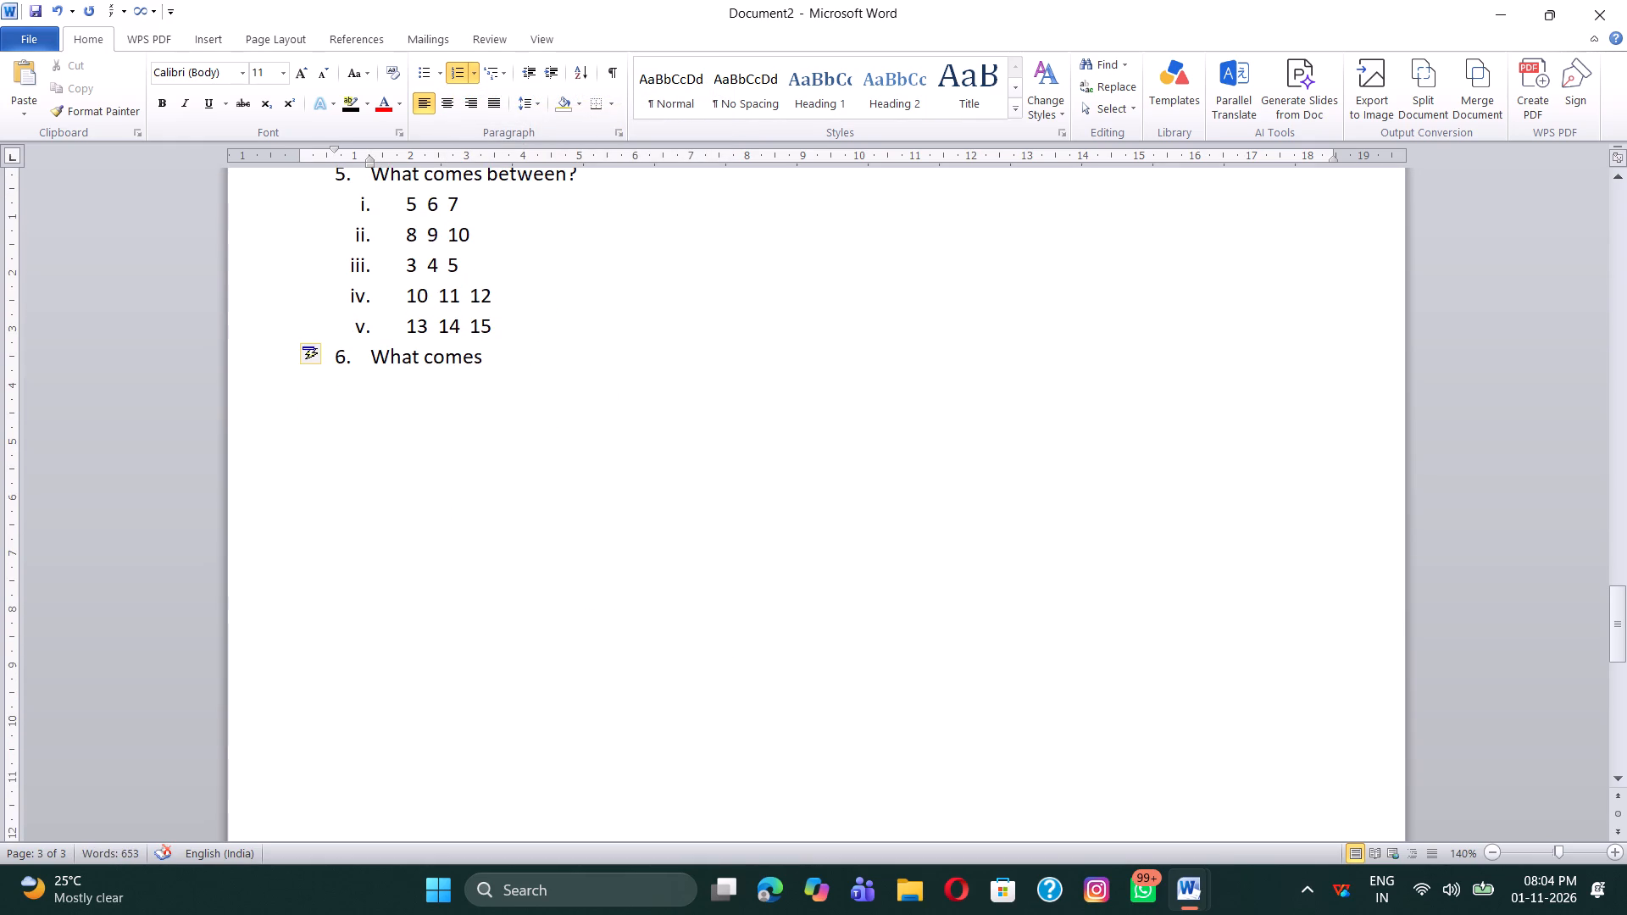
key(space)
text(af)
text(ter)
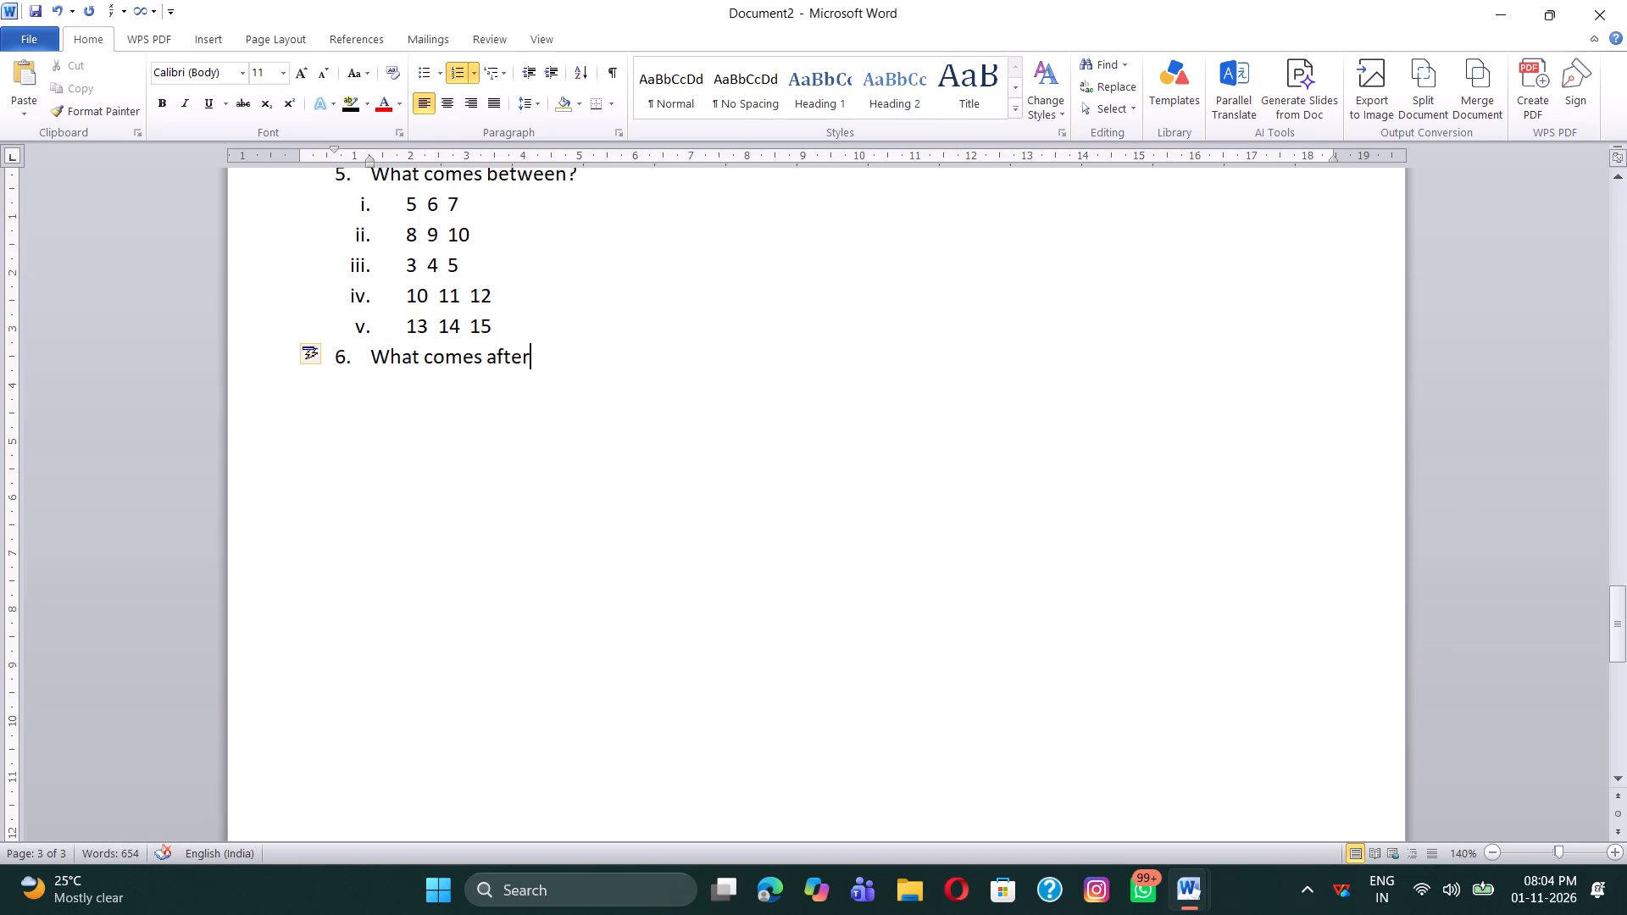
Start an i. ii. iii. sub-list on a new line below item 6 and reduce its indent to align with item 5's sub-list.
key(Return)
key(BackSpace)
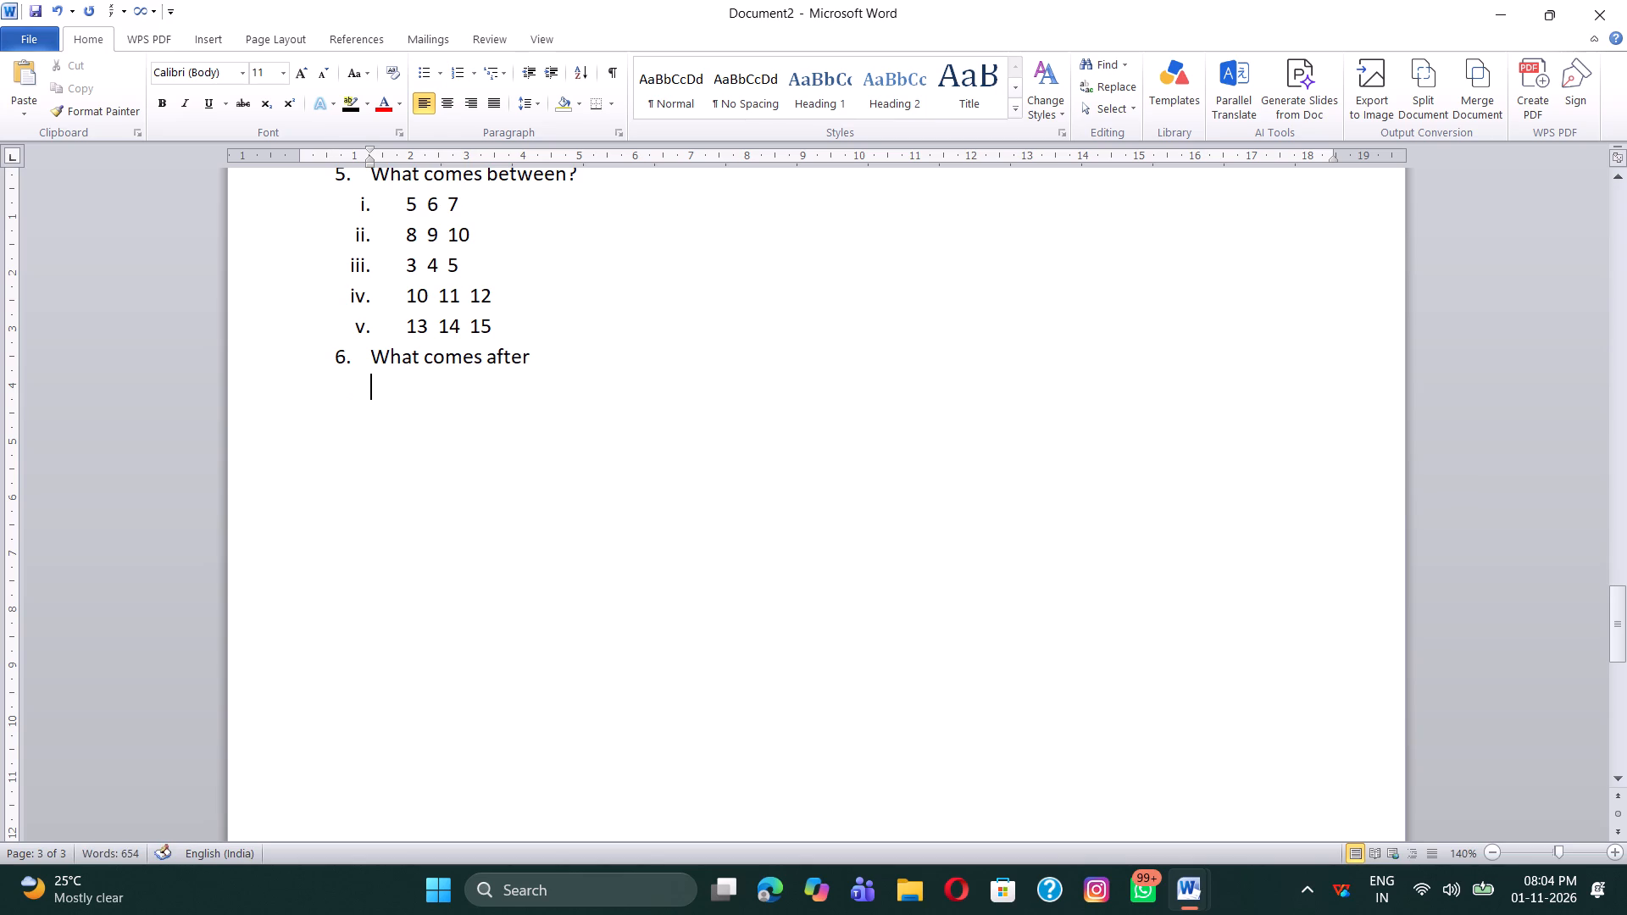
click(476, 75)
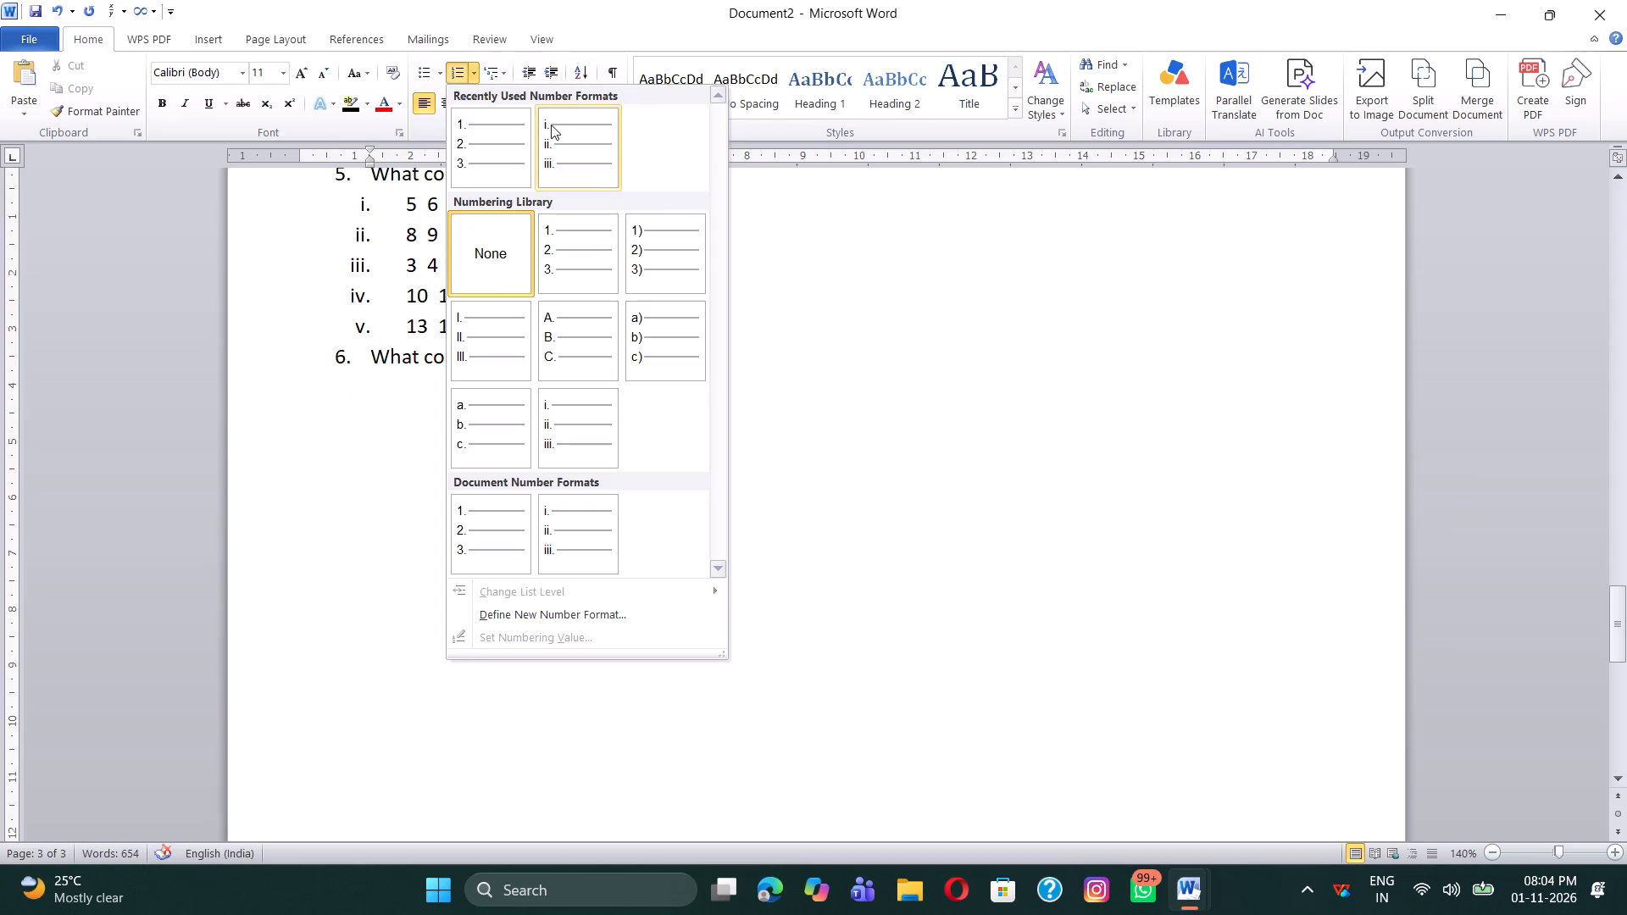
click(566, 147)
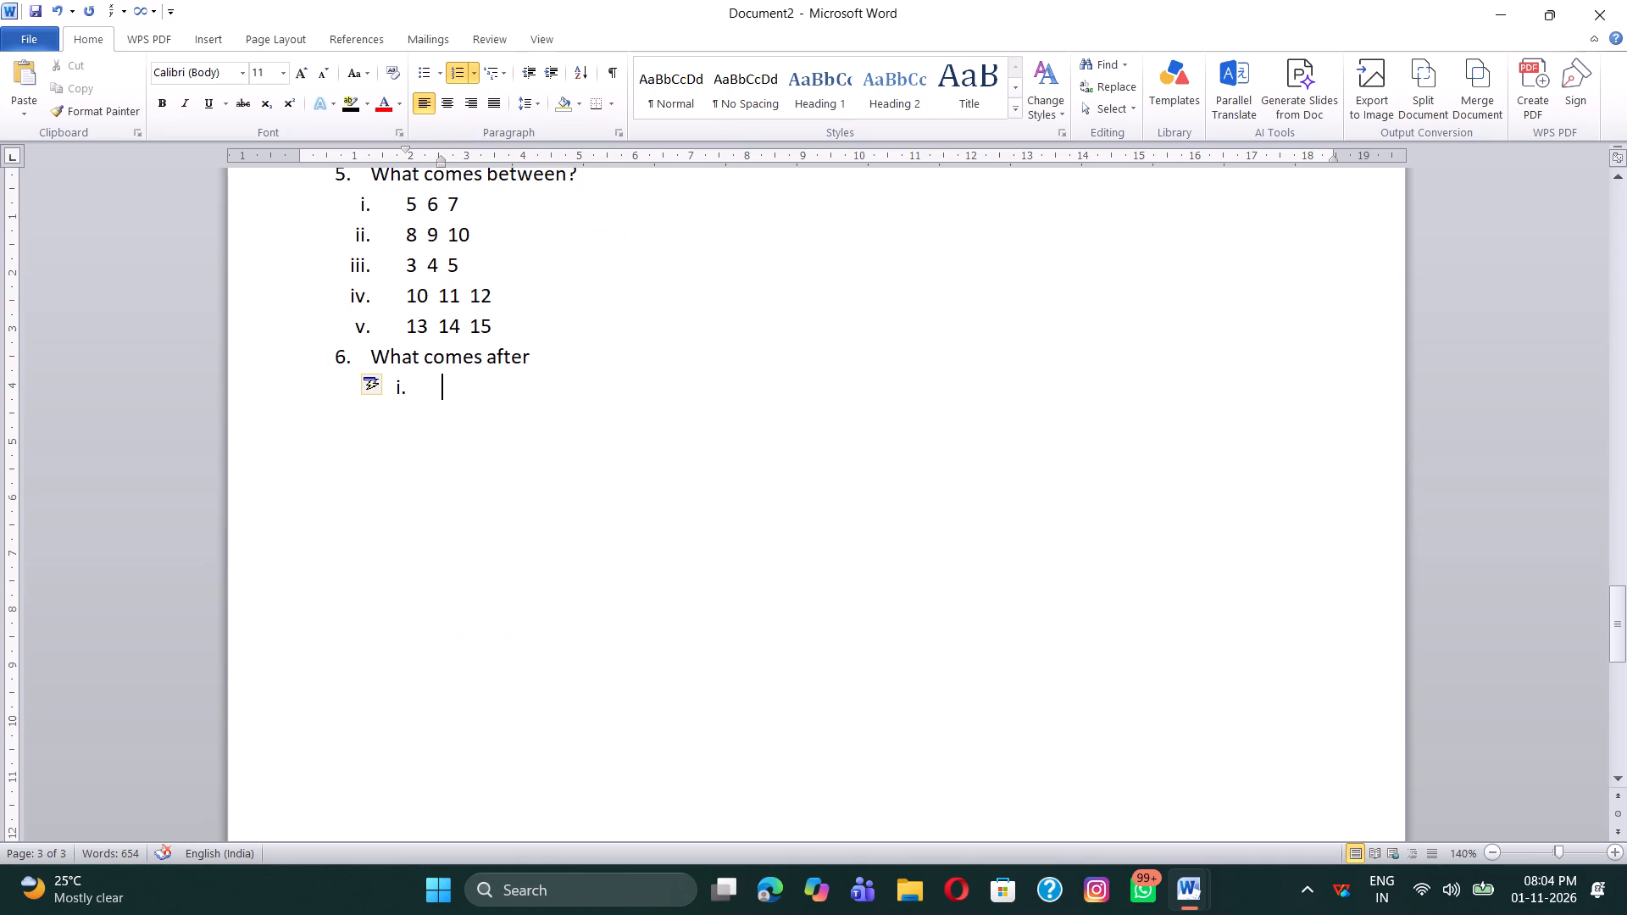
drag(398, 382, 361, 401)
drag(361, 401, 362, 401)
click(422, 399)
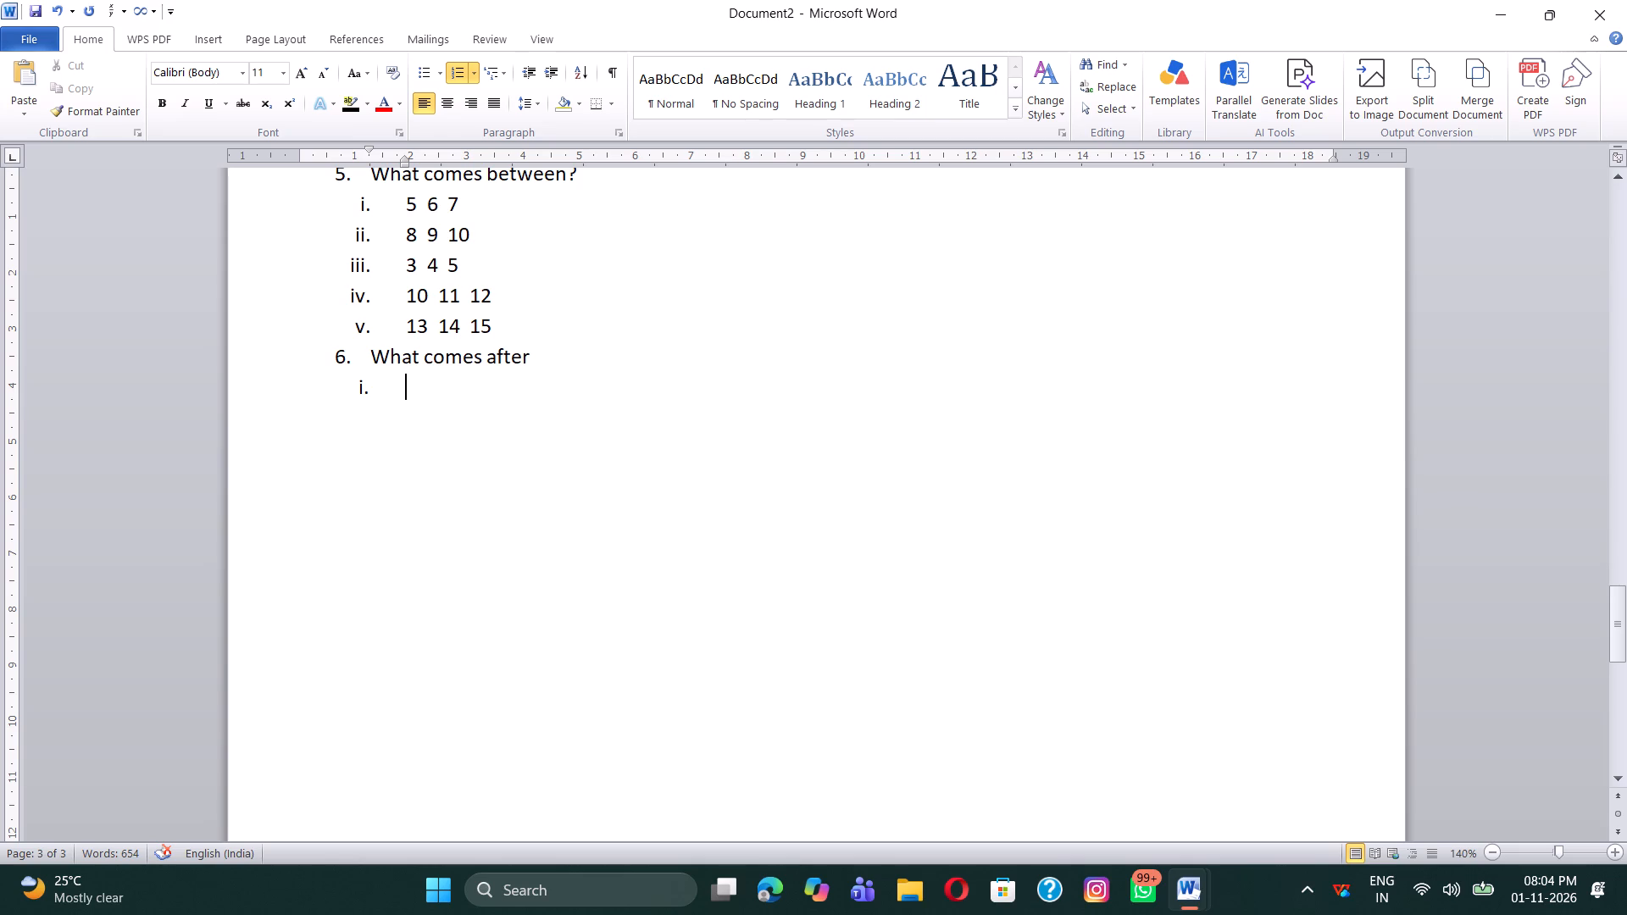
Fill sub-items i, ii and iii under "What comes after" with the double-spaced number pairs 10 11, 8 9 and 5 6.
text(10)
key(space)
key(space)
text(11)
key(Return)
text(8 9)
key(Return)
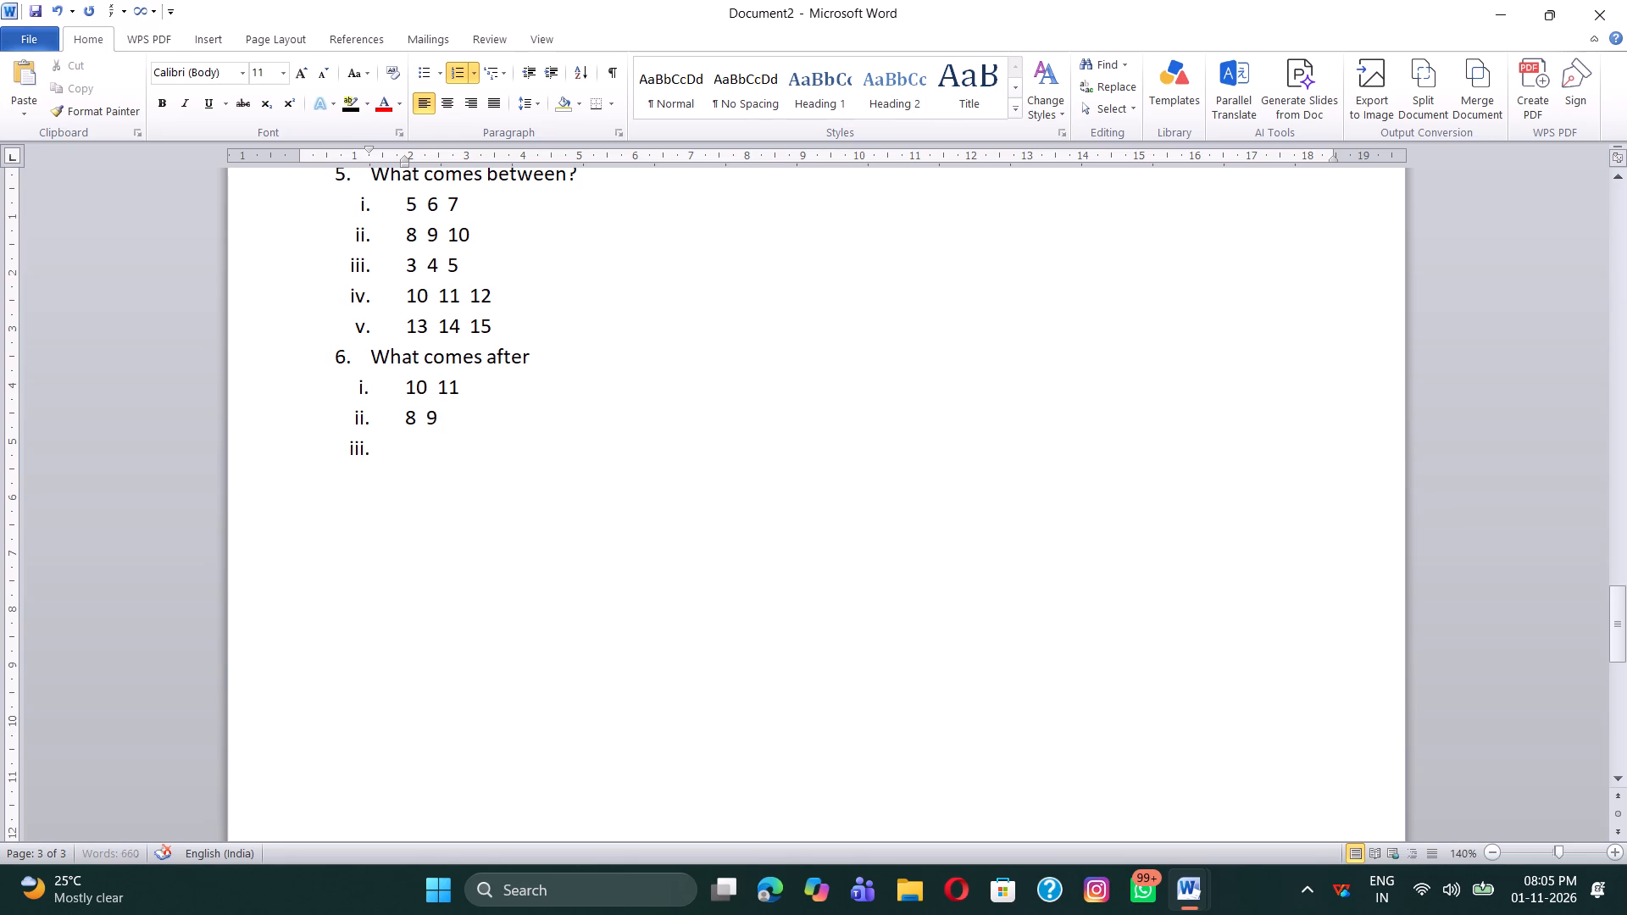
text(5)
key(space)
key(space)
key(6)
Add sub-items iv and v under "What comes after" with the double-spaced number pairs 13 14 and 4 5.
key(Return)
text(13)
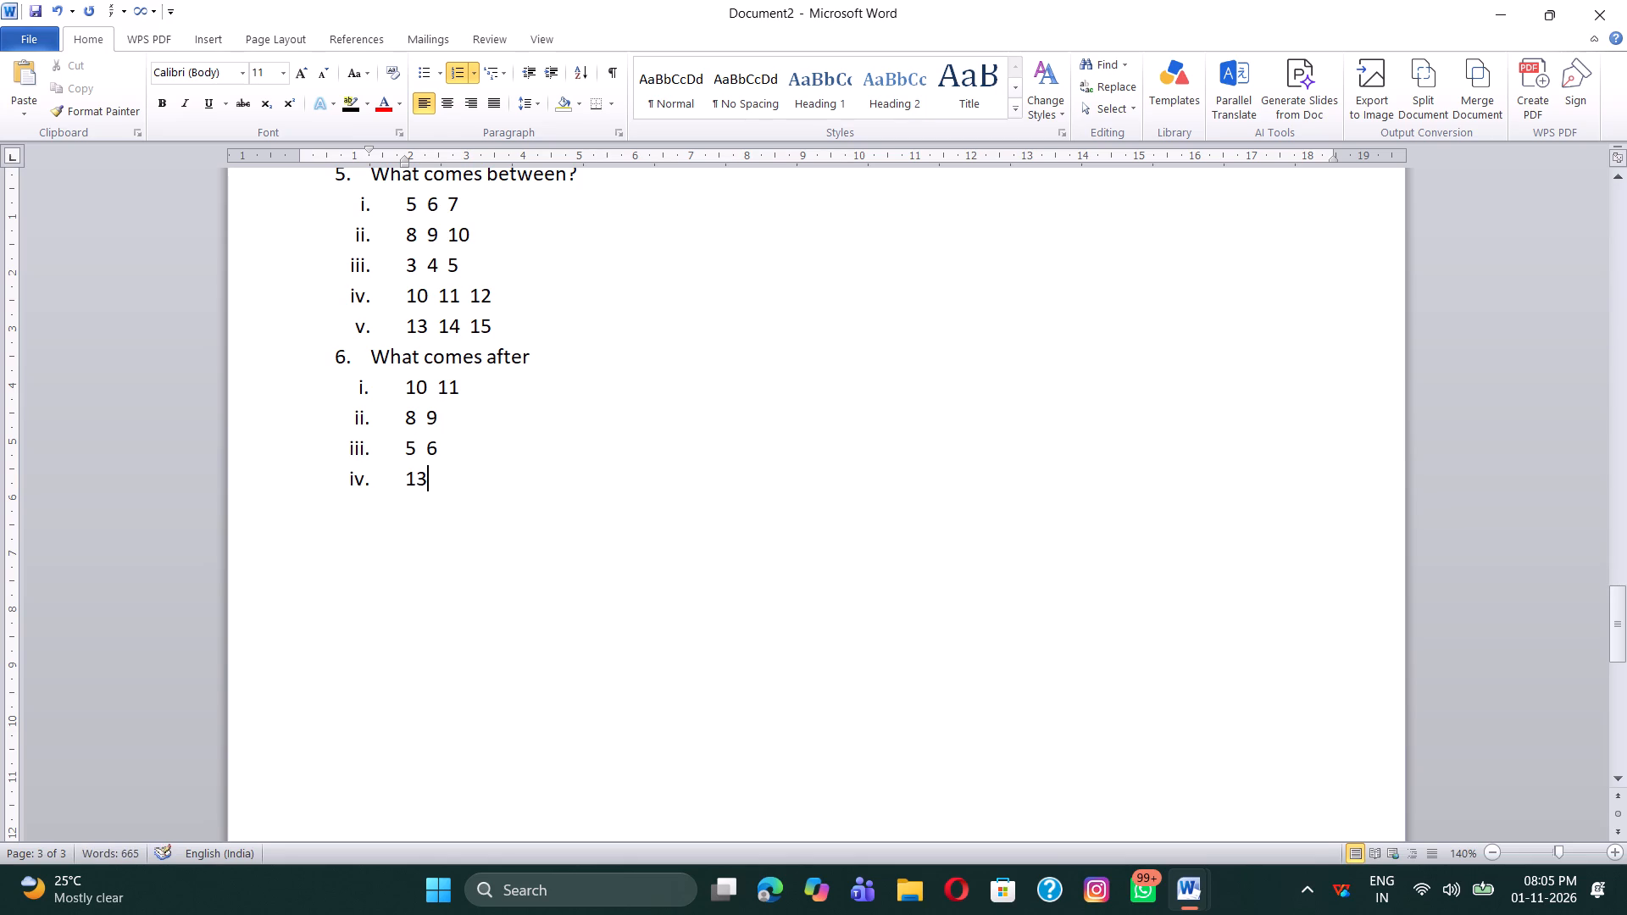
key(space)
key(space)
text(14)
key(Return)
key(Return)
key(BackSpace)
key(Return)
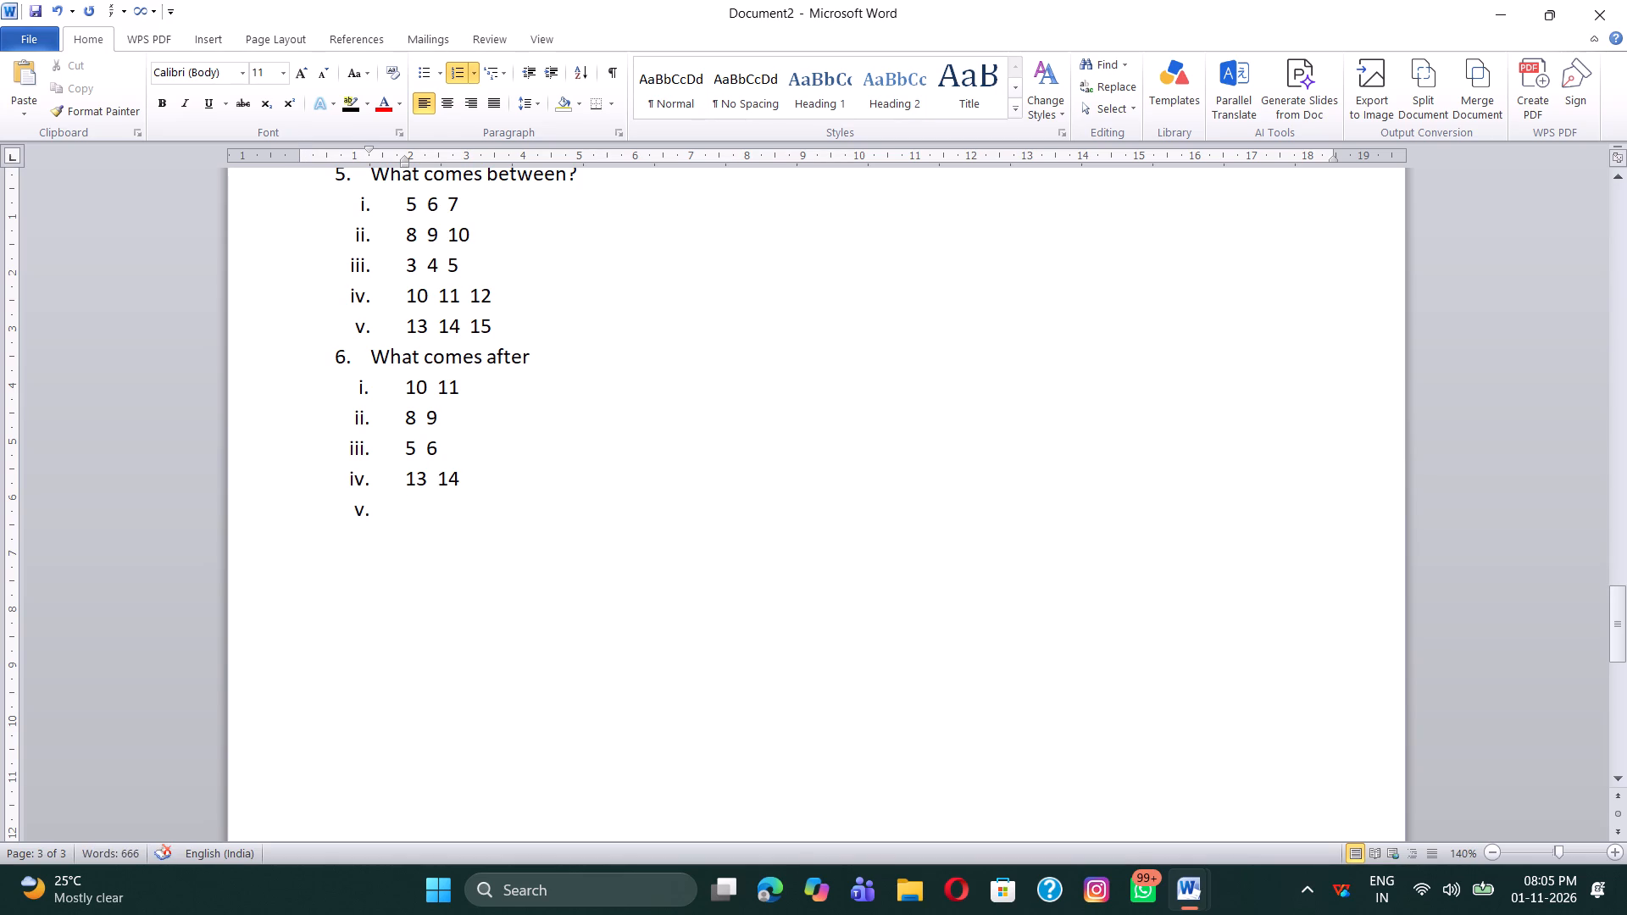
key(4)
key(space)
key(space)
text(5)
End the sub-list under "What comes after" and add item 7 to the Maths list, reading "Maths the following.".
key(Return)
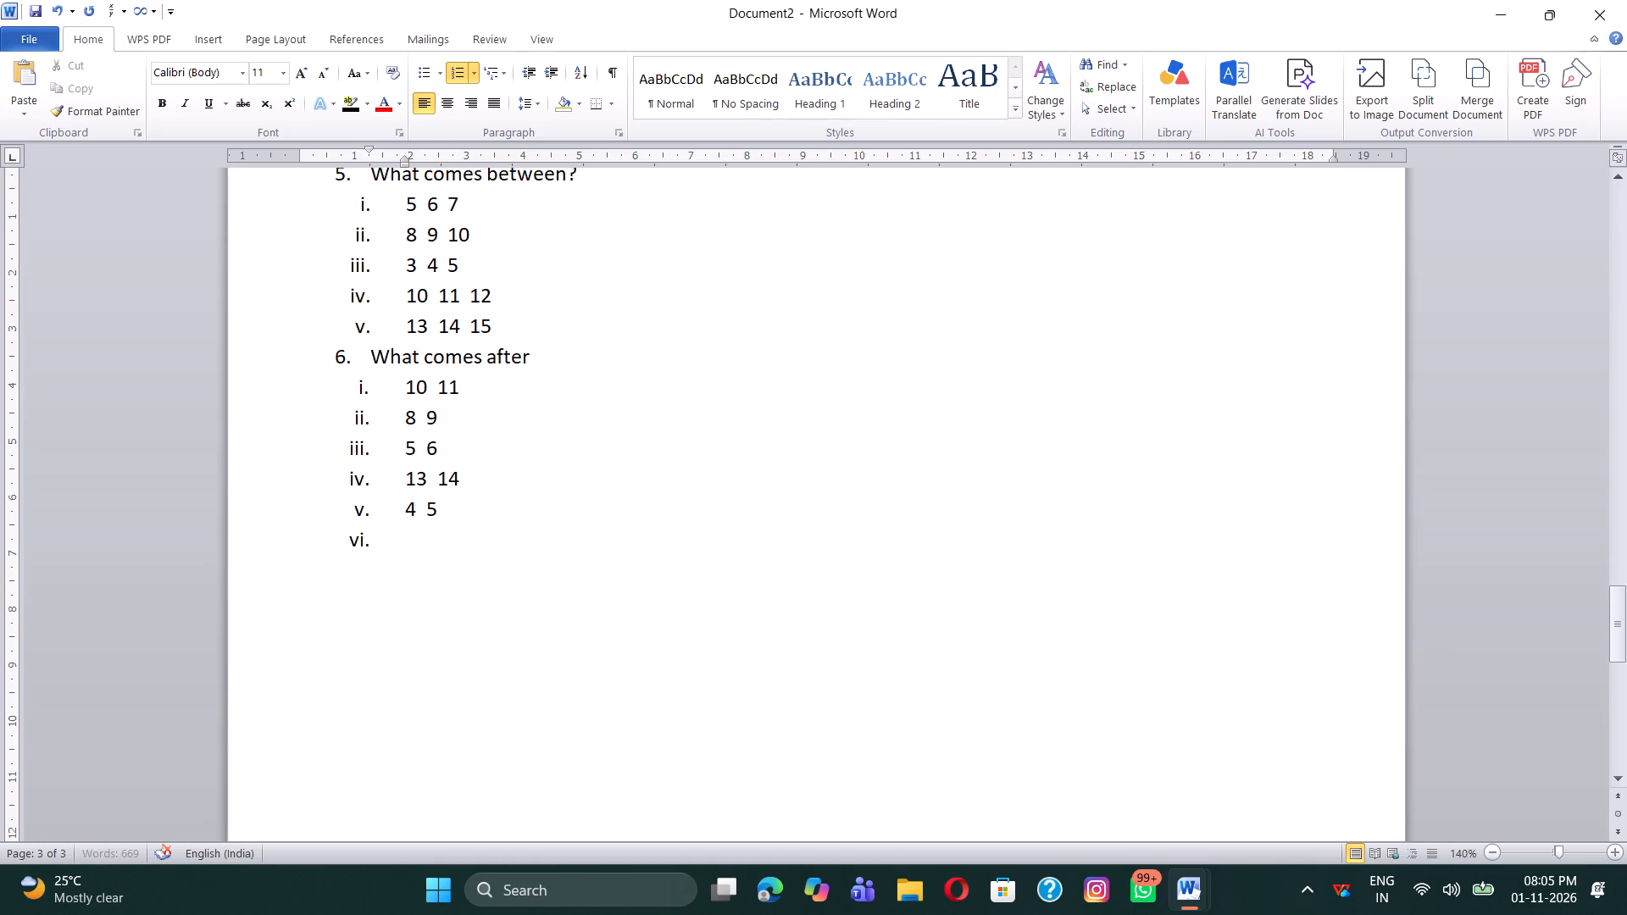
key(BackSpace)
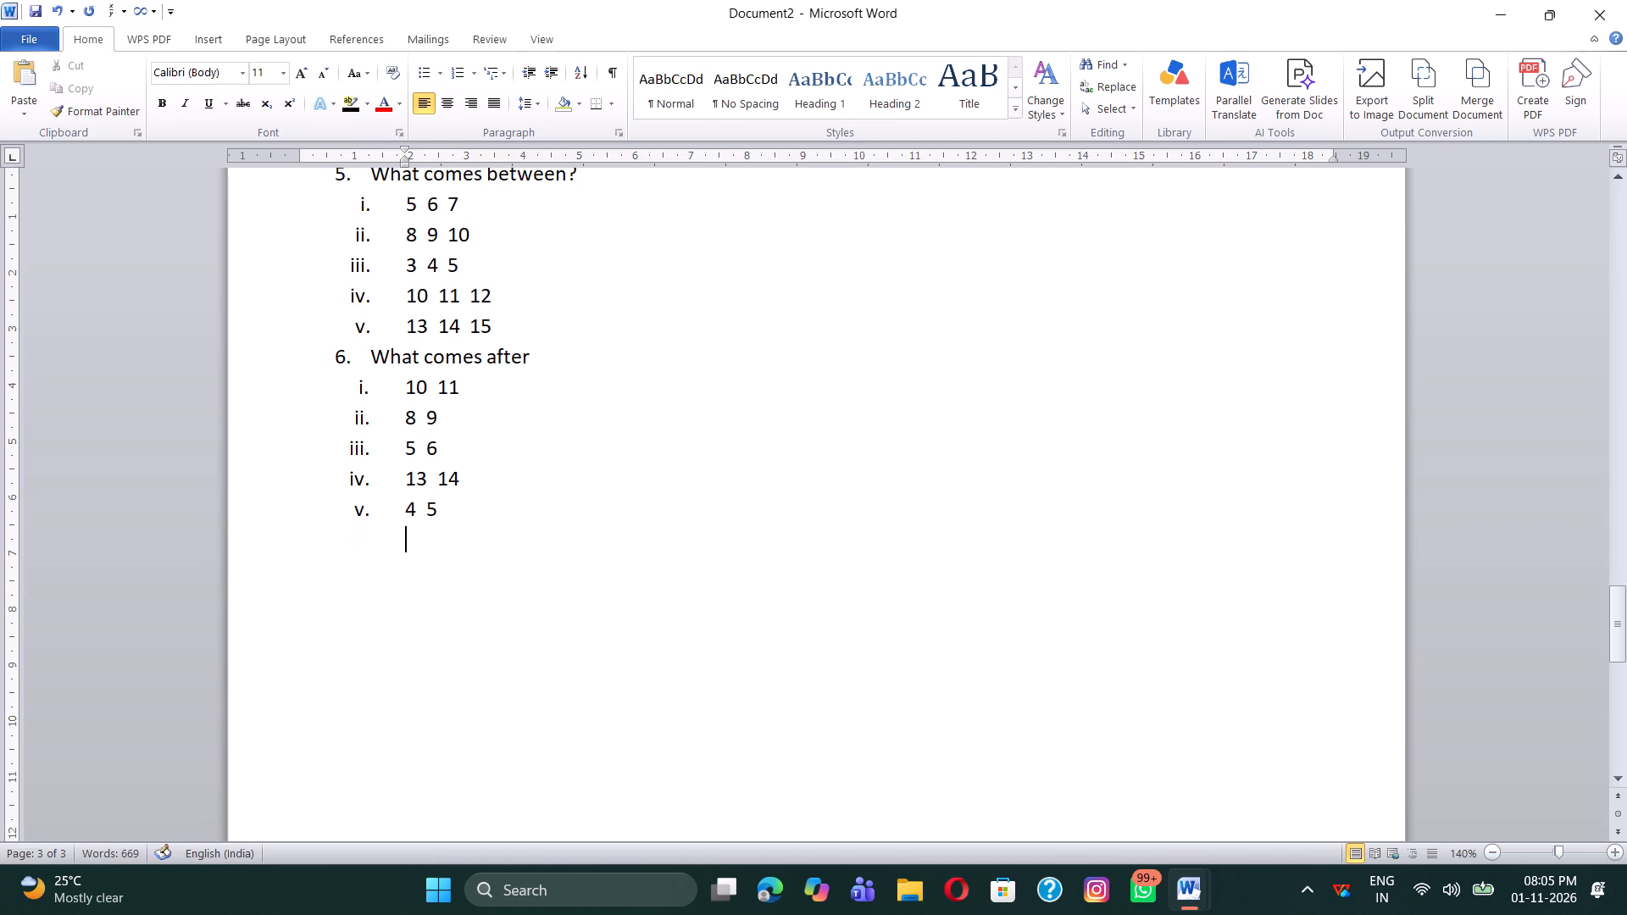
key(BackSpace)
key(BackSpace)
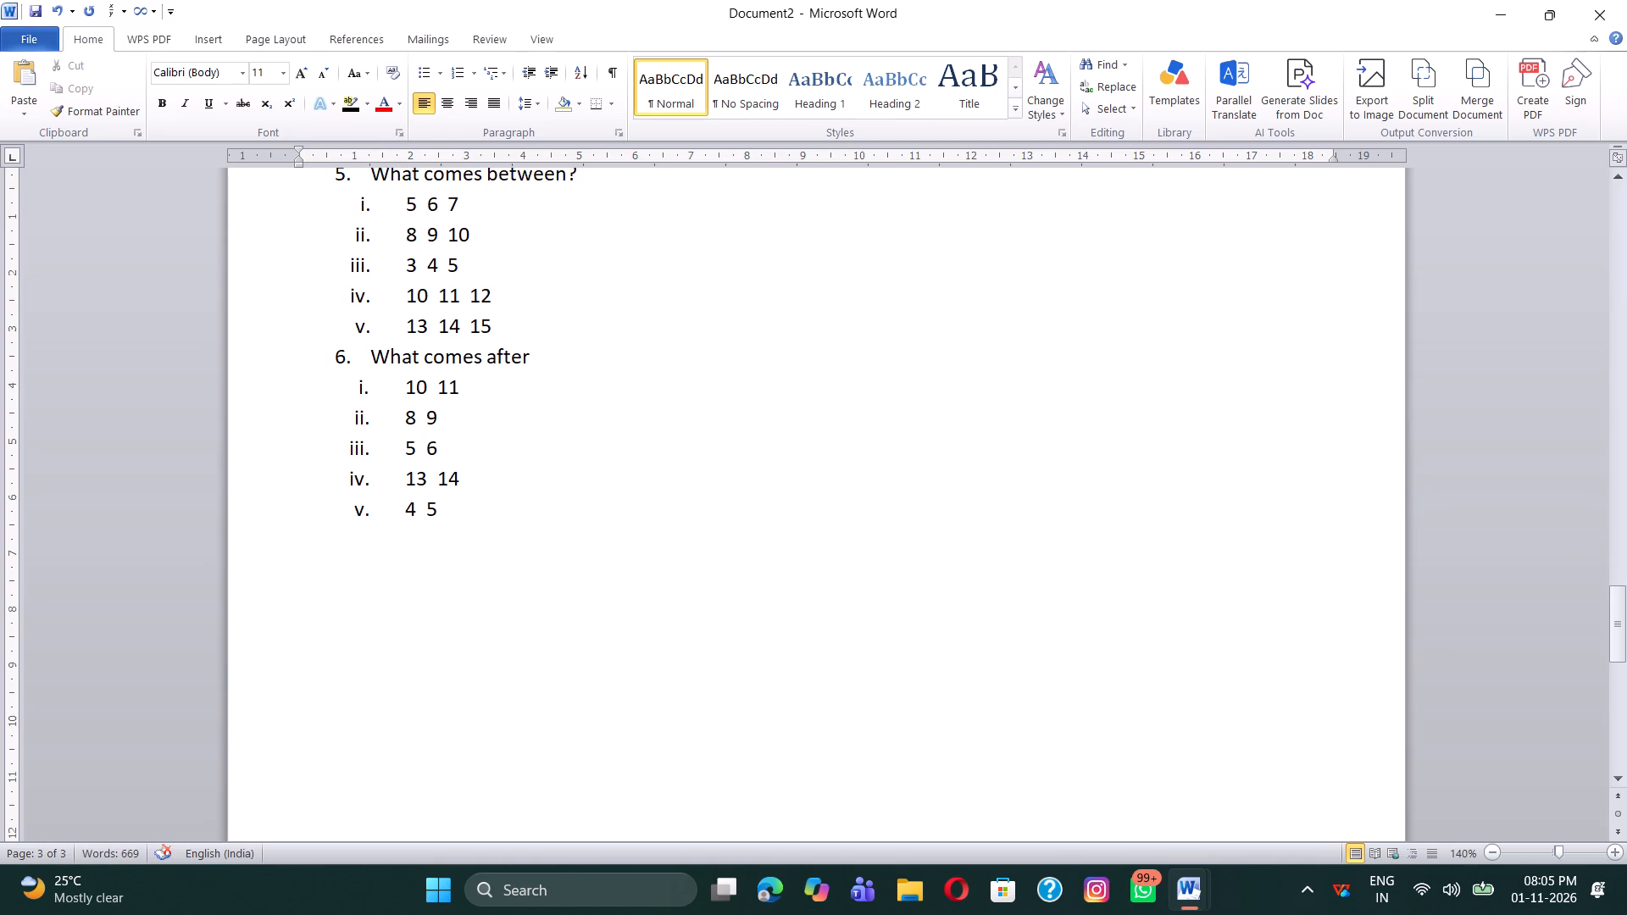
click(474, 83)
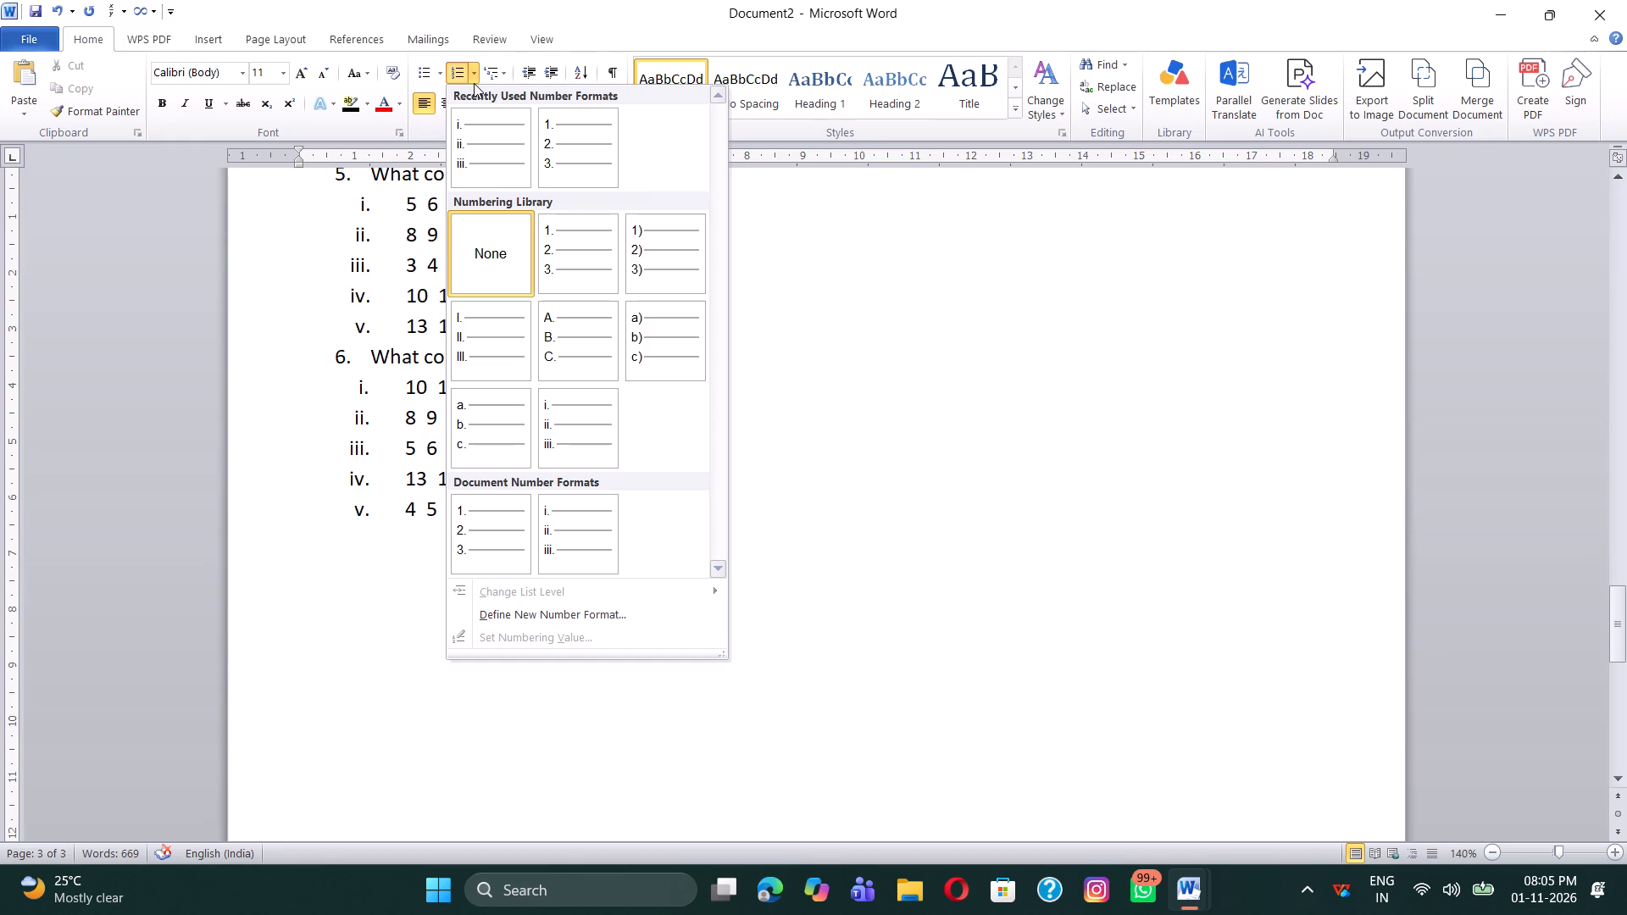
click(582, 143)
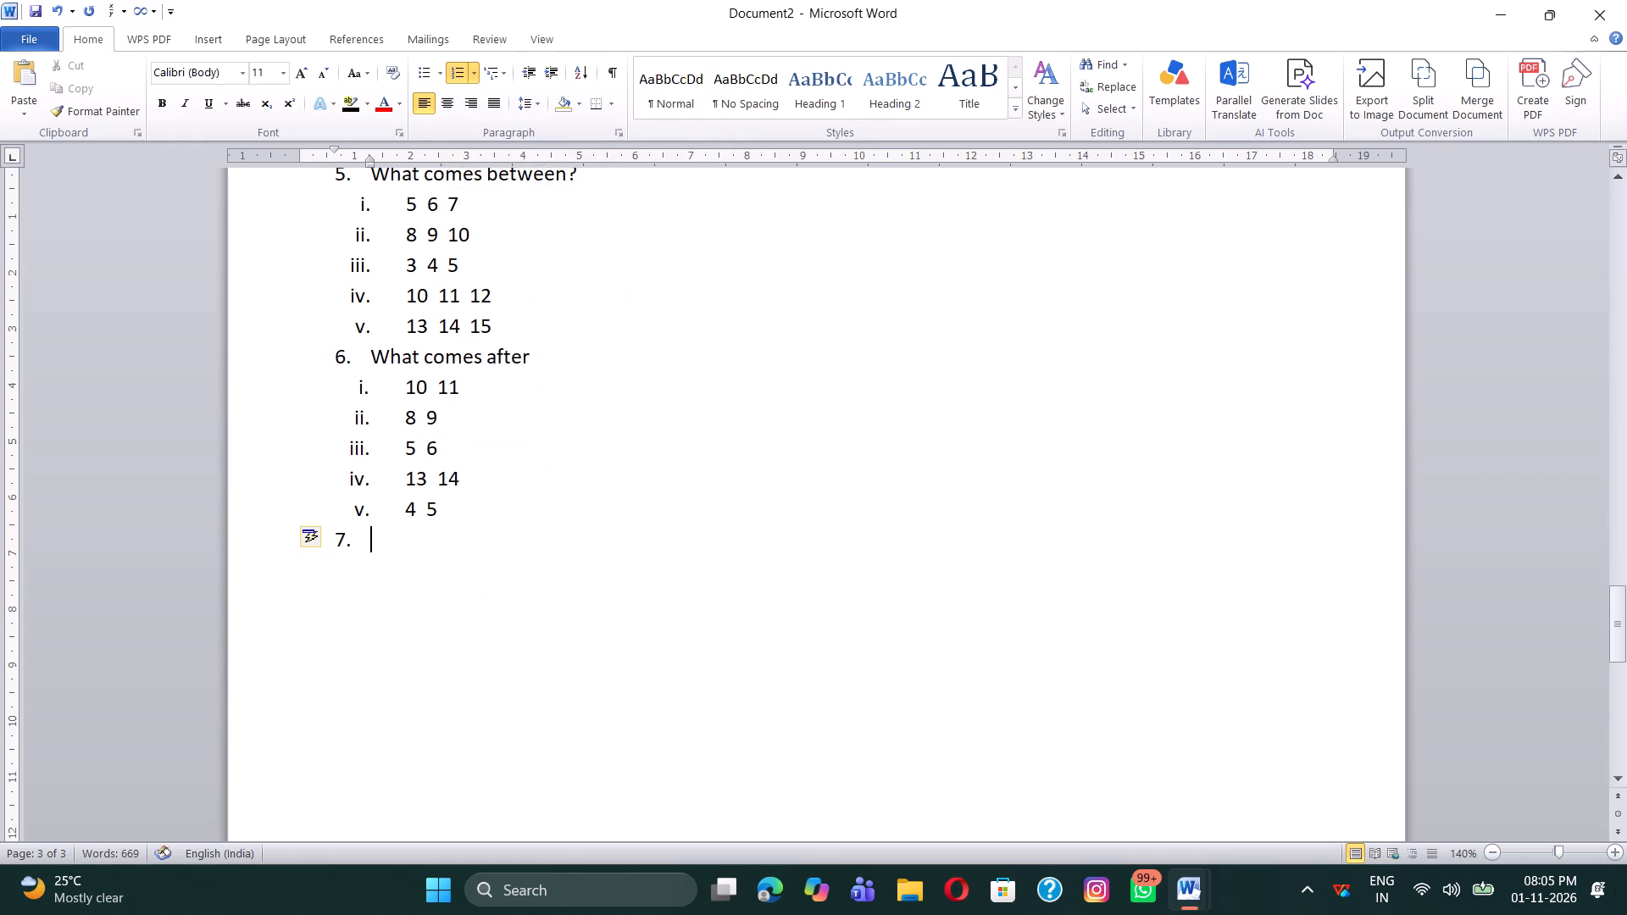
scroll(475, 495, down, 1)
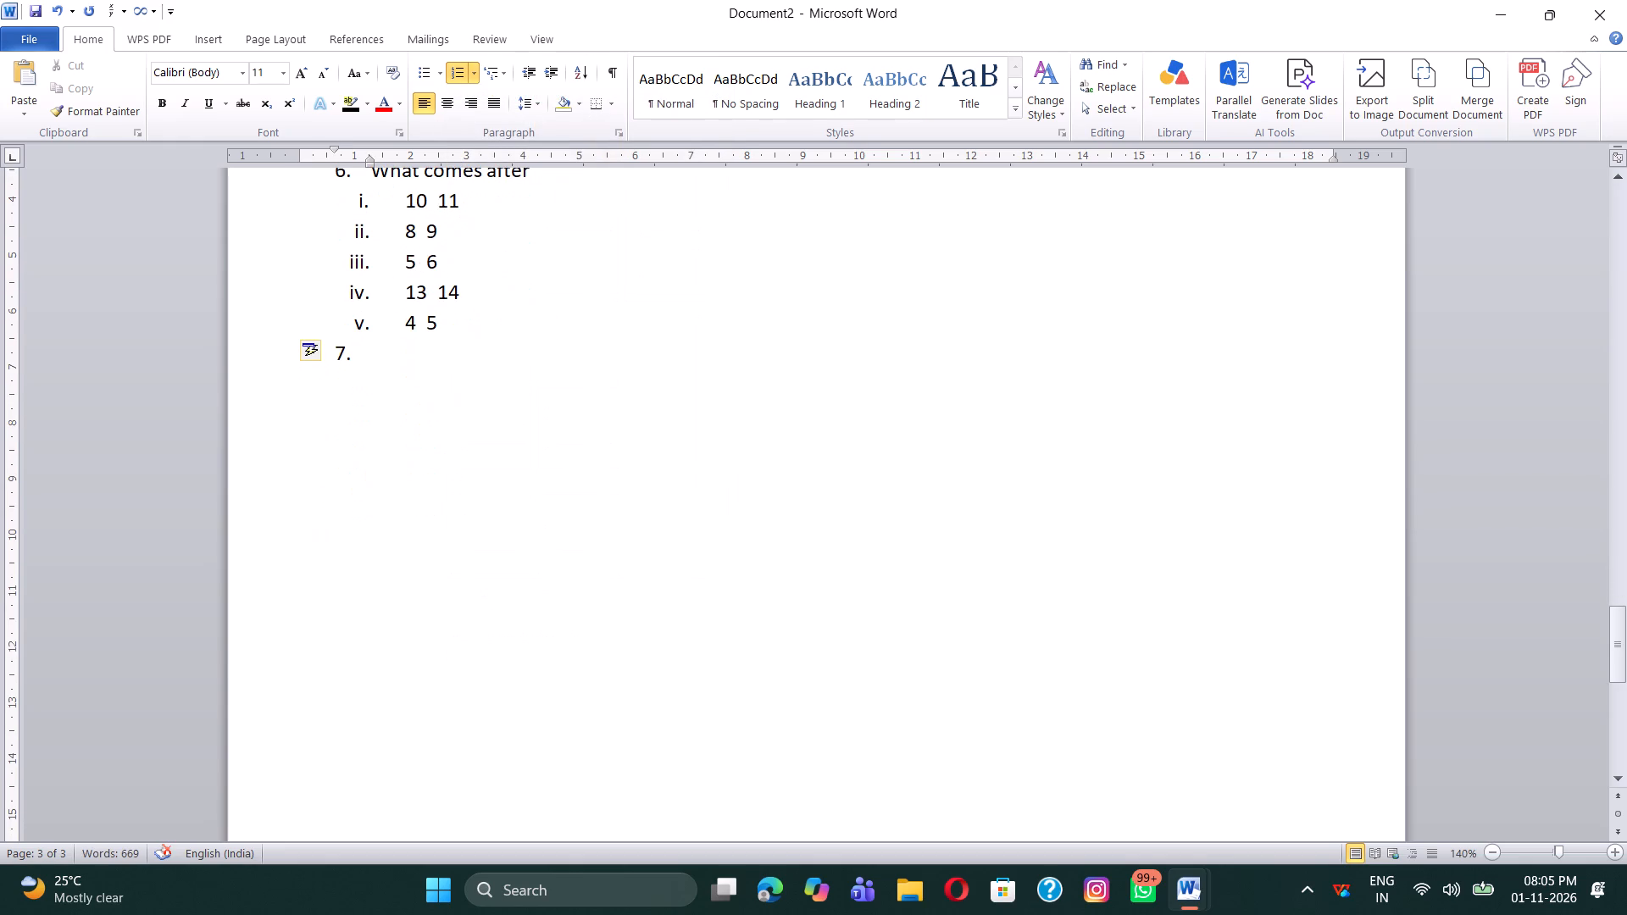
text(Maths)
key(space)
text(the)
key(space)
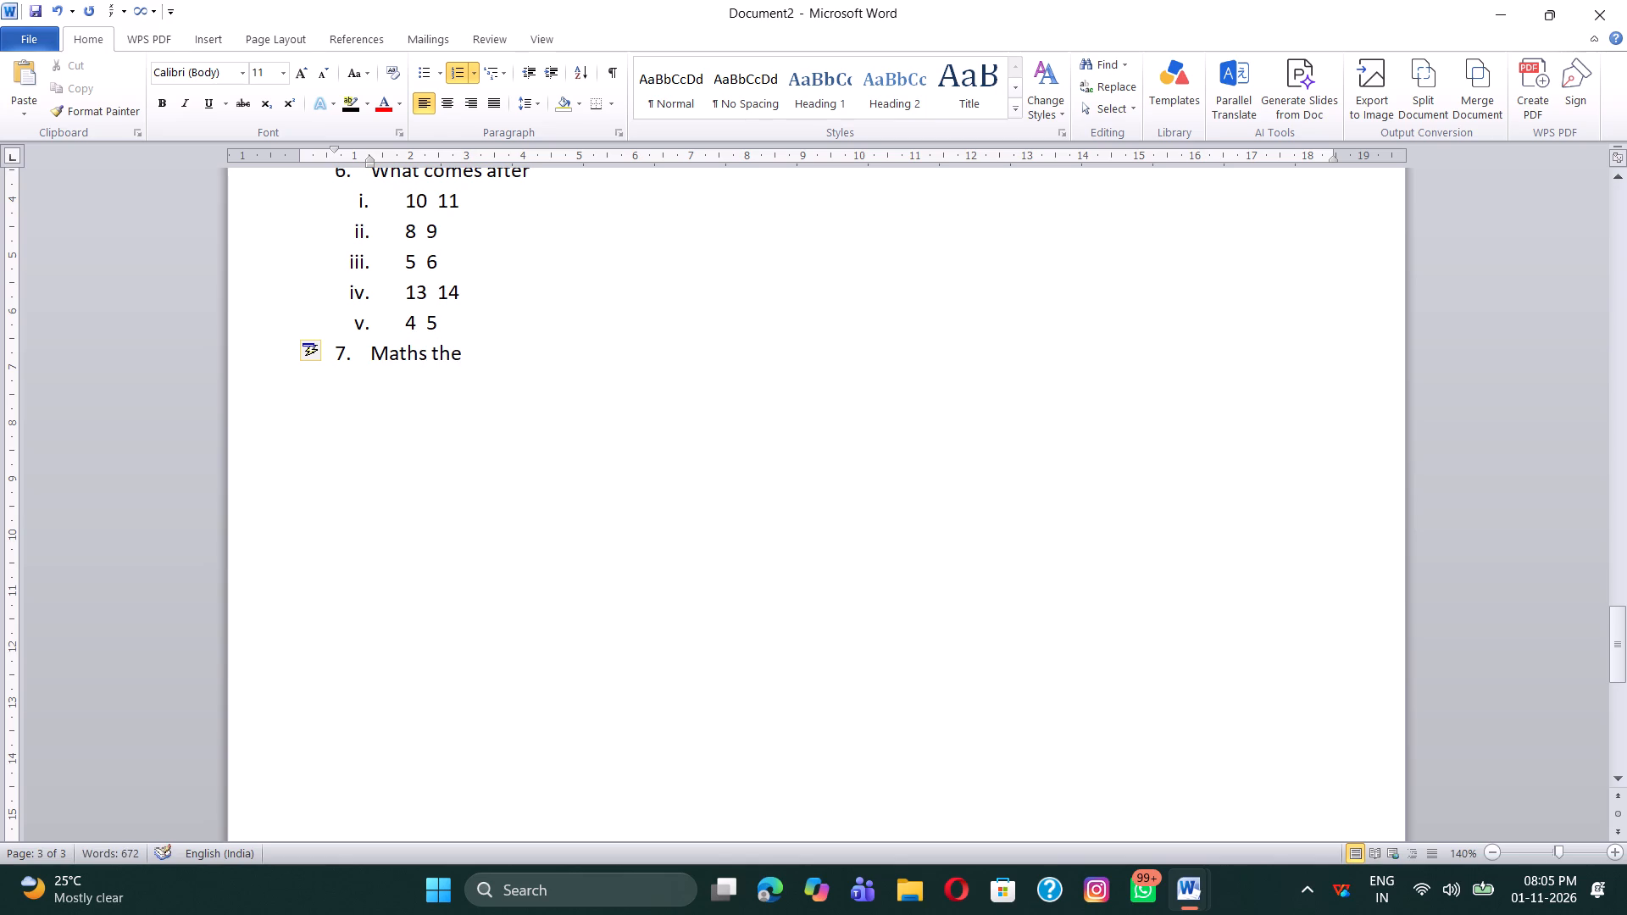
text(following)
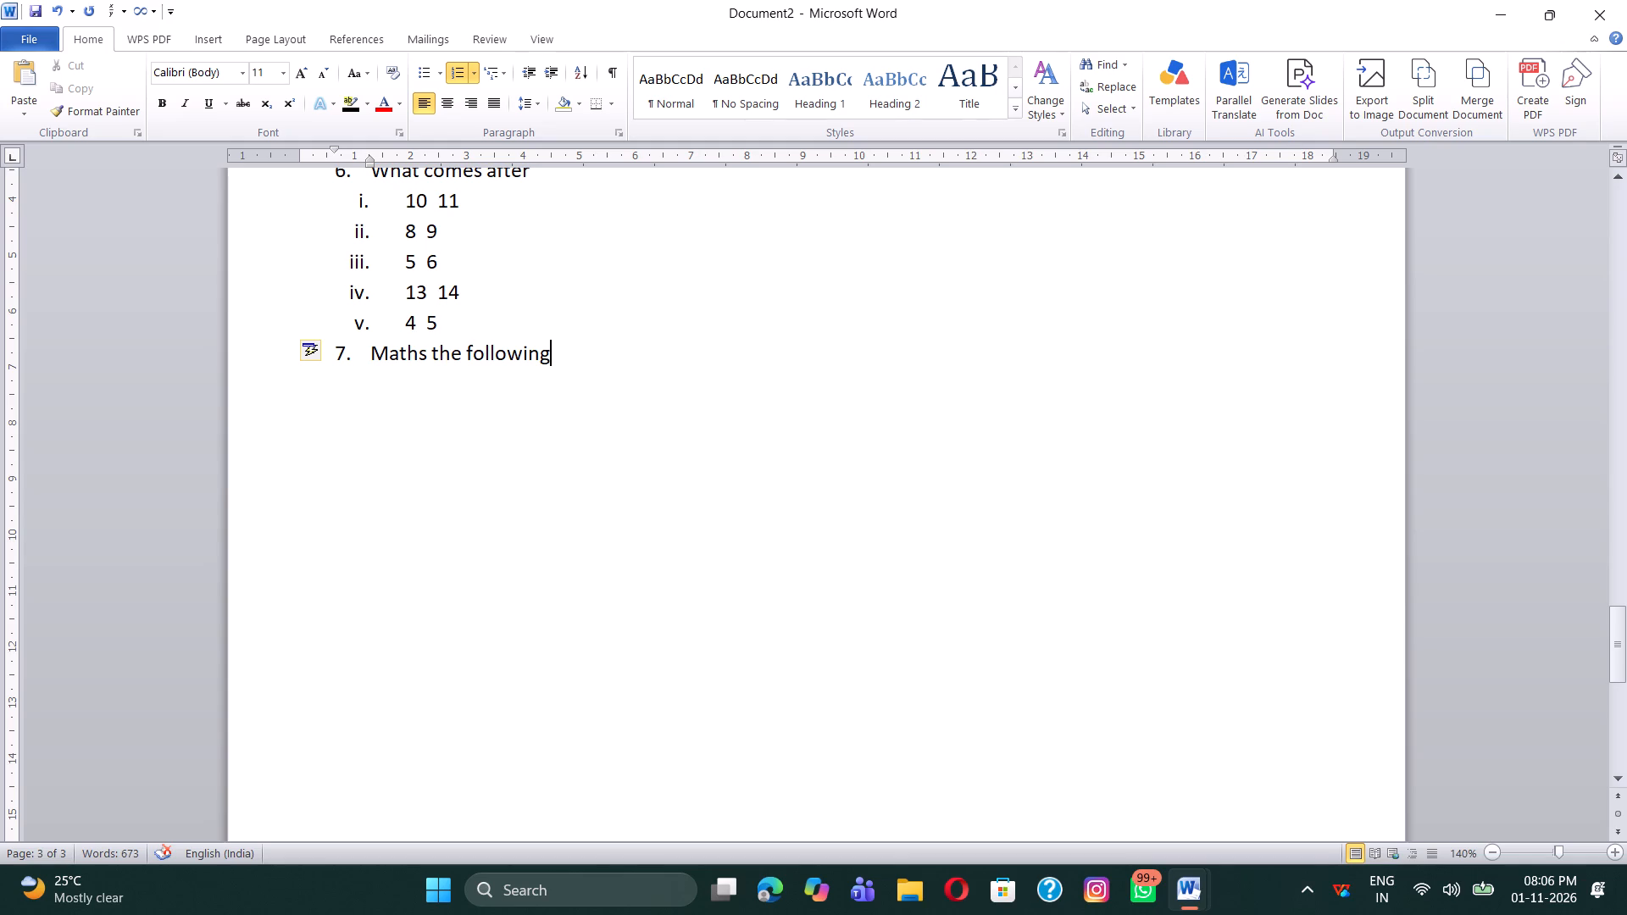
key(period)
Start an i. ii. iii. sub-list on a new line below item 7 and reduce its indent to align with item 6's sub-list.
key(Return)
key(BackSpace)
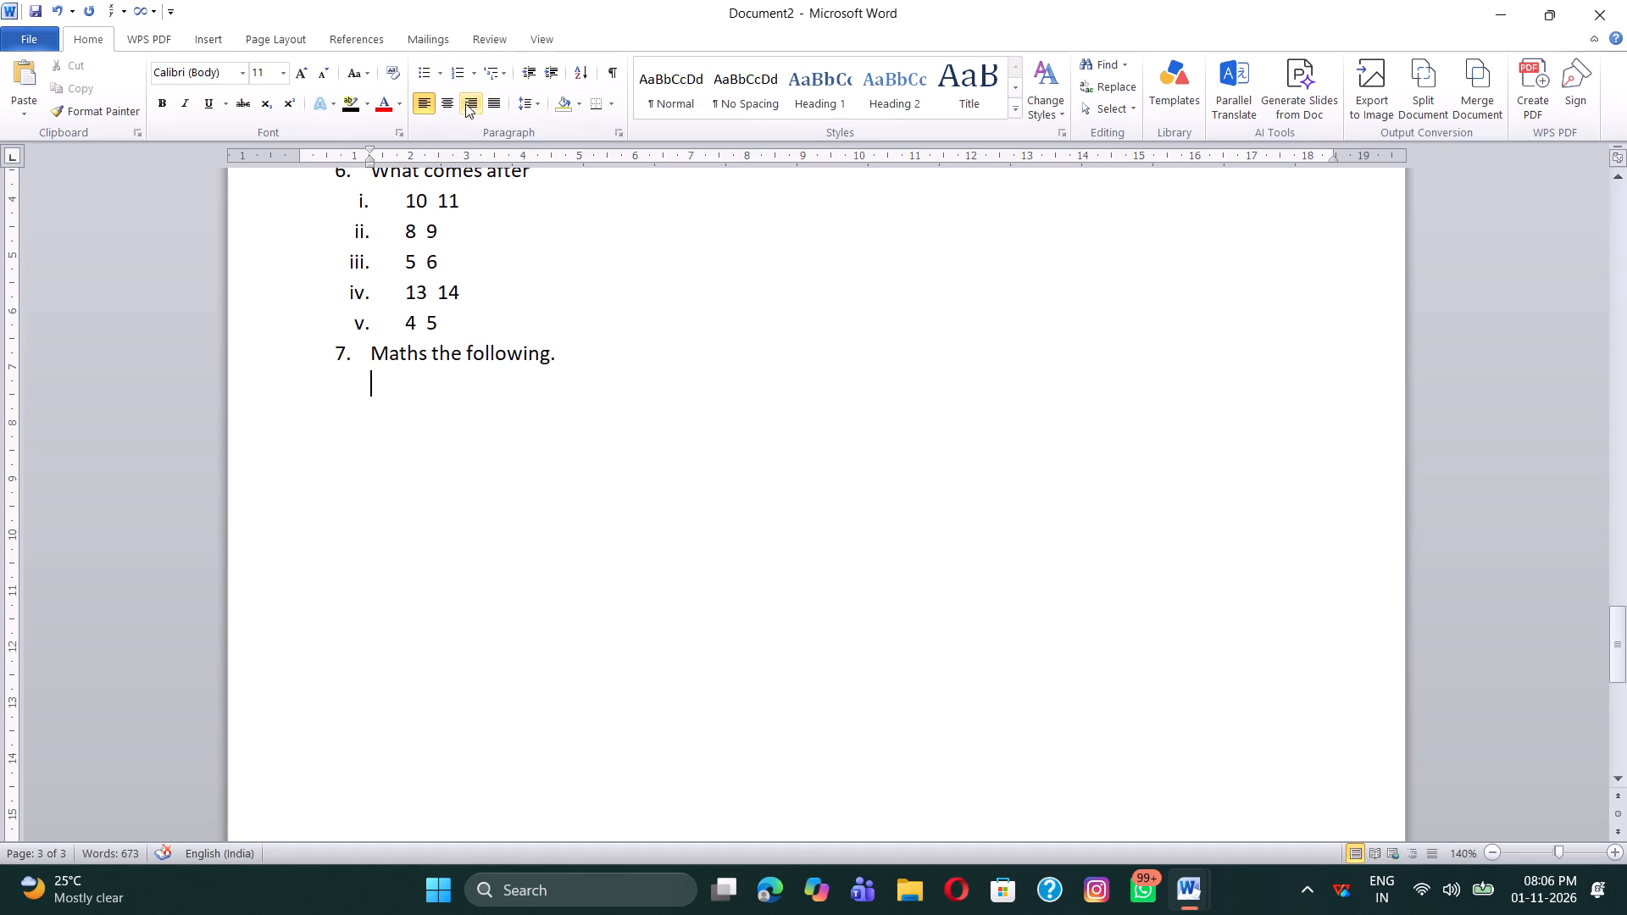
click(475, 69)
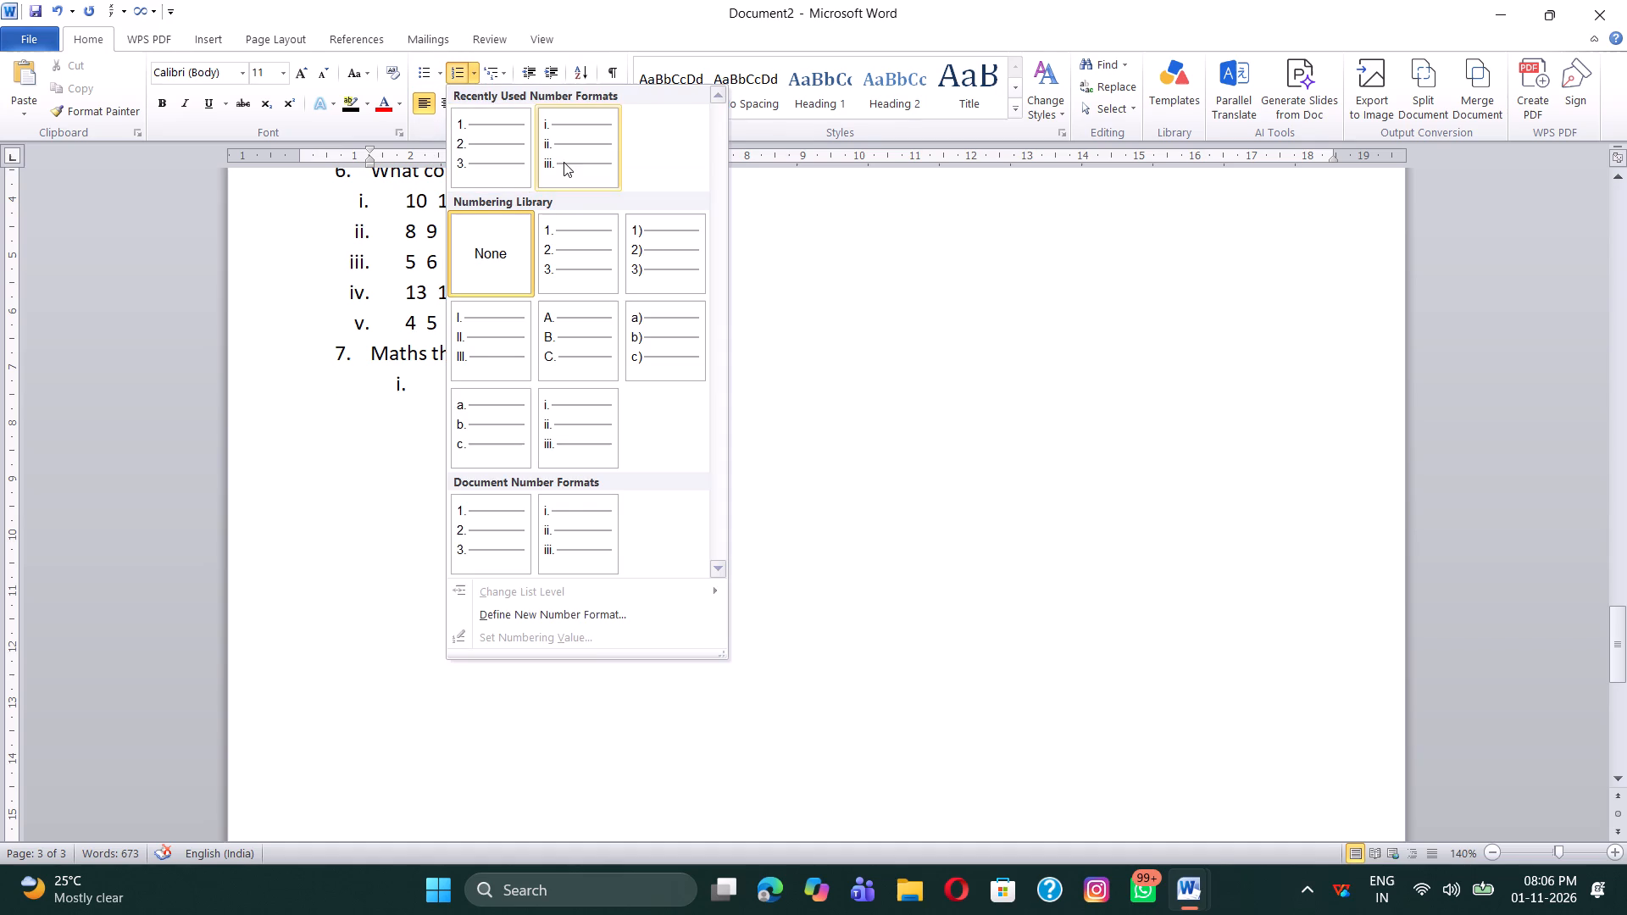
click(564, 162)
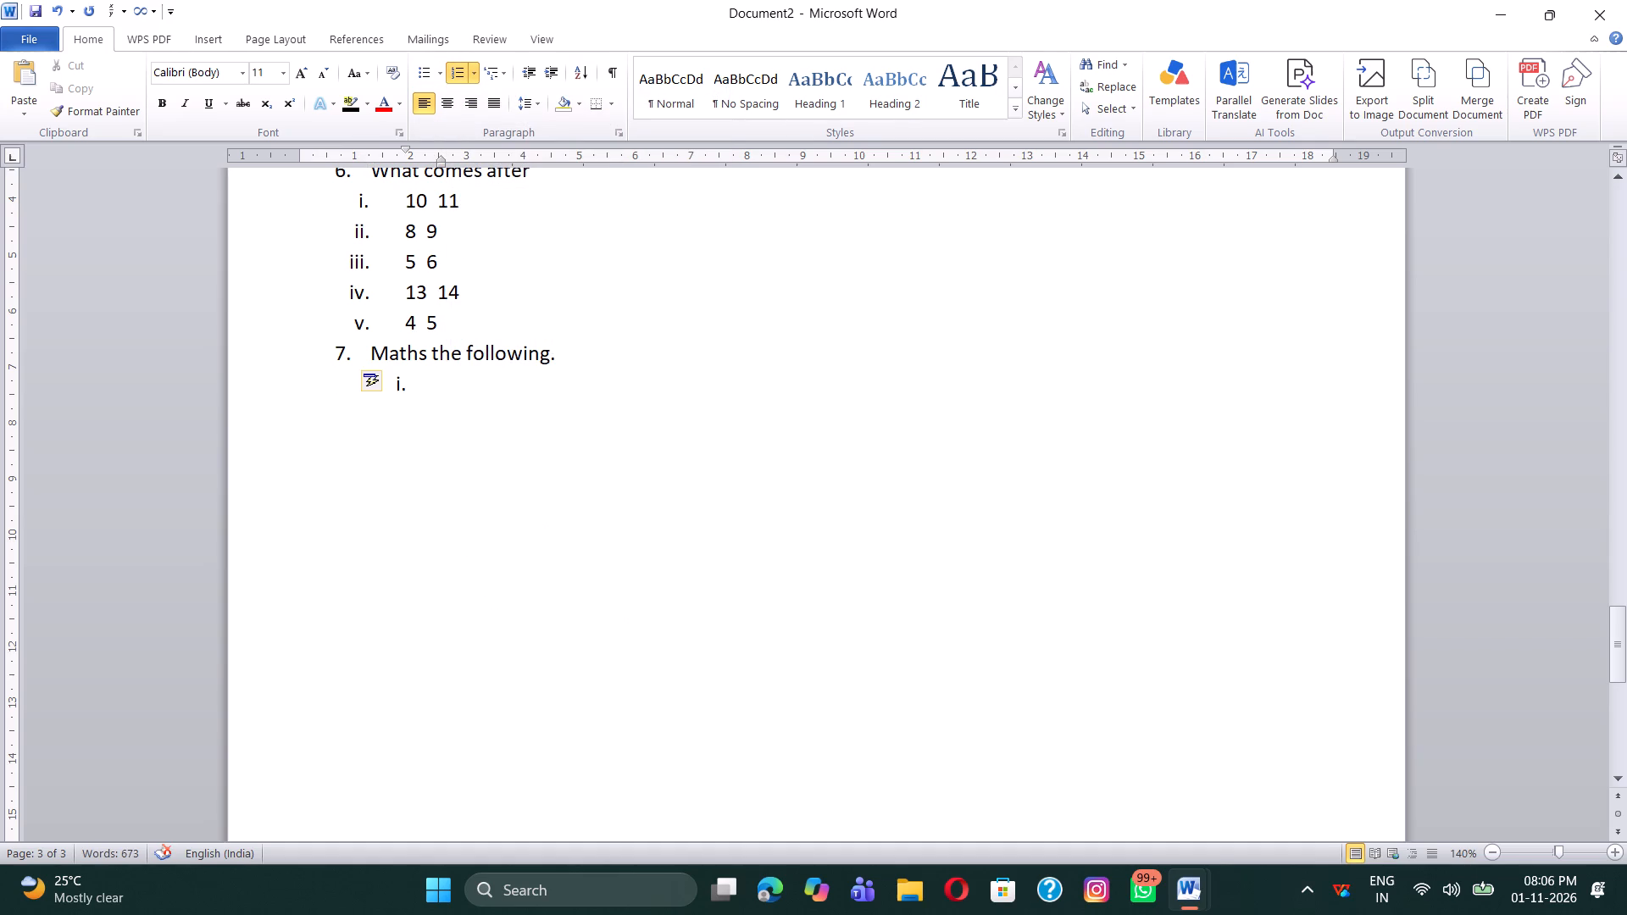
drag(399, 383, 361, 394)
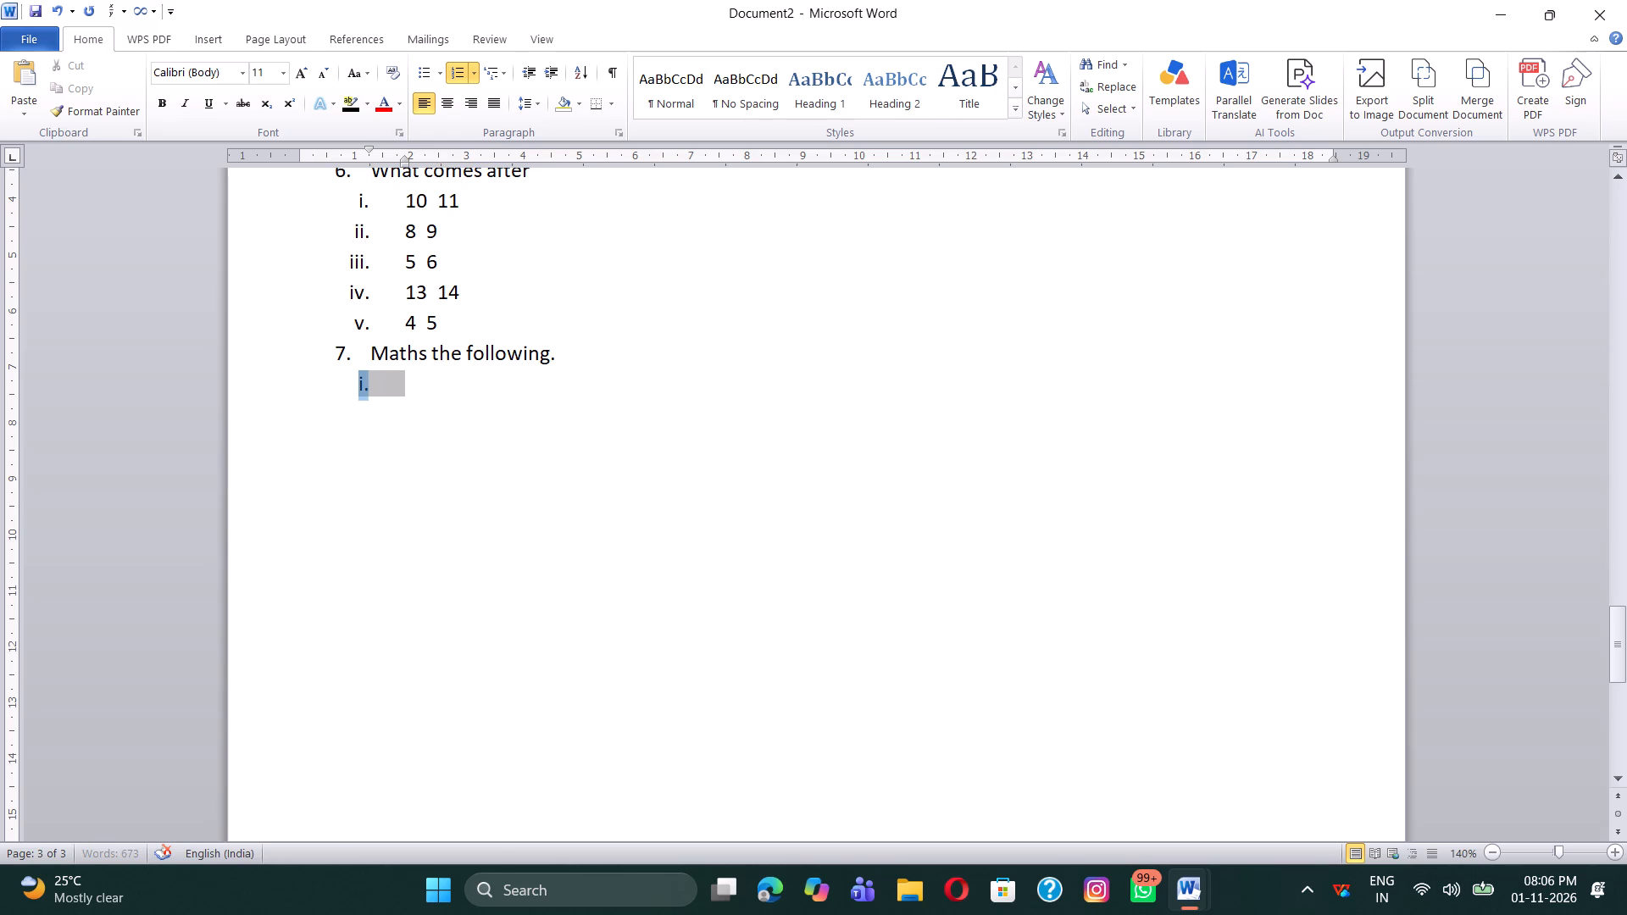
click(457, 385)
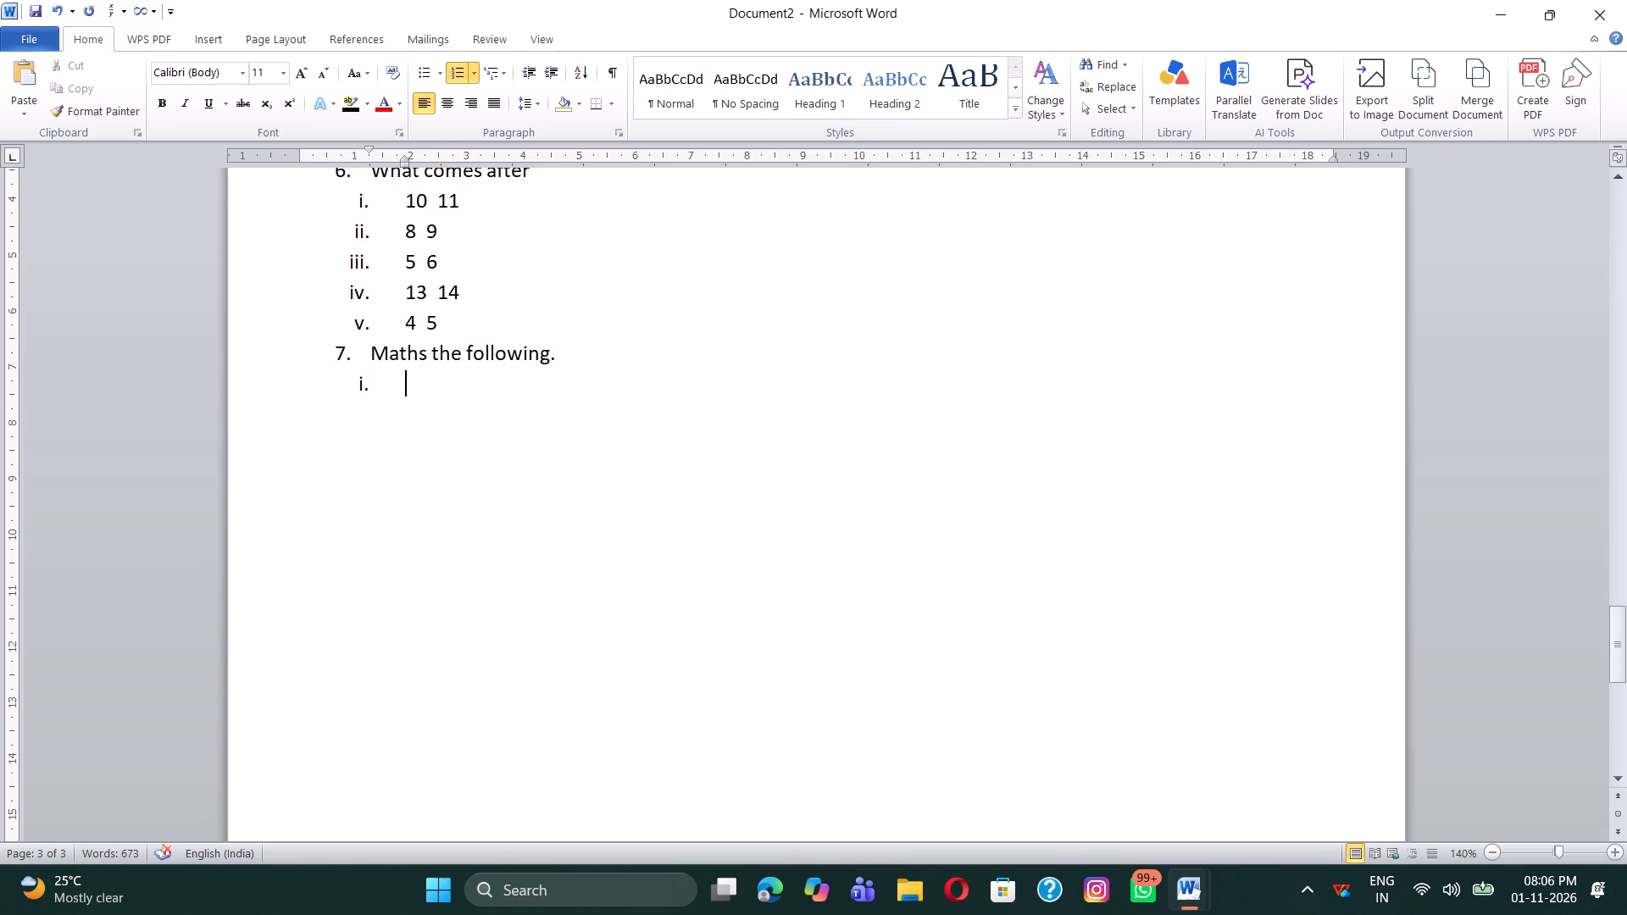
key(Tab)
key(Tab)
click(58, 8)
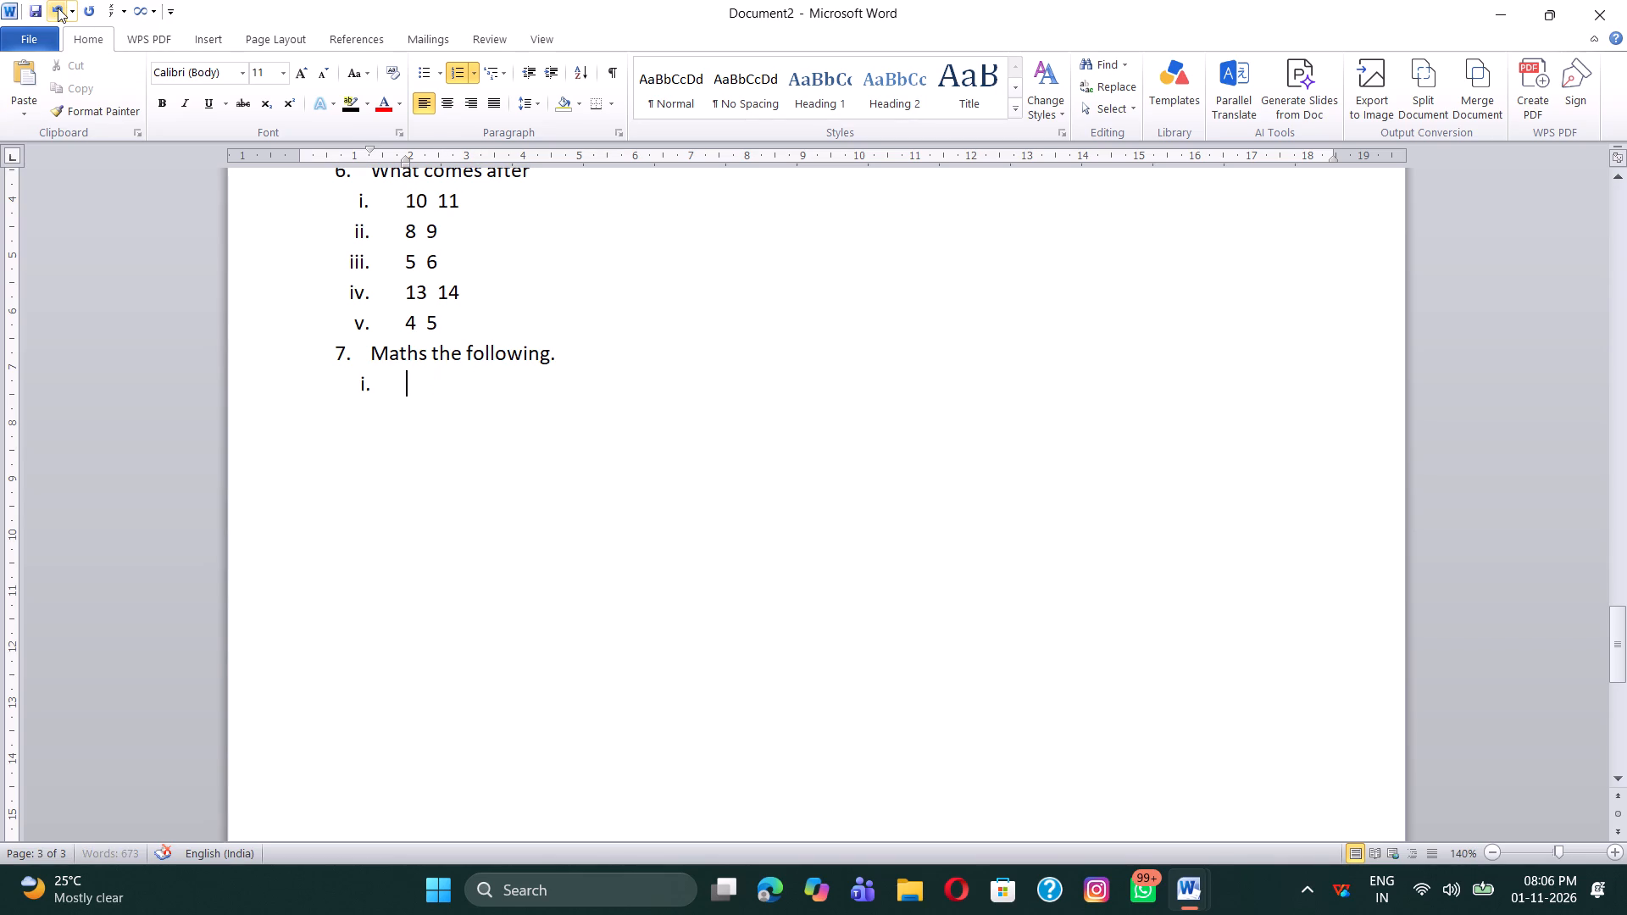
Fill sub-items i and ii under item 7 with "Circle" and "Triangle", each preceded by a space and three tab stops.
key(space)
key(Tab)
key(Tab)
key(Tab)
text(Circle)
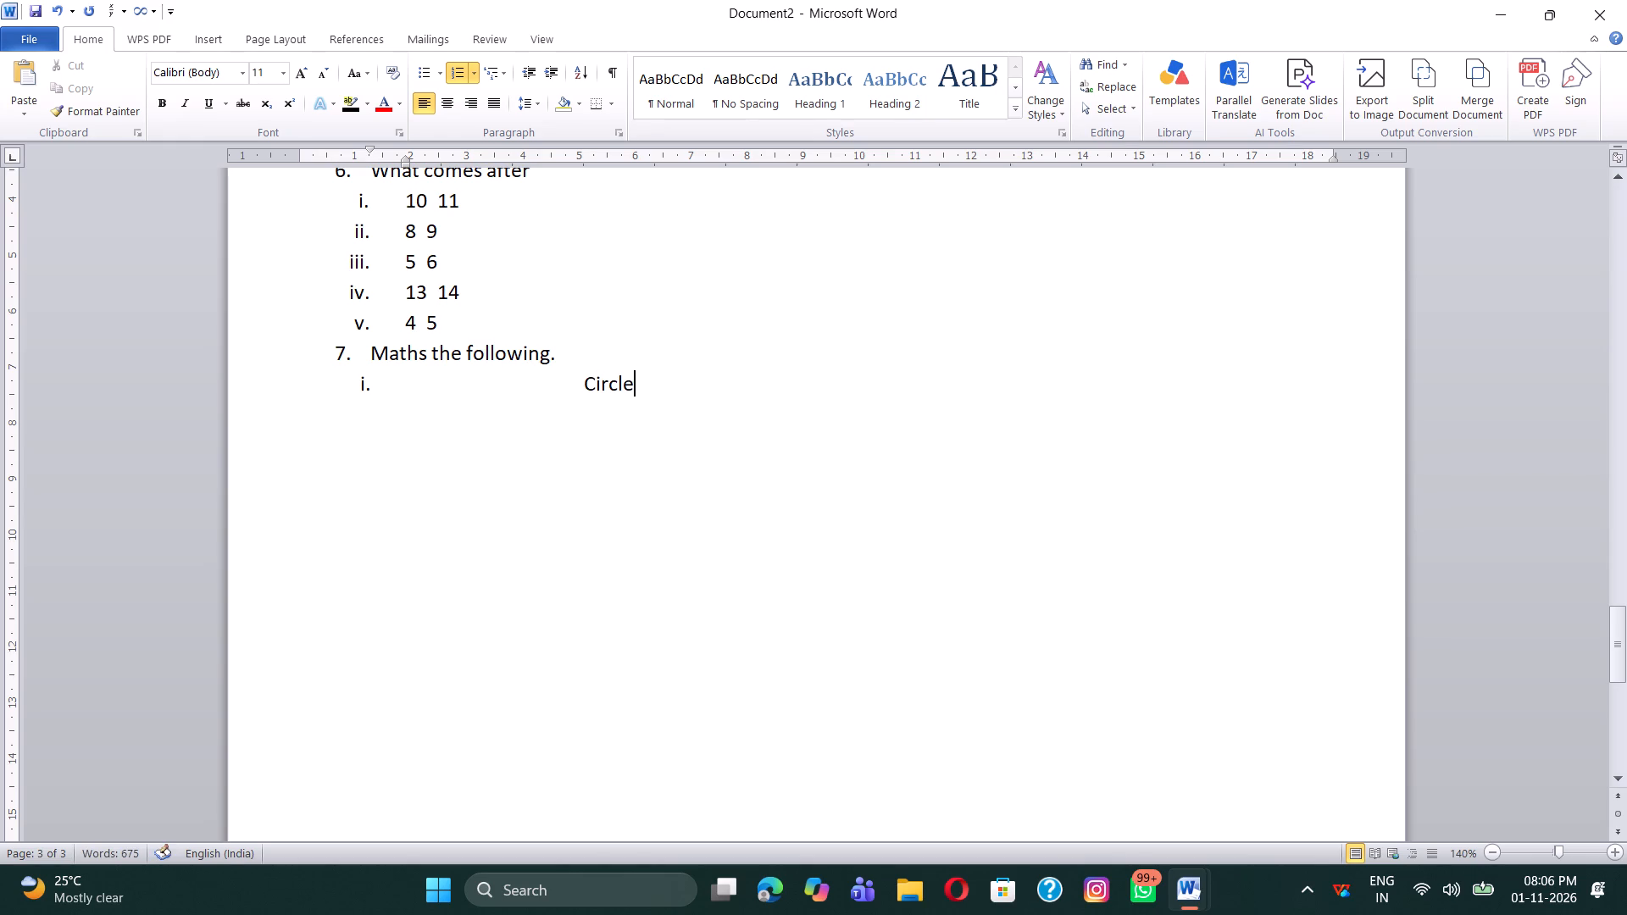
key(Return)
key(space)
key(Tab)
key(Tab)
key(Tab)
text(Triangle)
Add sub-items iii and iv under item 7 with "Cube" and "Oval", aligned with the shape names above.
key(Return)
key(space)
key(Tab)
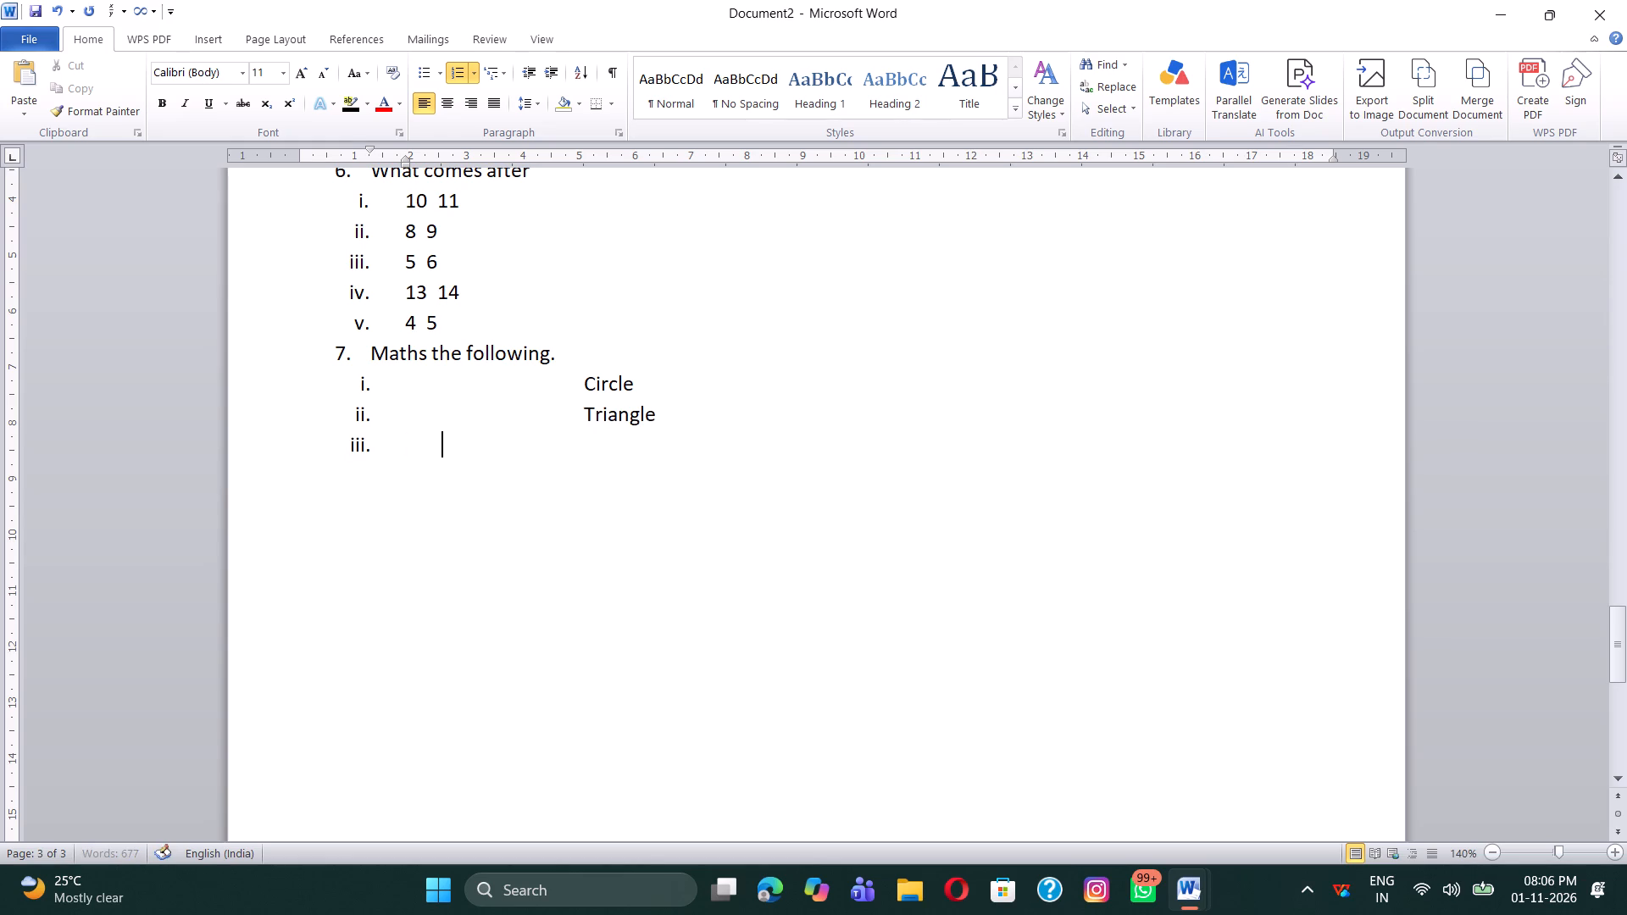
key(Tab)
key(Tab)
text(Cube)
key(Return)
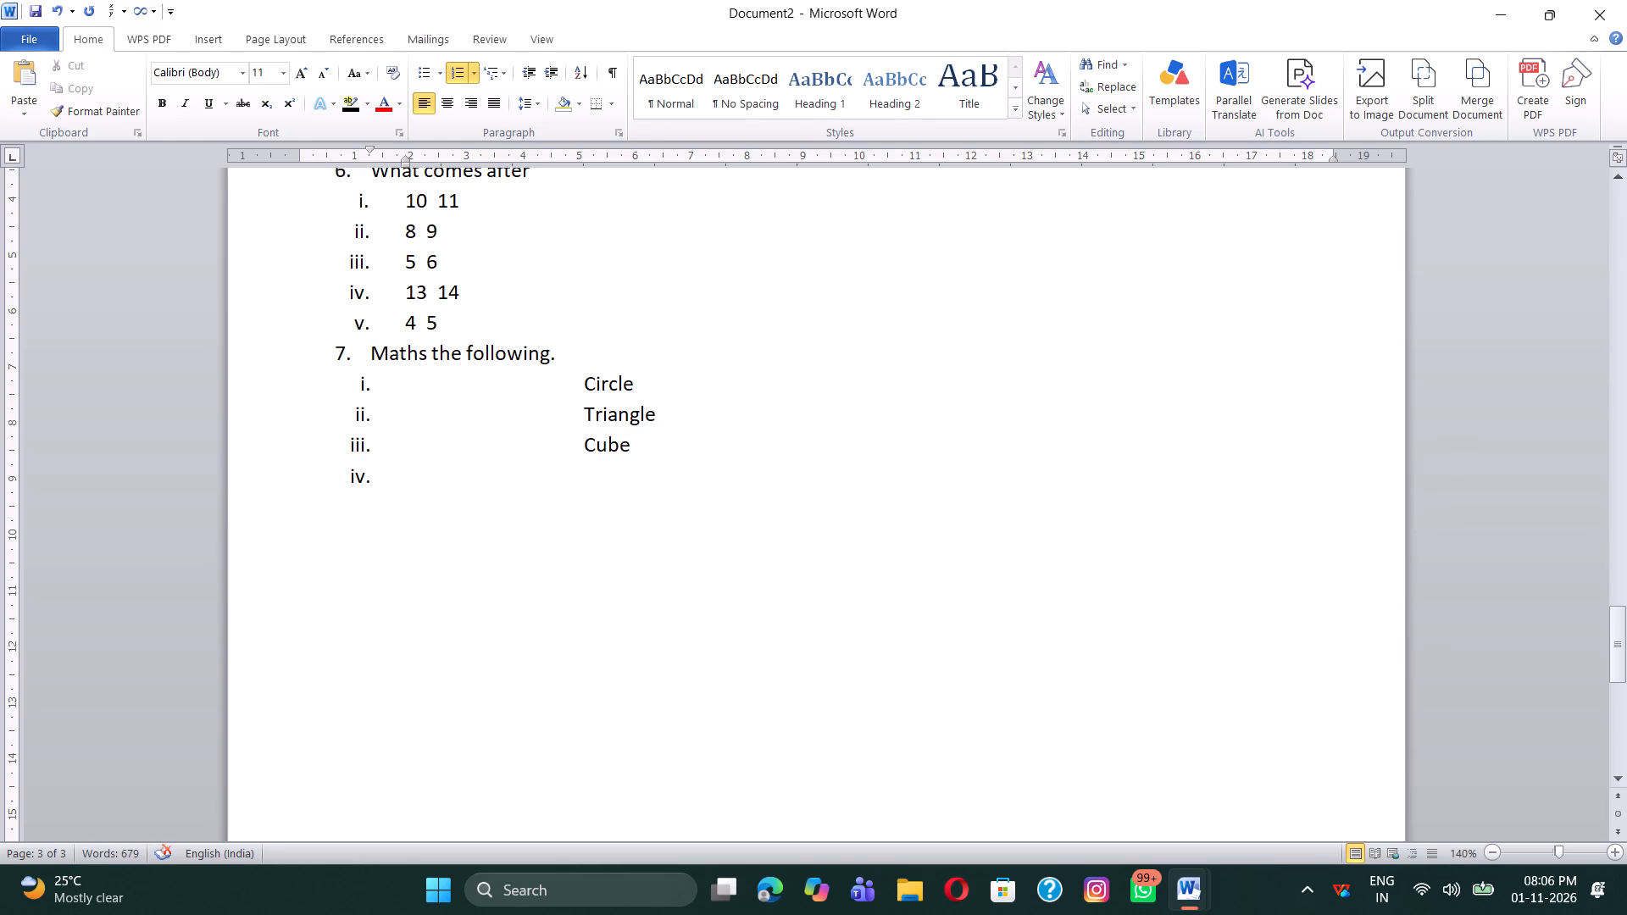
key(space)
key(Tab)
key(Tab)
key(Tab)
text(Oval)
Add sub-item v under item 7 with "Rectangle", aligned with the other shape names.
key(Return)
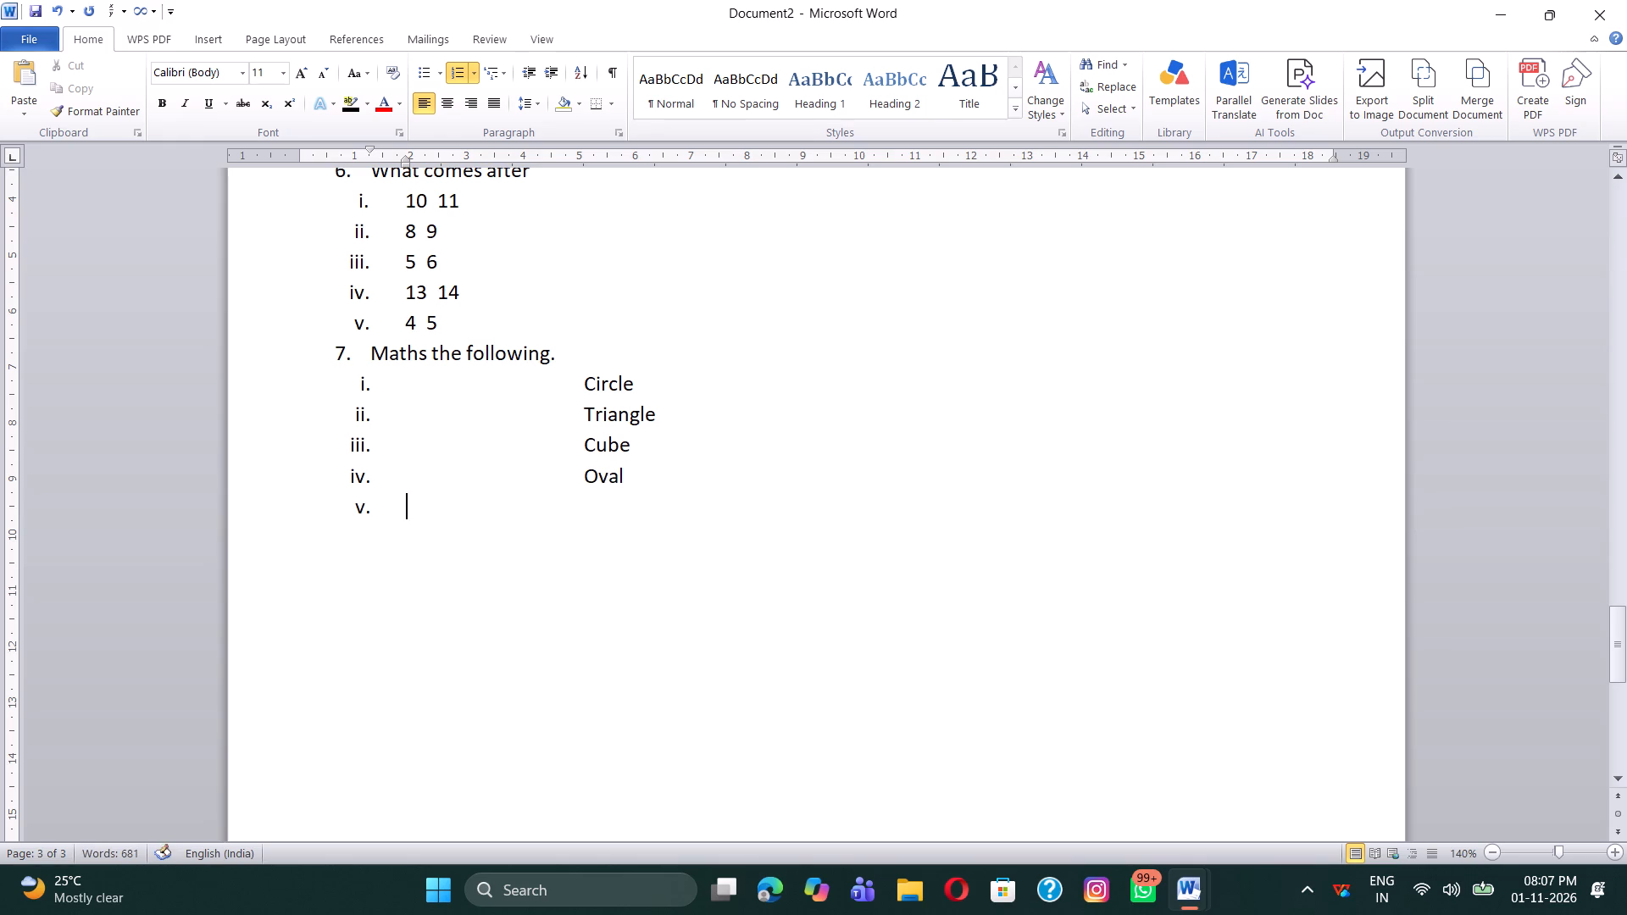
key(space)
key(Tab)
key(Tab)
key(Tab)
text(Rectan)
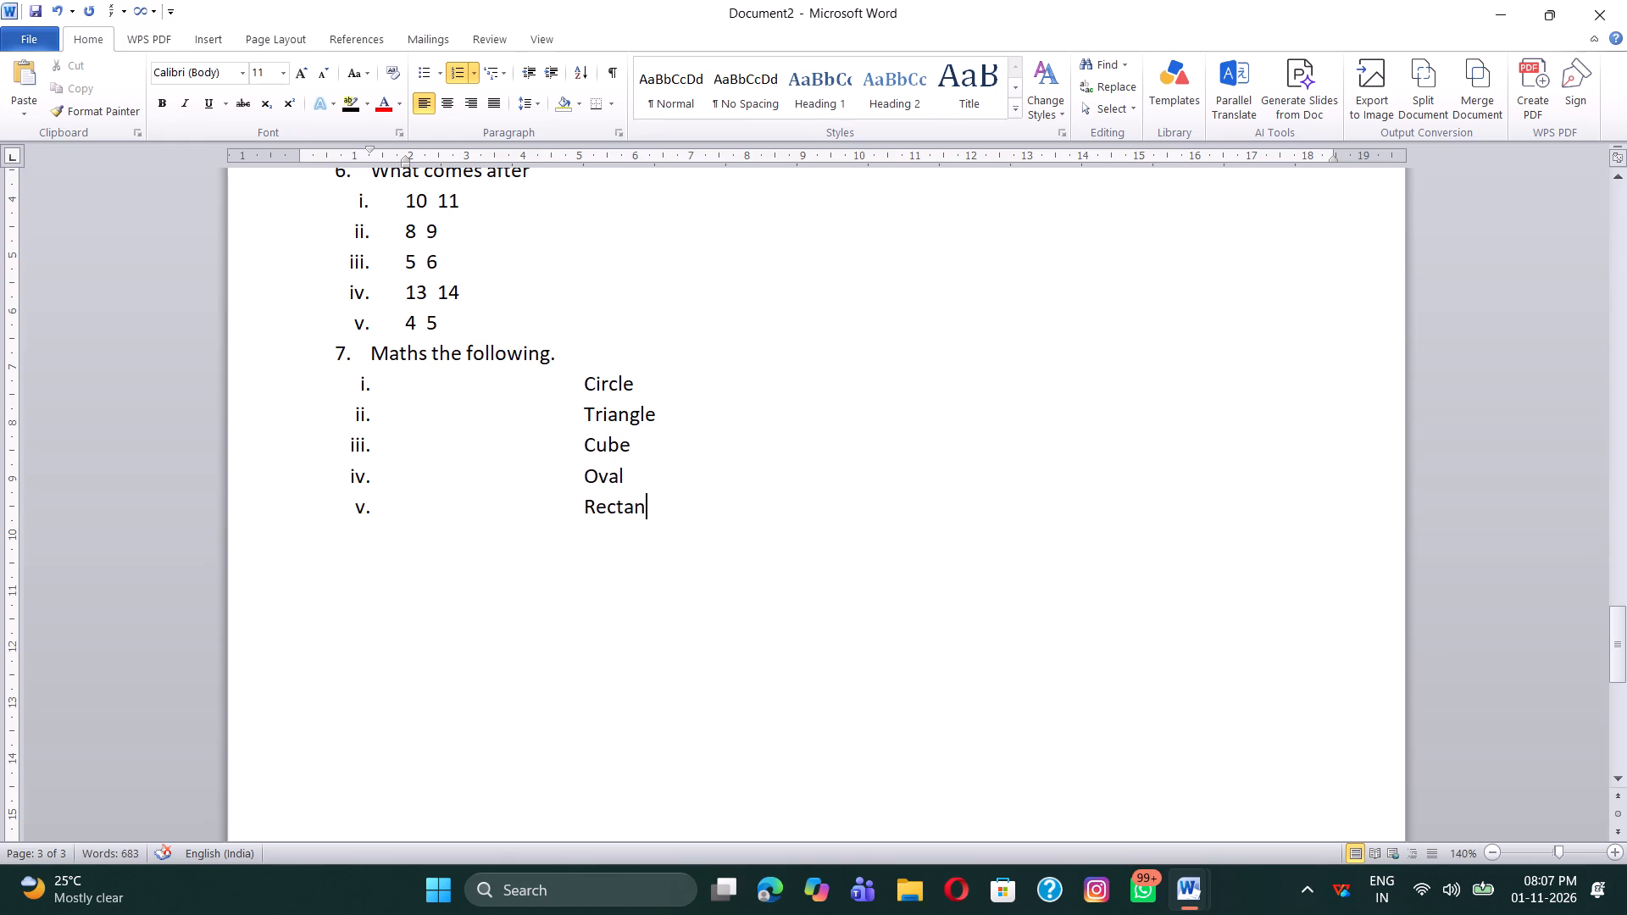
text(gle)
End the sub-list after "Rectangle" and add several blank unnumbered lines below it.
key(Return)
key(Return)
key(Return)
key(Return)
key(Return)
key(Return)
key(Return)
key(Return)
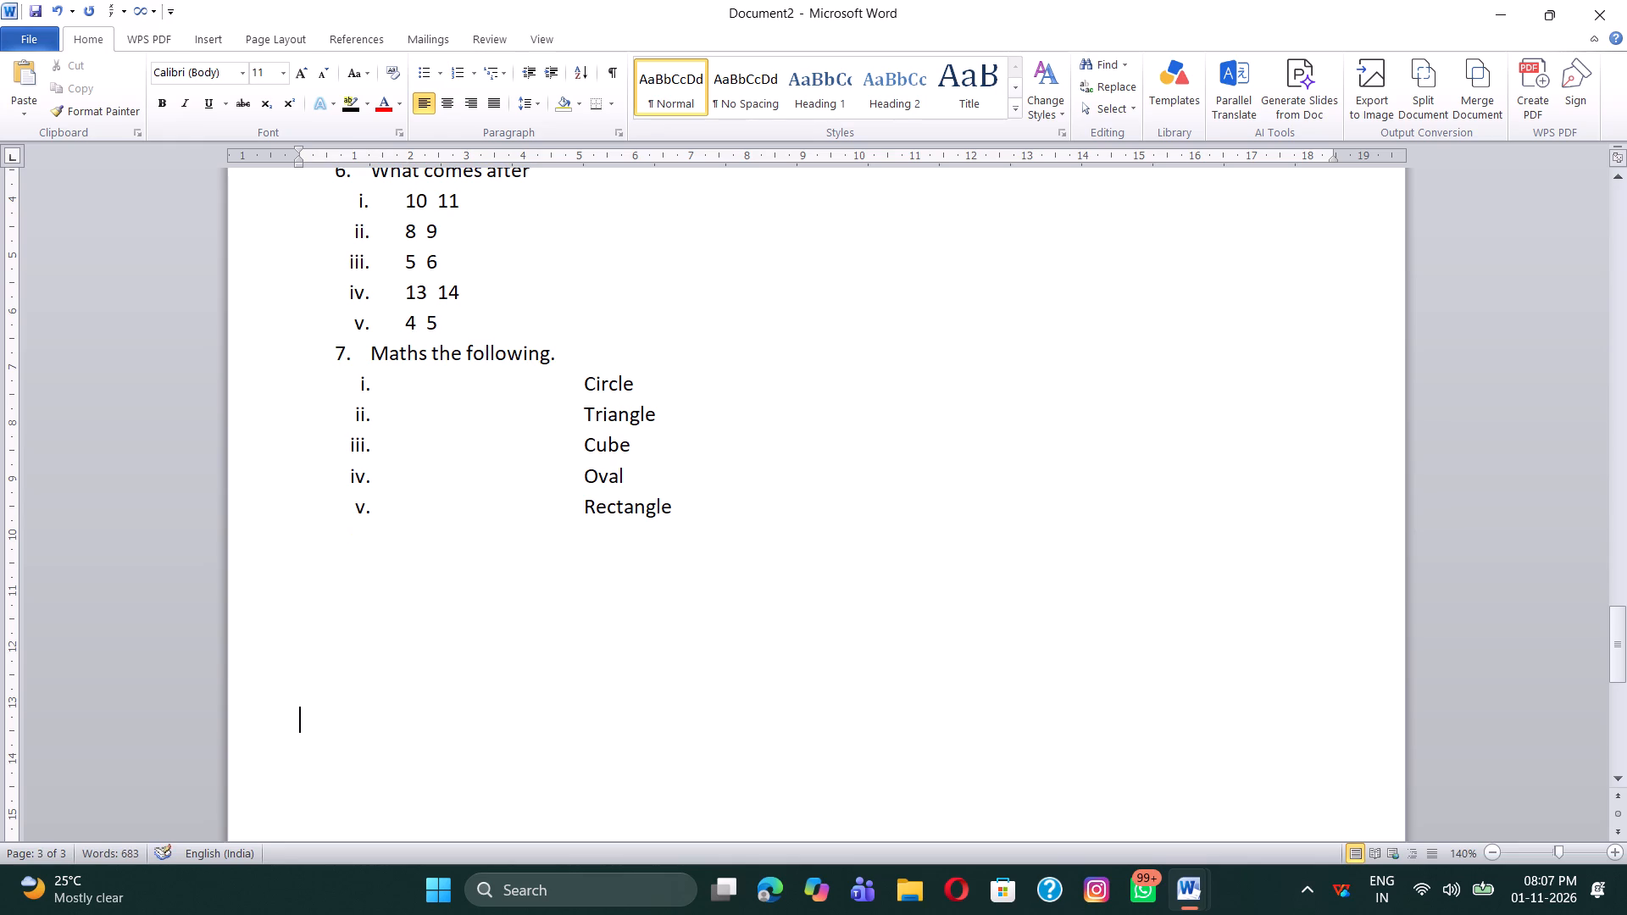
Draw a triangle about 0.59 cm high and wide beside sub-item i of item 7, styled with a black outline and white fill.
click(224, 42)
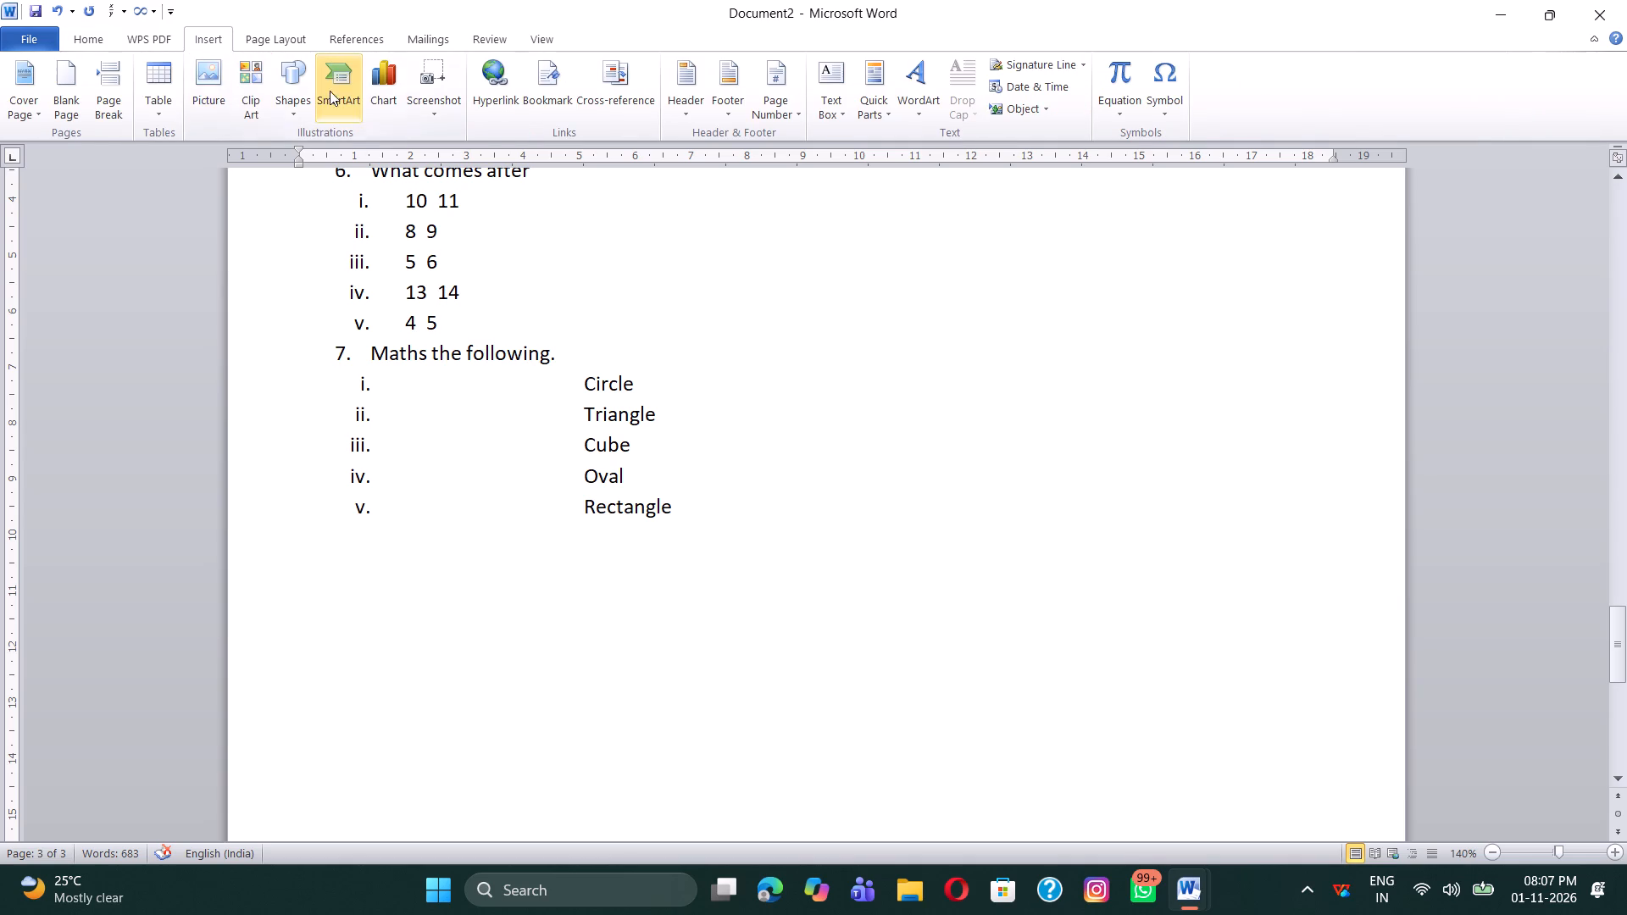
click(297, 97)
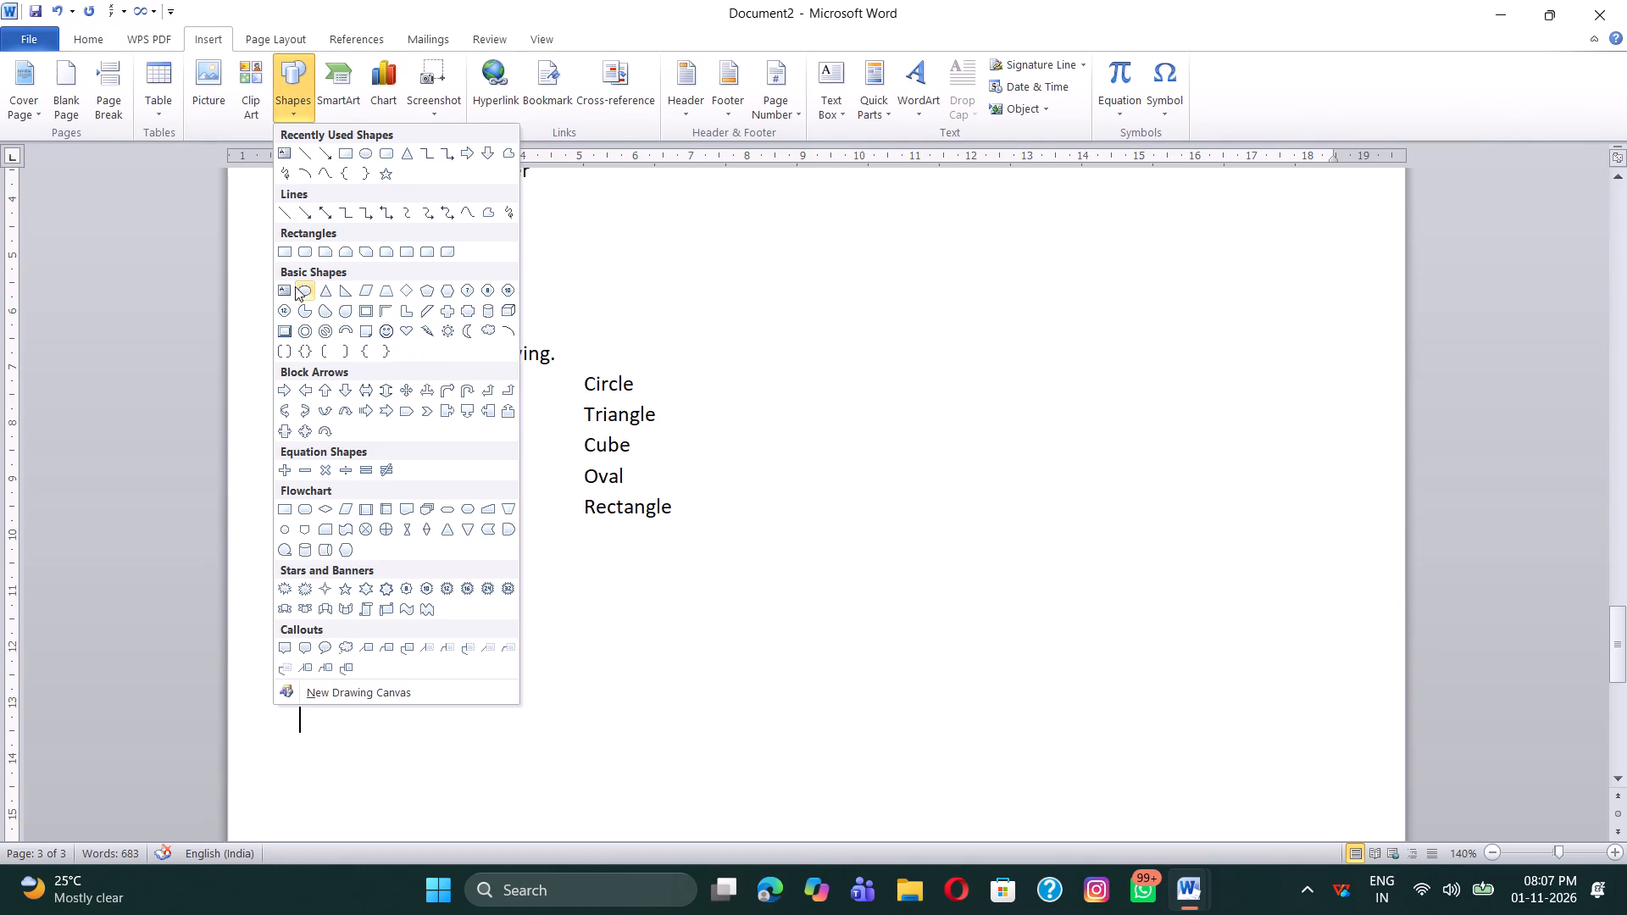
click(329, 297)
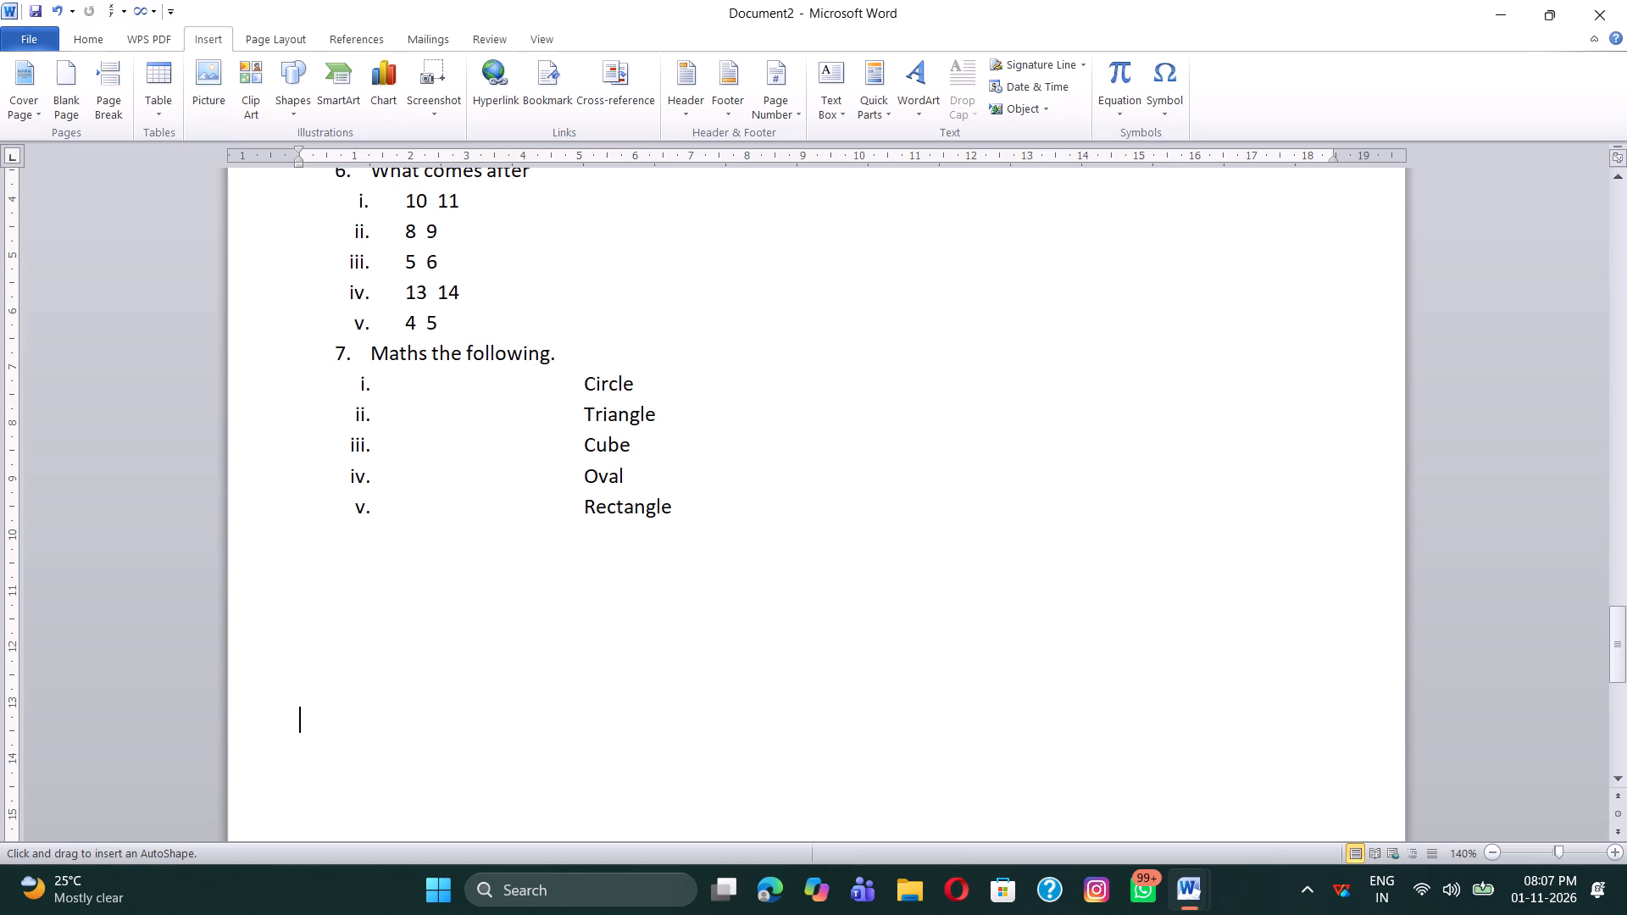
drag(423, 372, 452, 404)
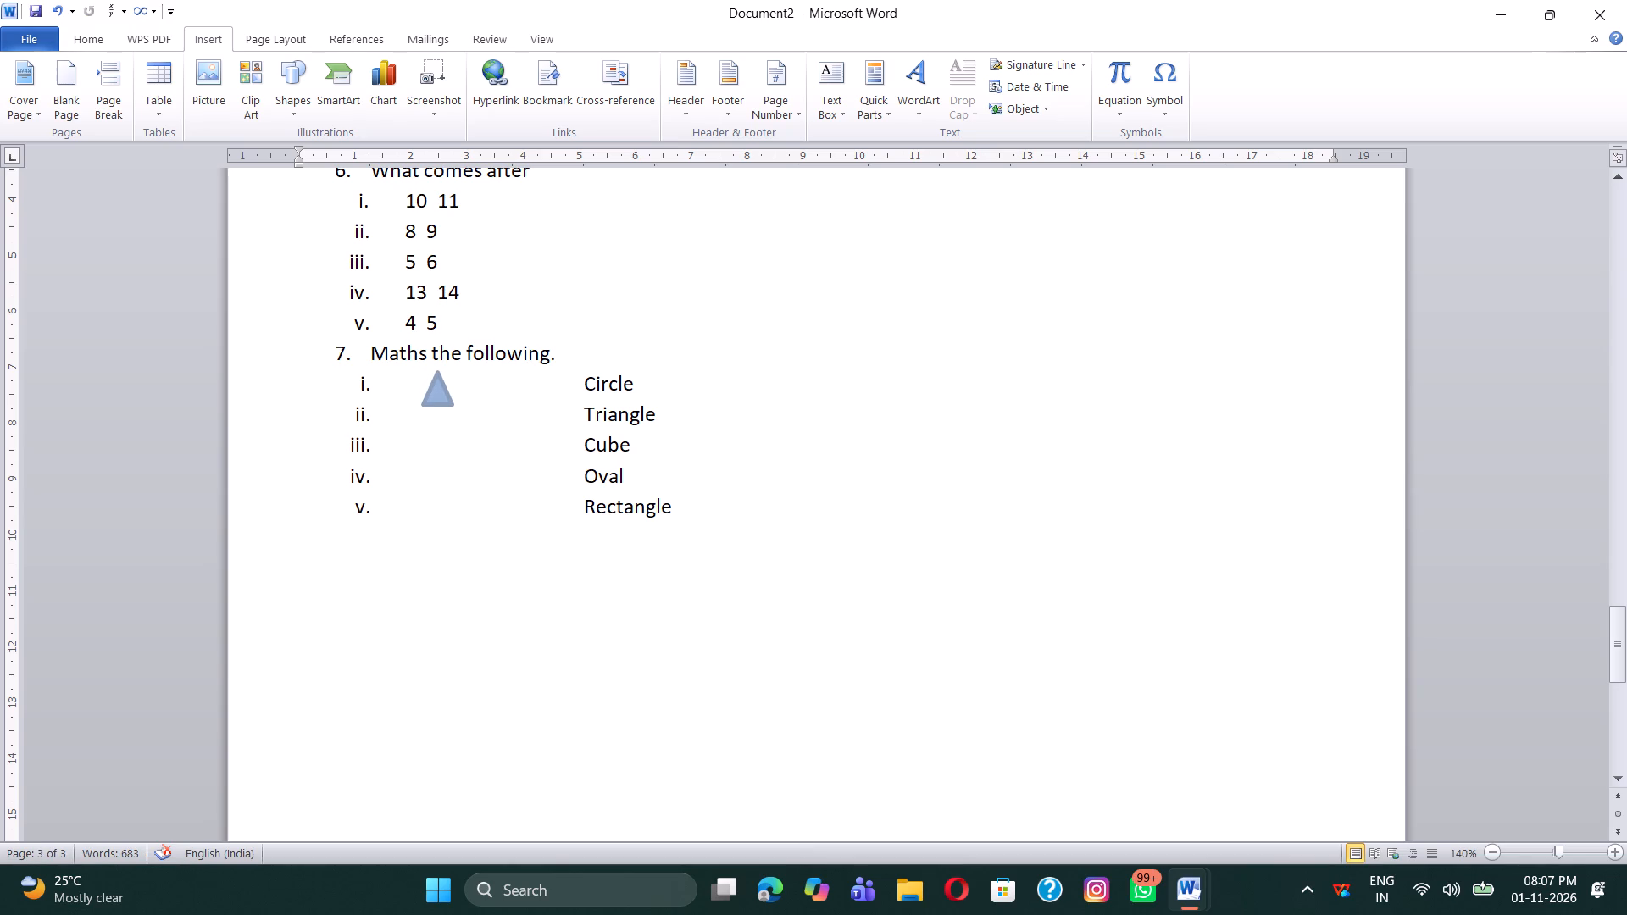
drag(452, 404, 456, 405)
drag(438, 389, 413, 380)
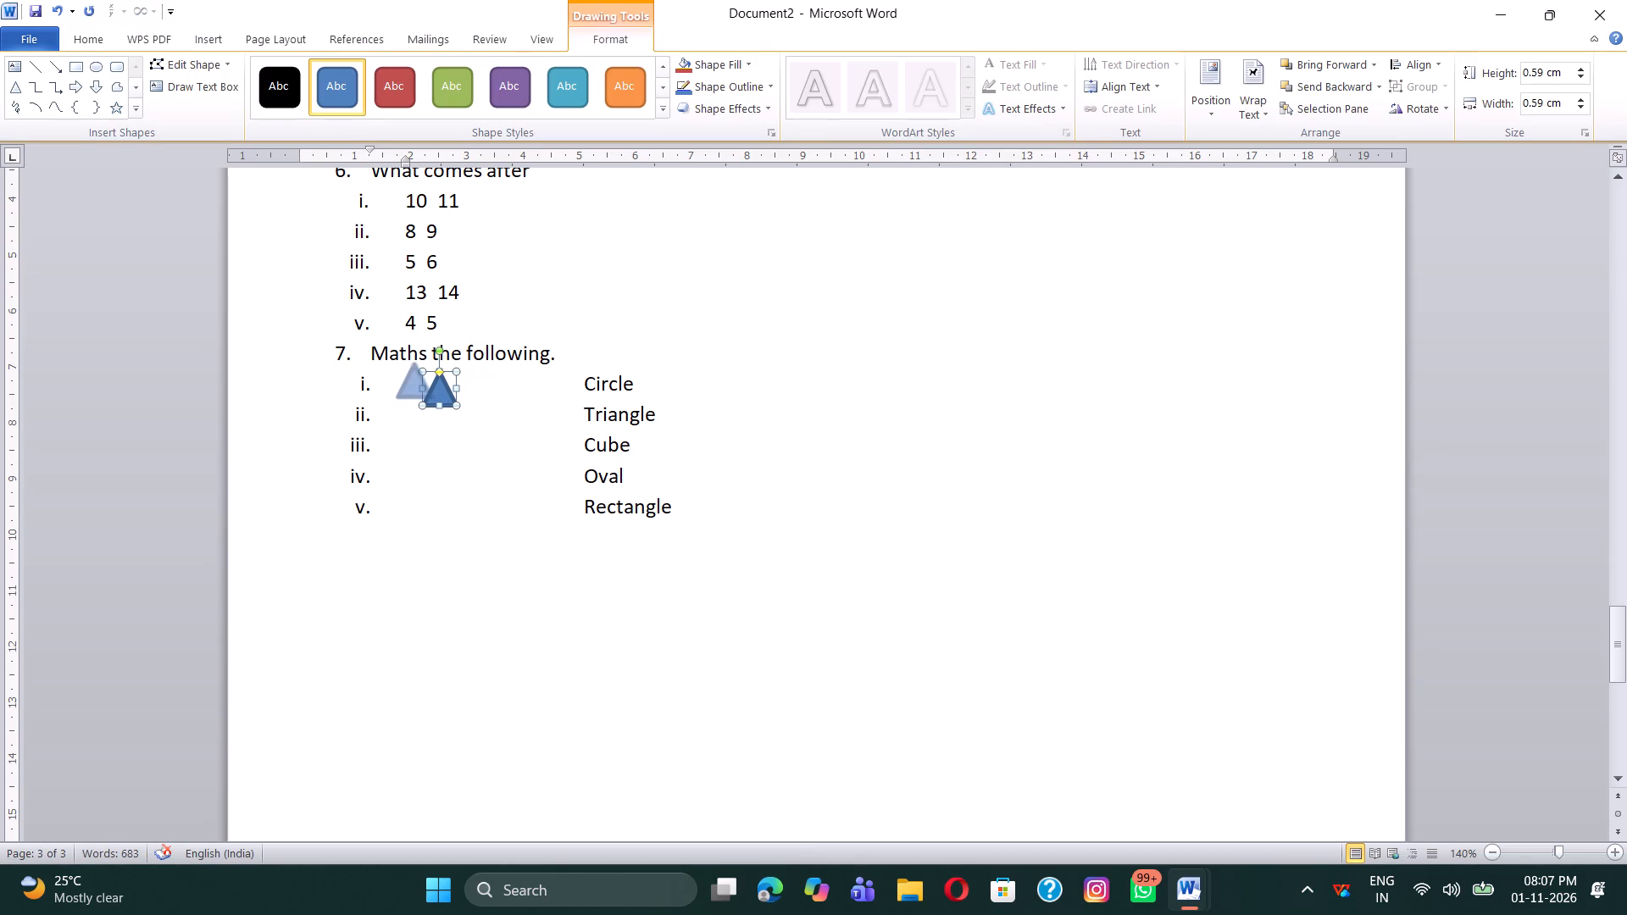
drag(413, 380, 408, 382)
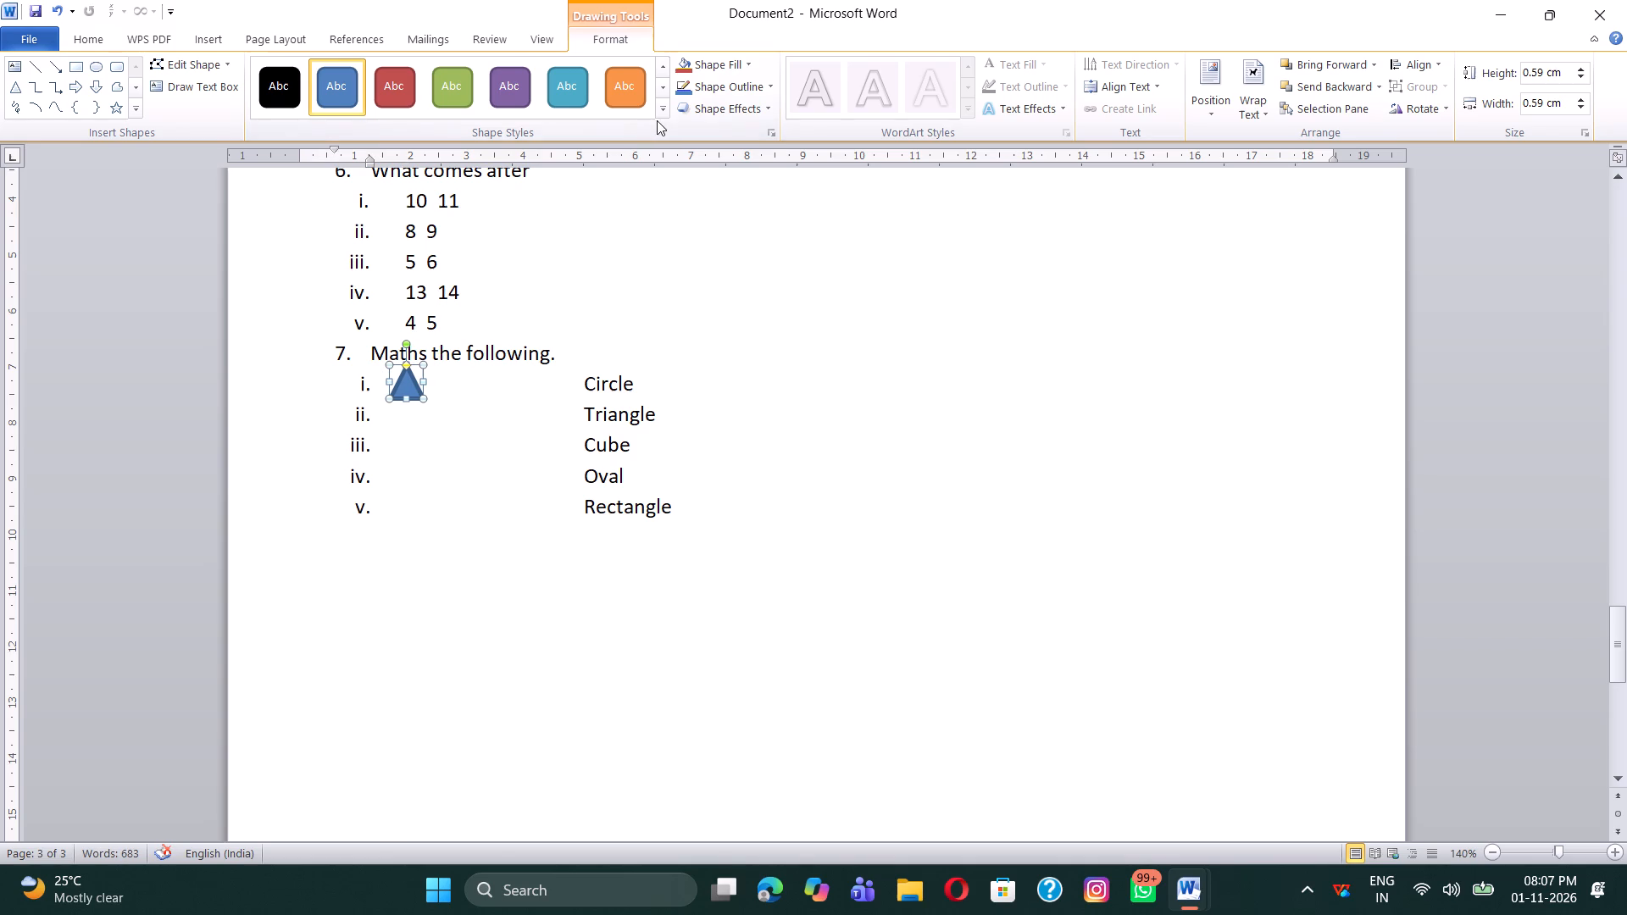
click(660, 114)
click(272, 96)
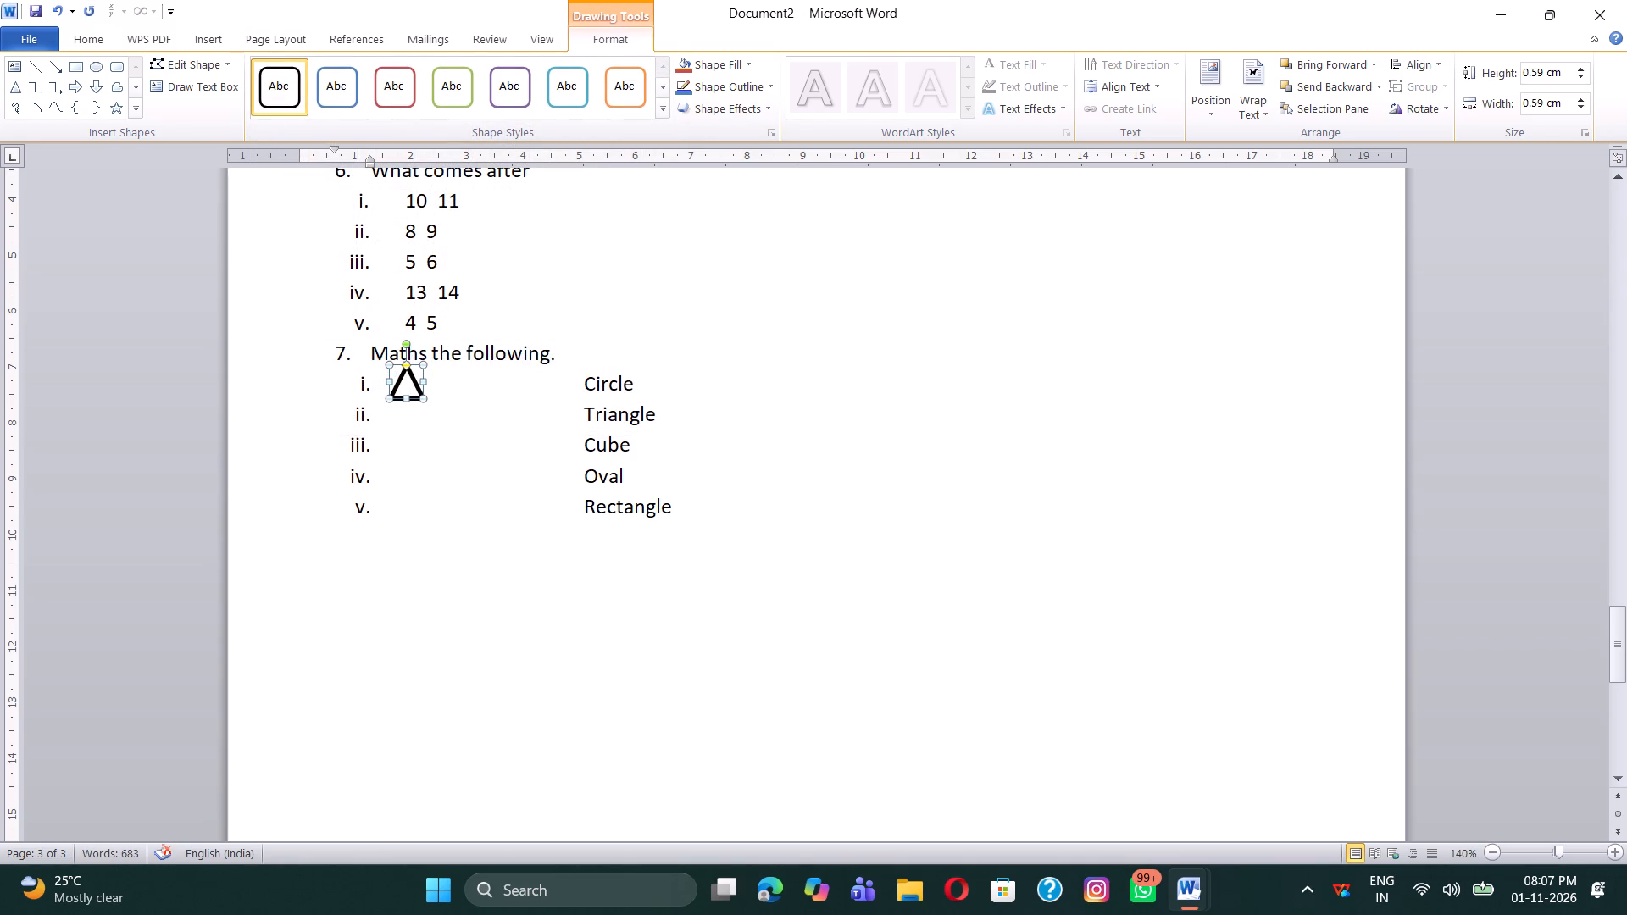
Draw a circle about 0.6 cm across beside sub-item ii, styled with a black outline and white fill.
click(208, 42)
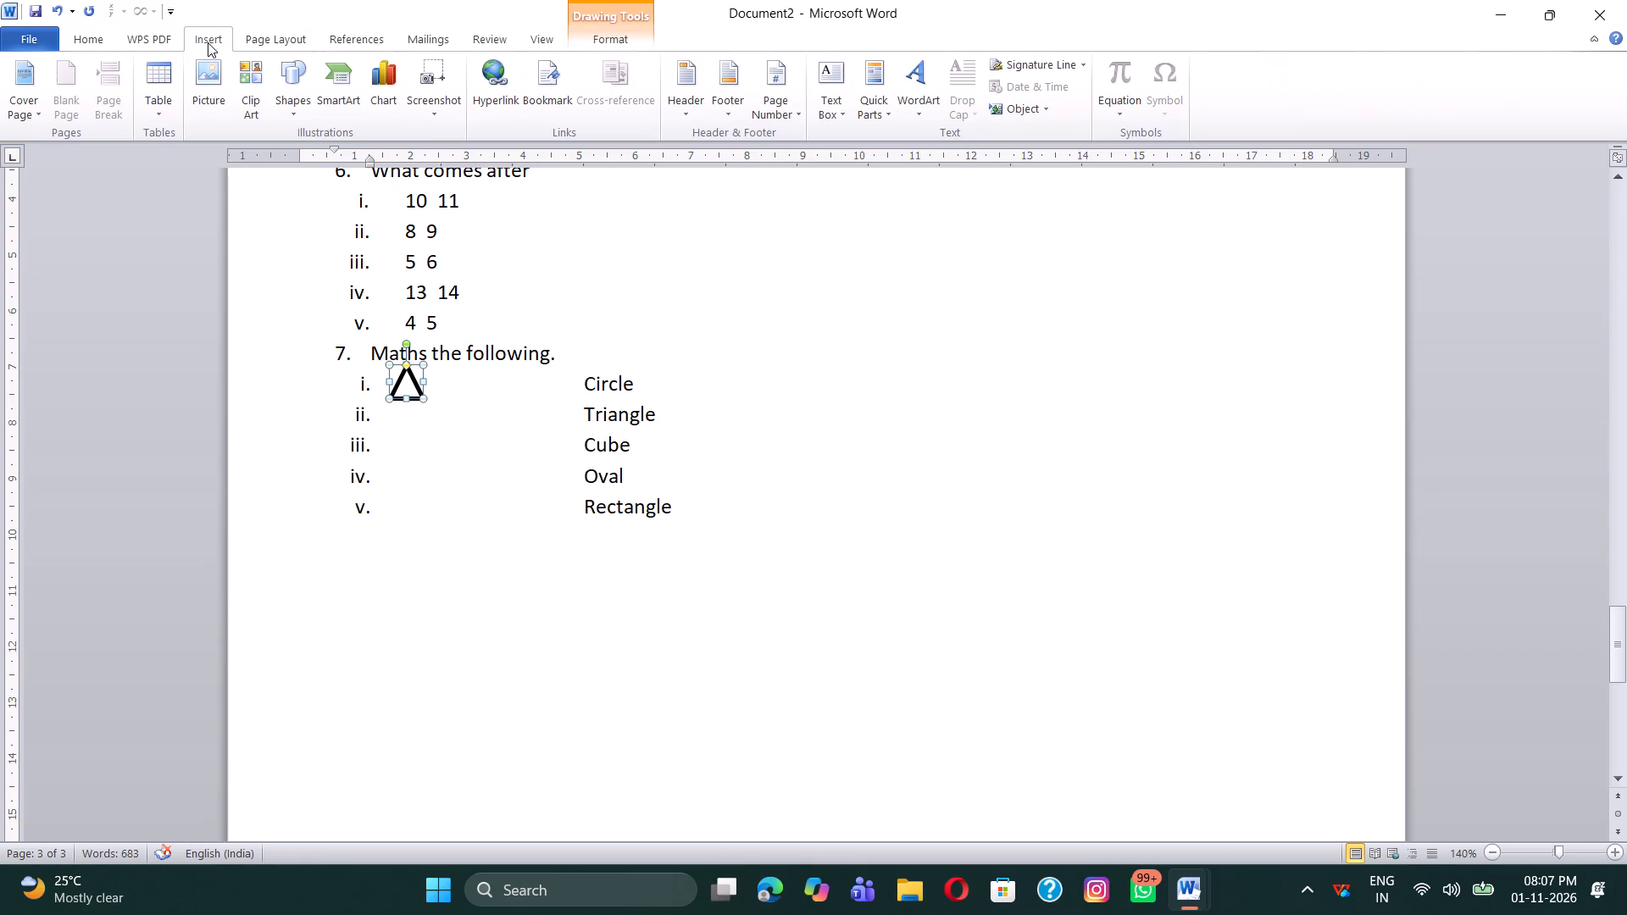
click(287, 99)
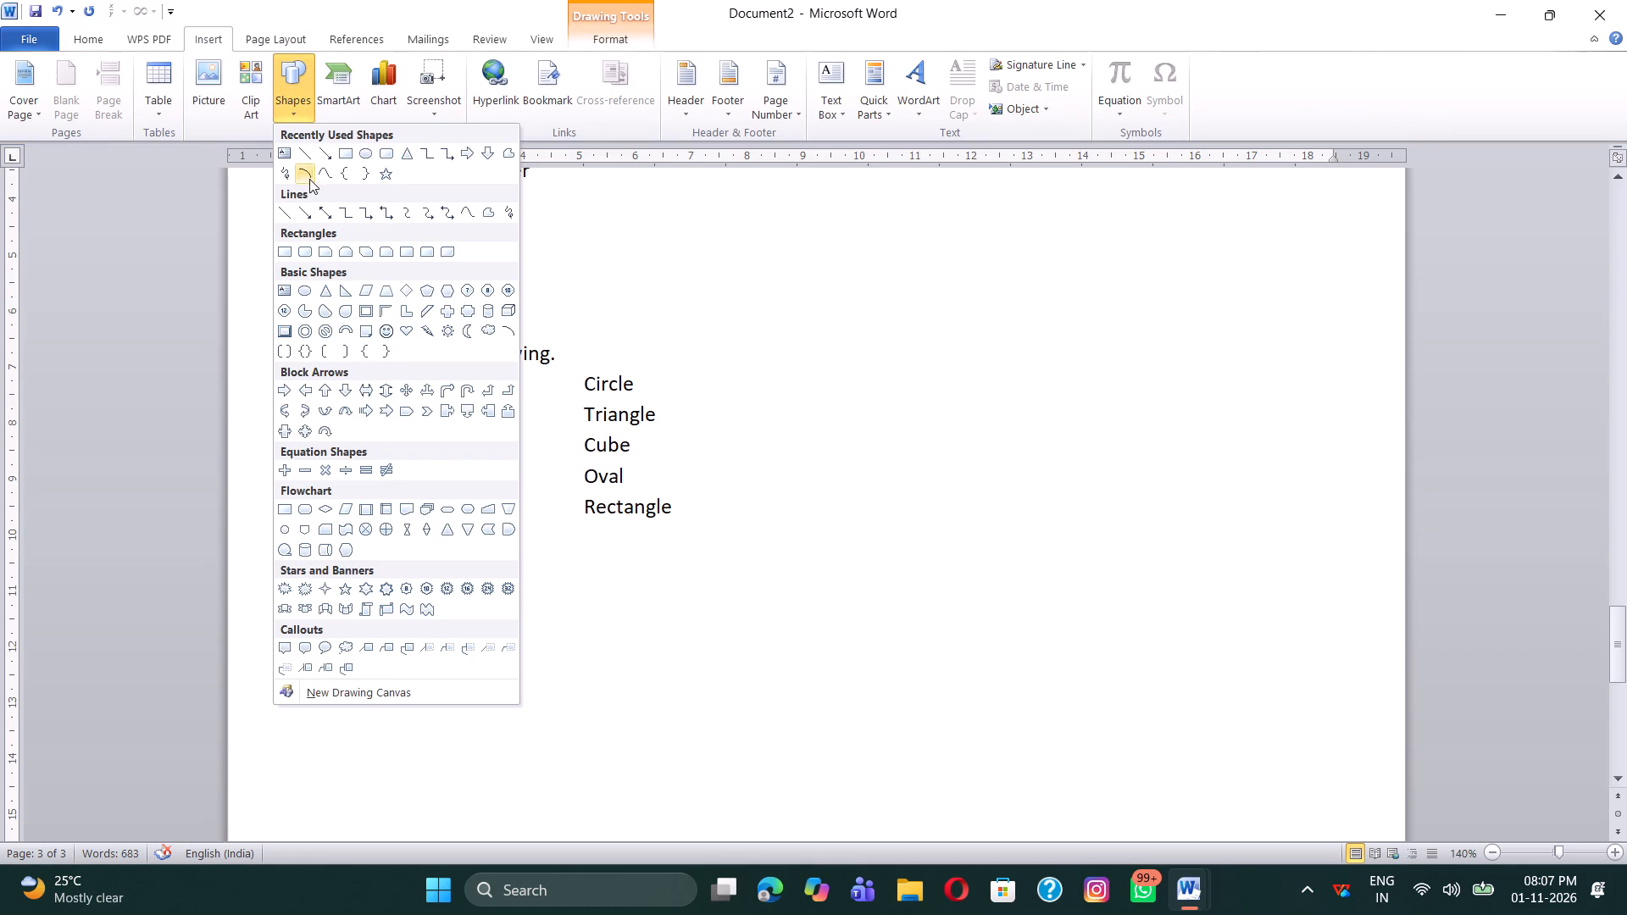
click(302, 288)
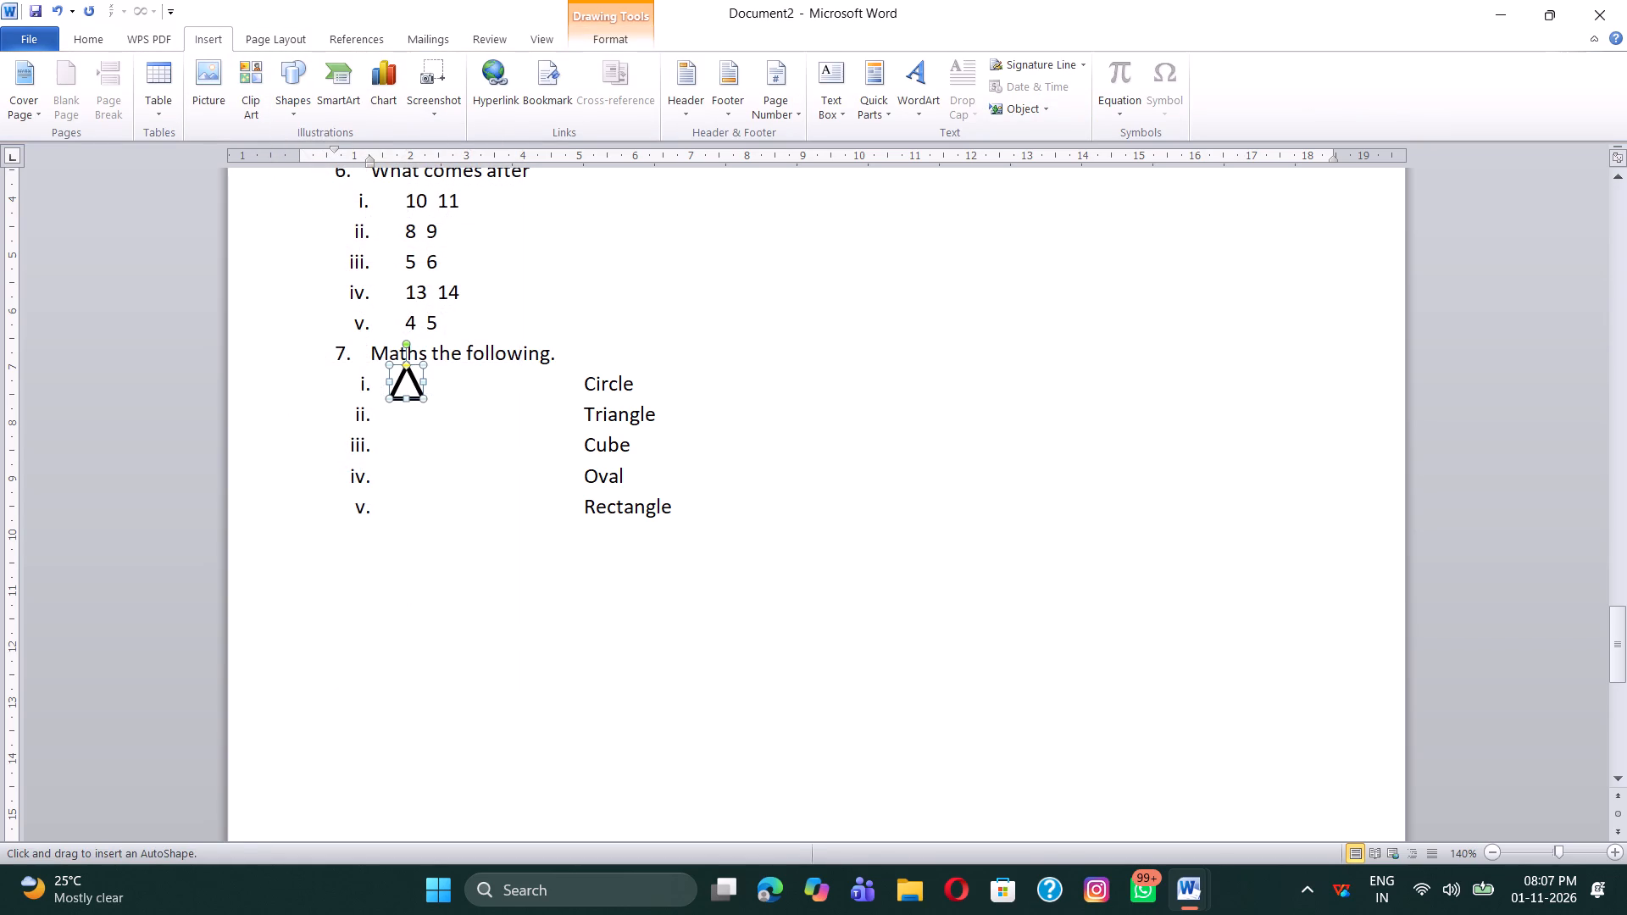
drag(395, 411, 426, 440)
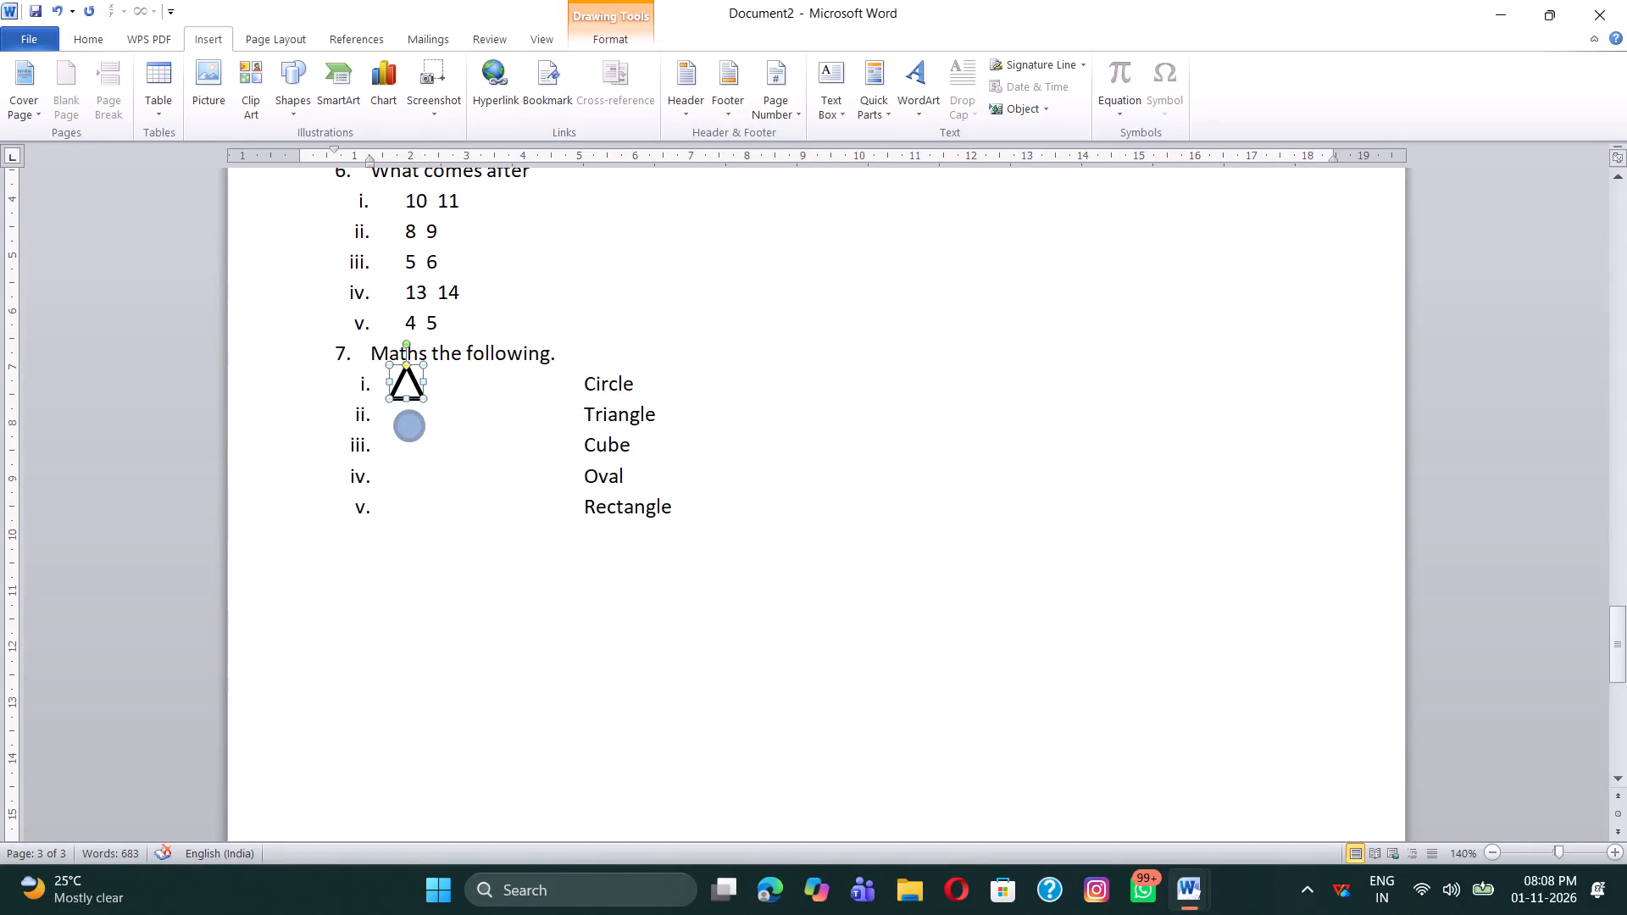
drag(426, 440, 429, 444)
click(414, 426)
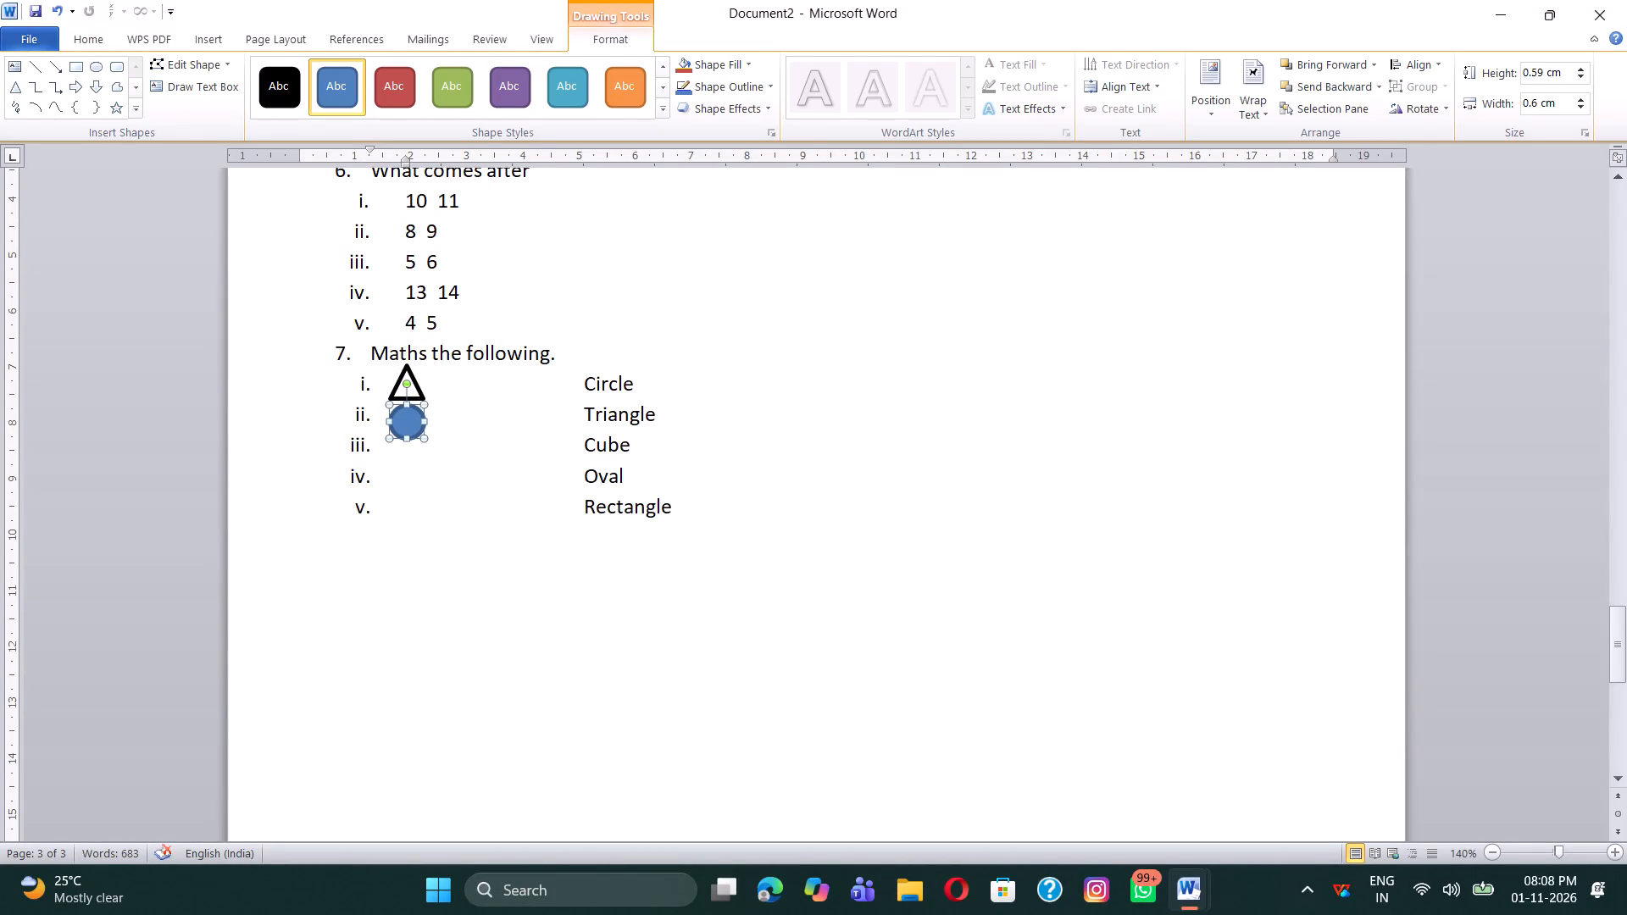
click(668, 107)
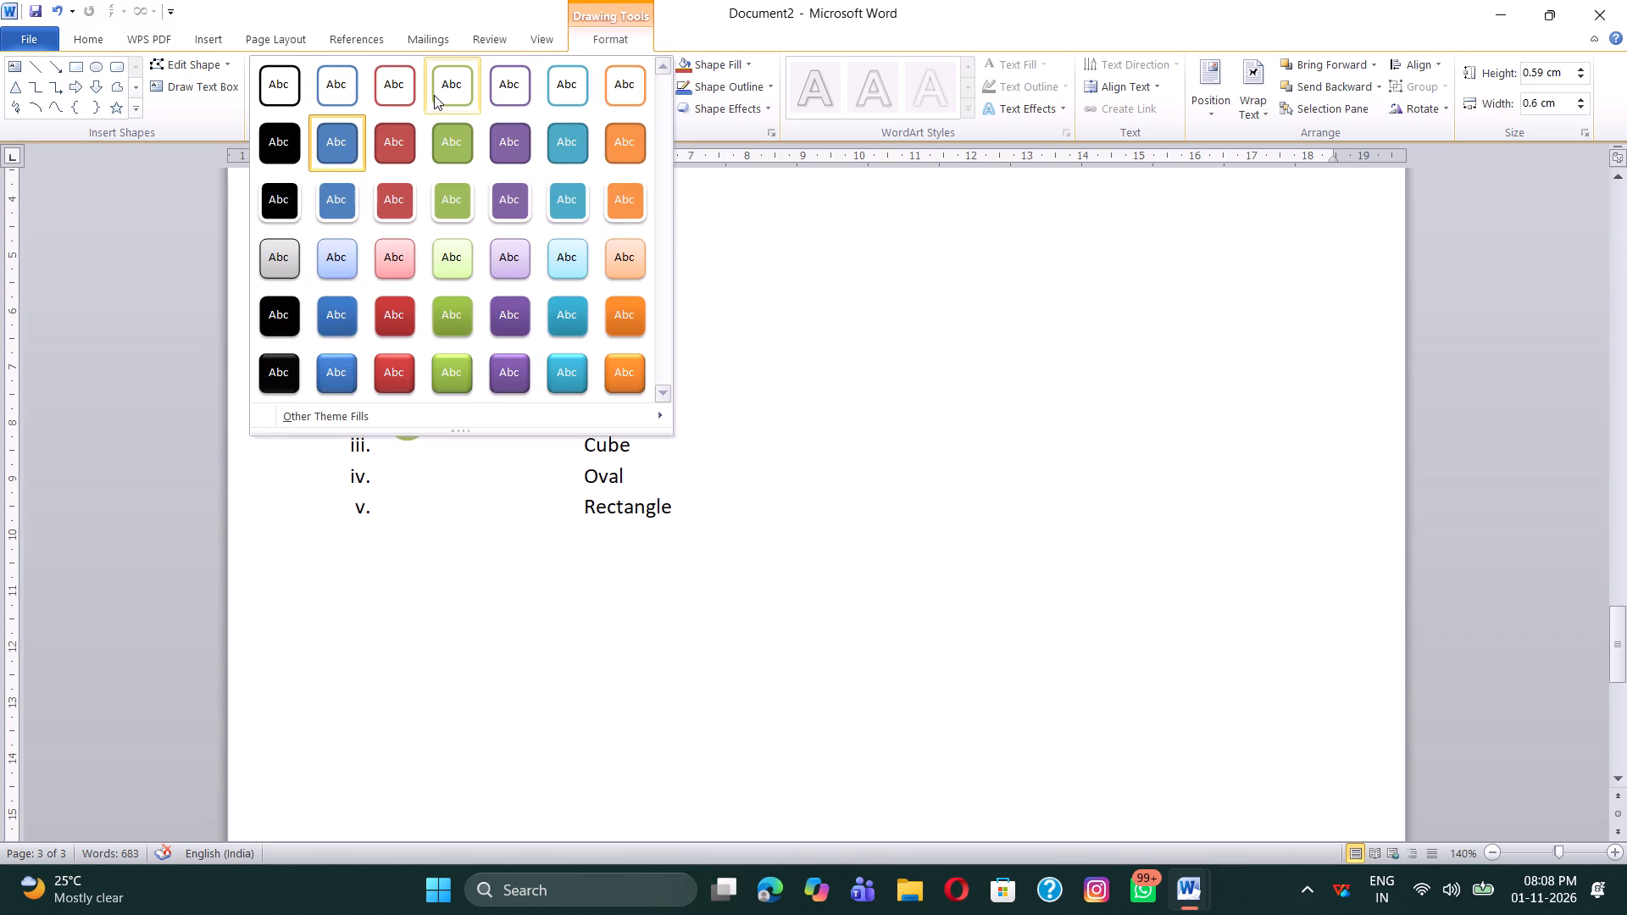
click(288, 76)
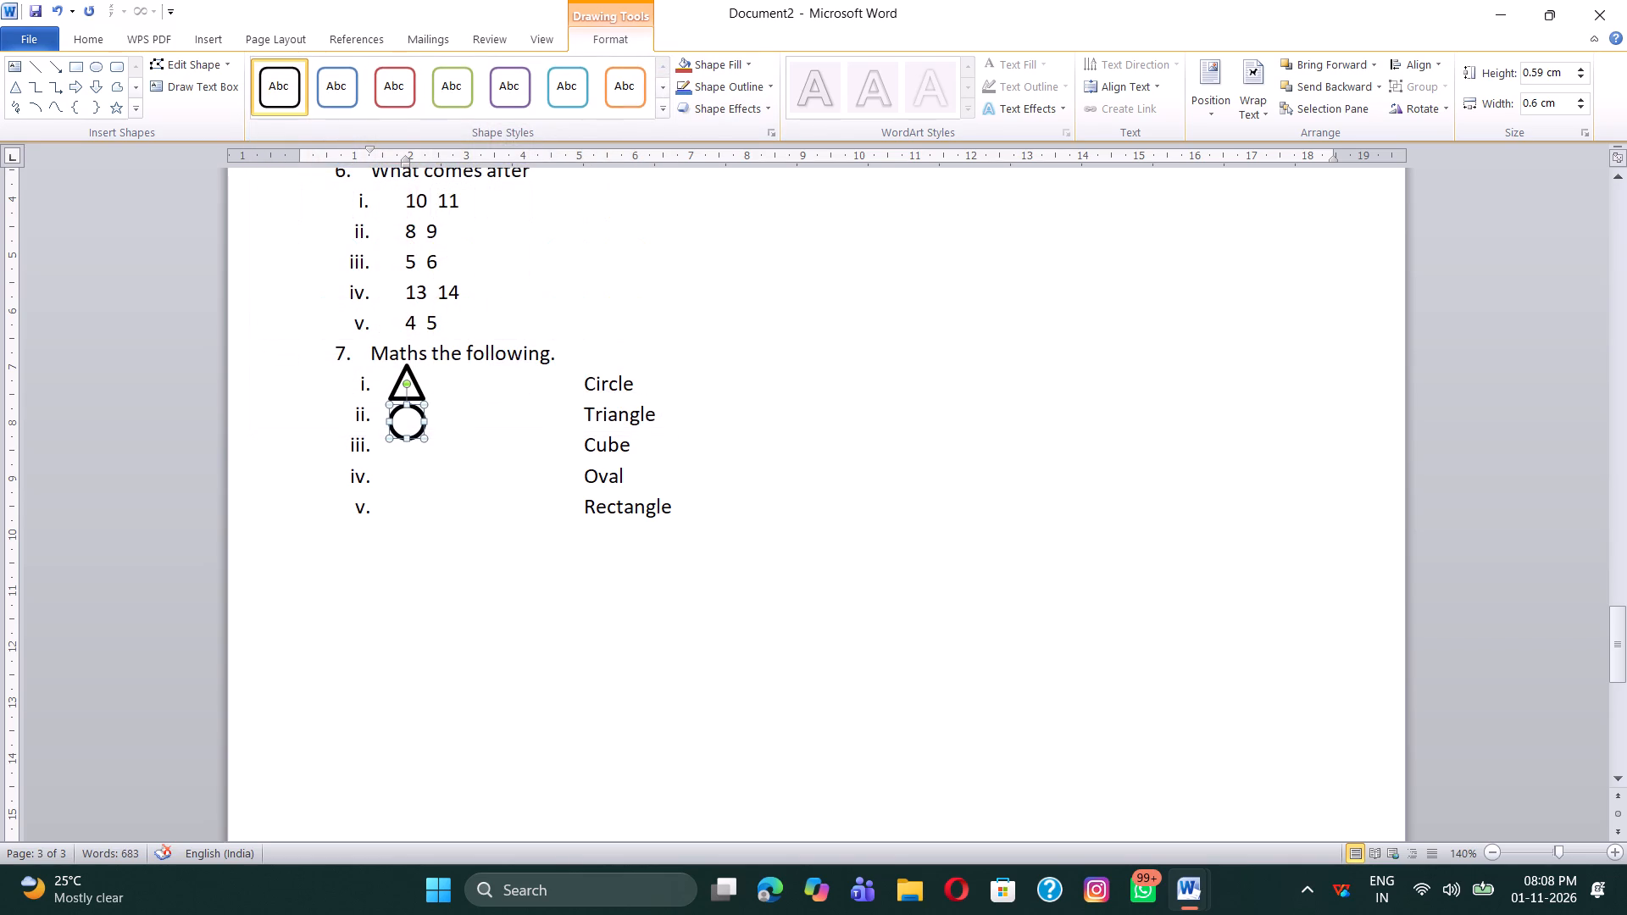
Shrink the circle to about 0.45 by 0.48 cm and the triangle to about 0.42 by 0.48 cm.
click(421, 435)
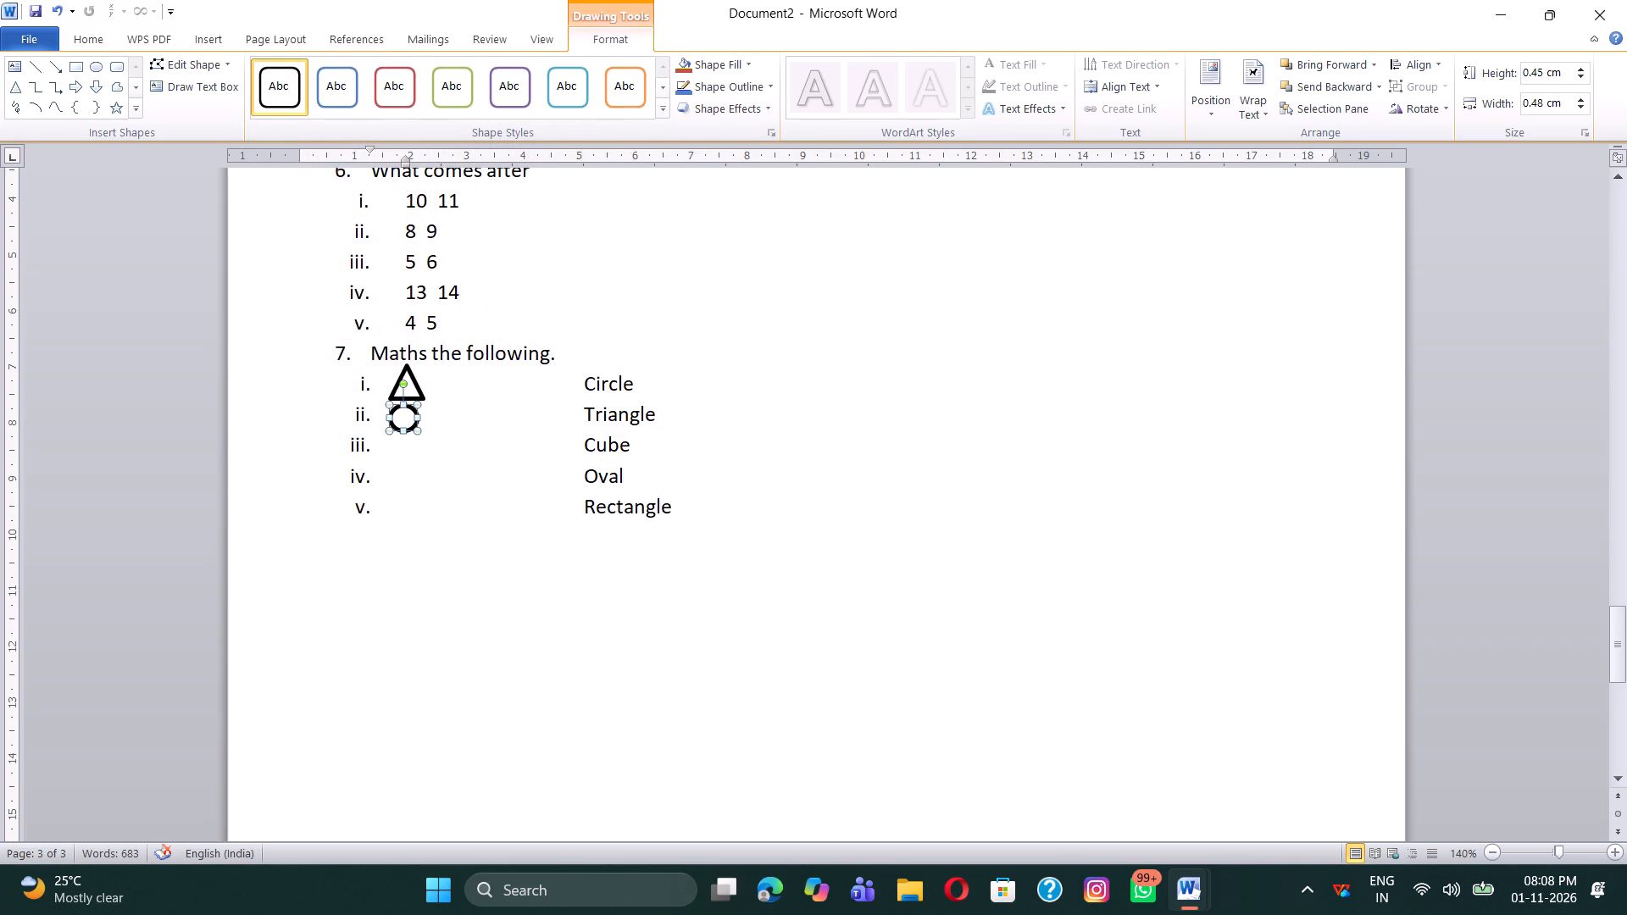
click(414, 386)
click(420, 395)
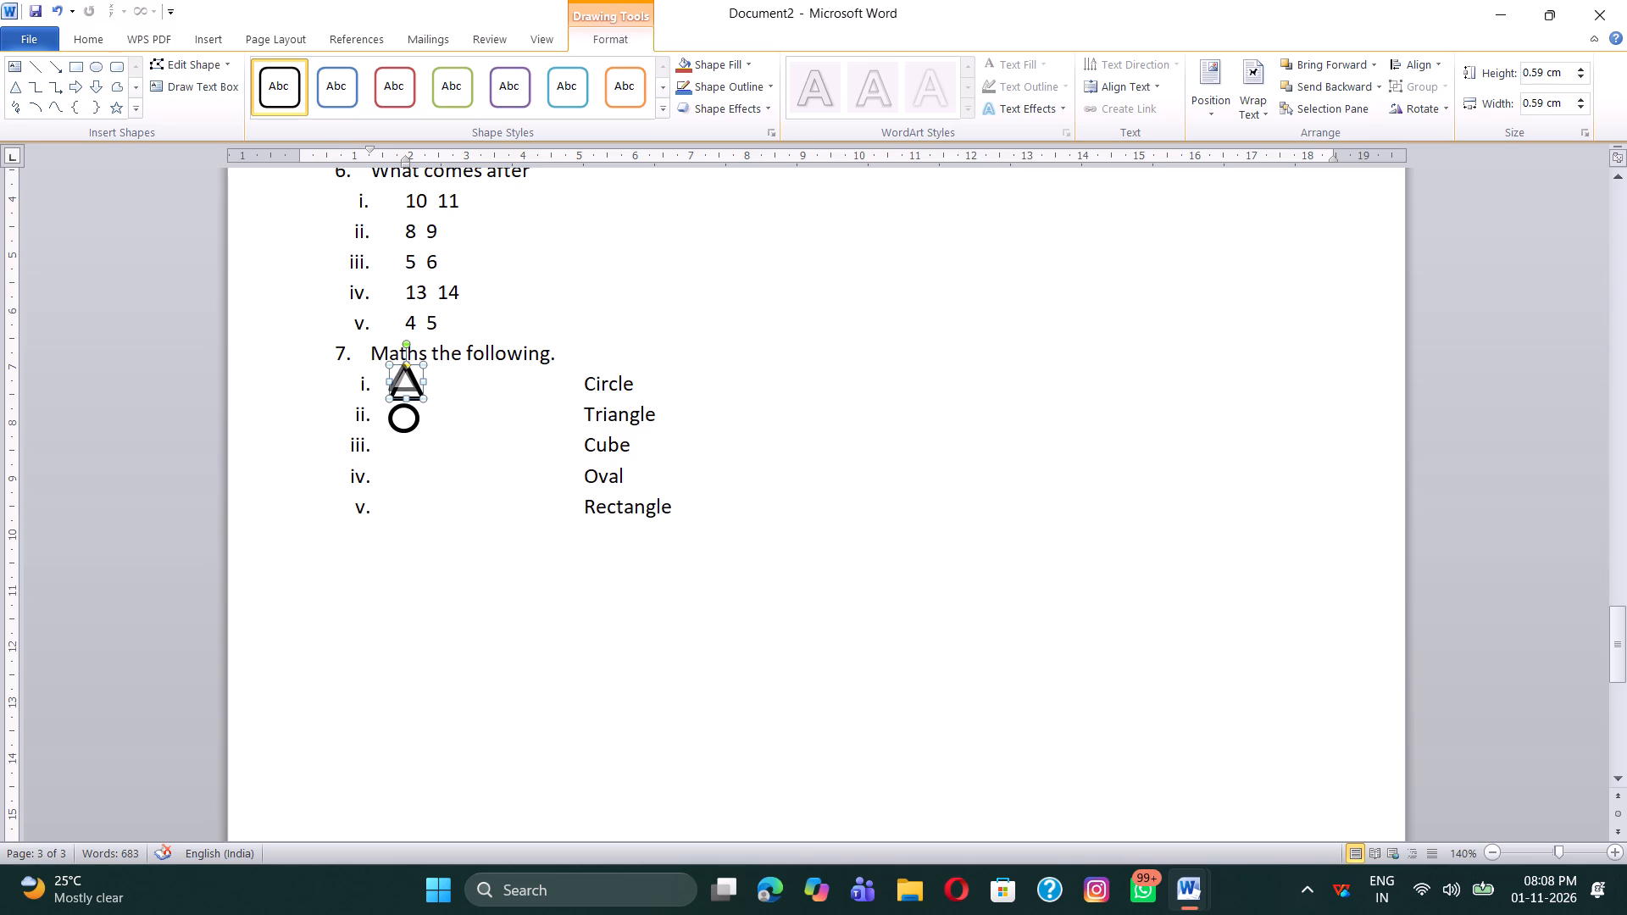
click(453, 385)
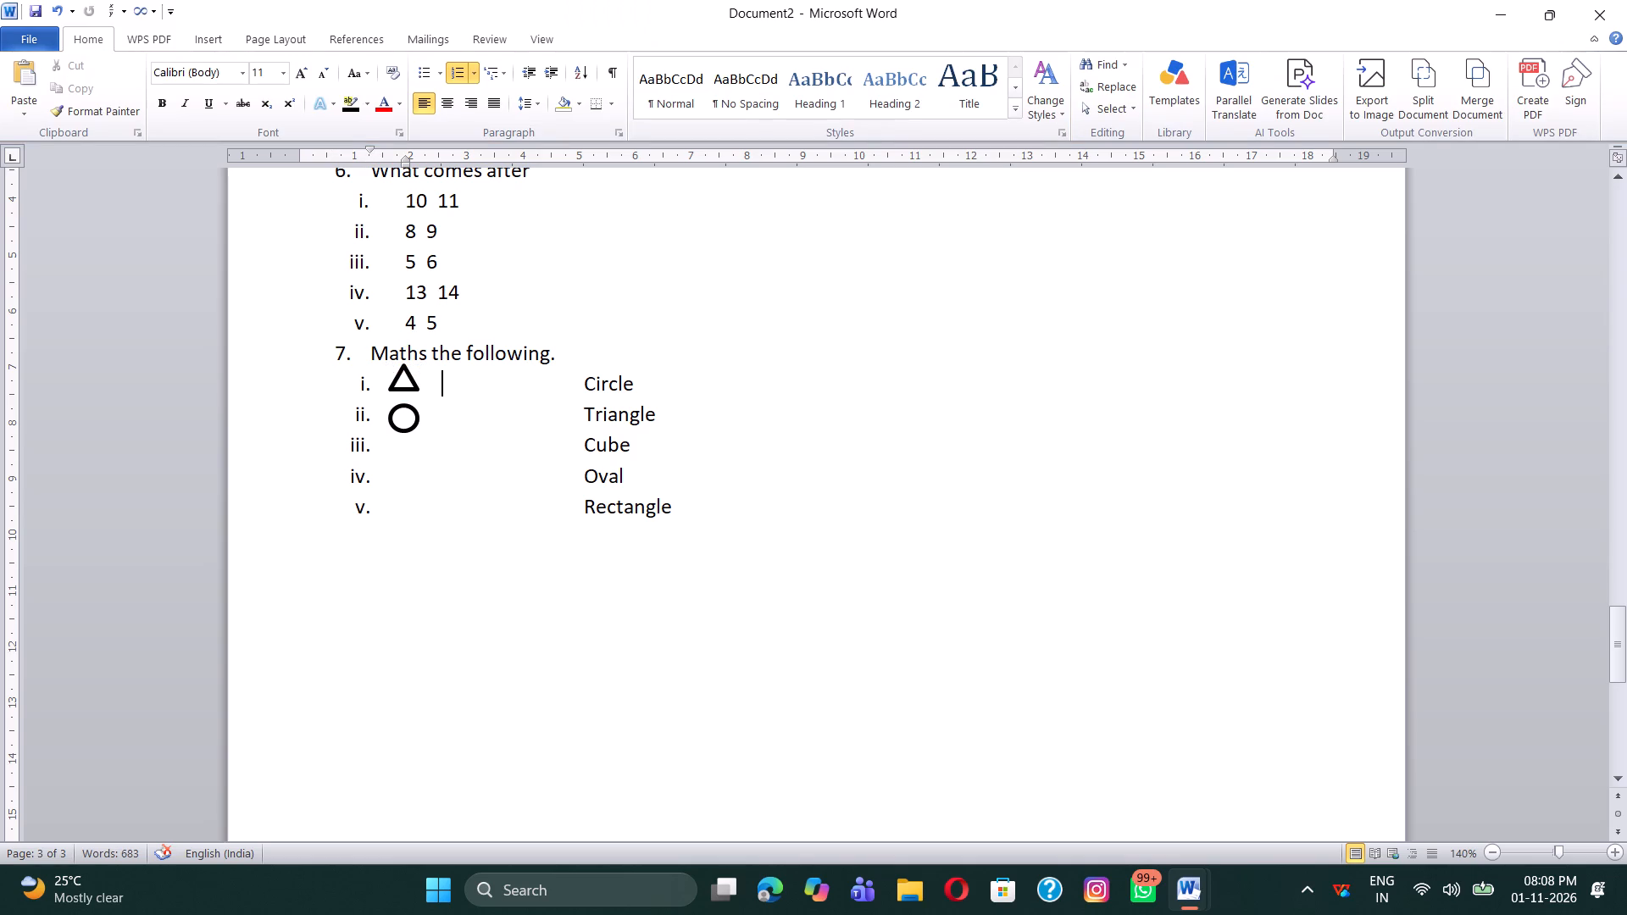
click(408, 378)
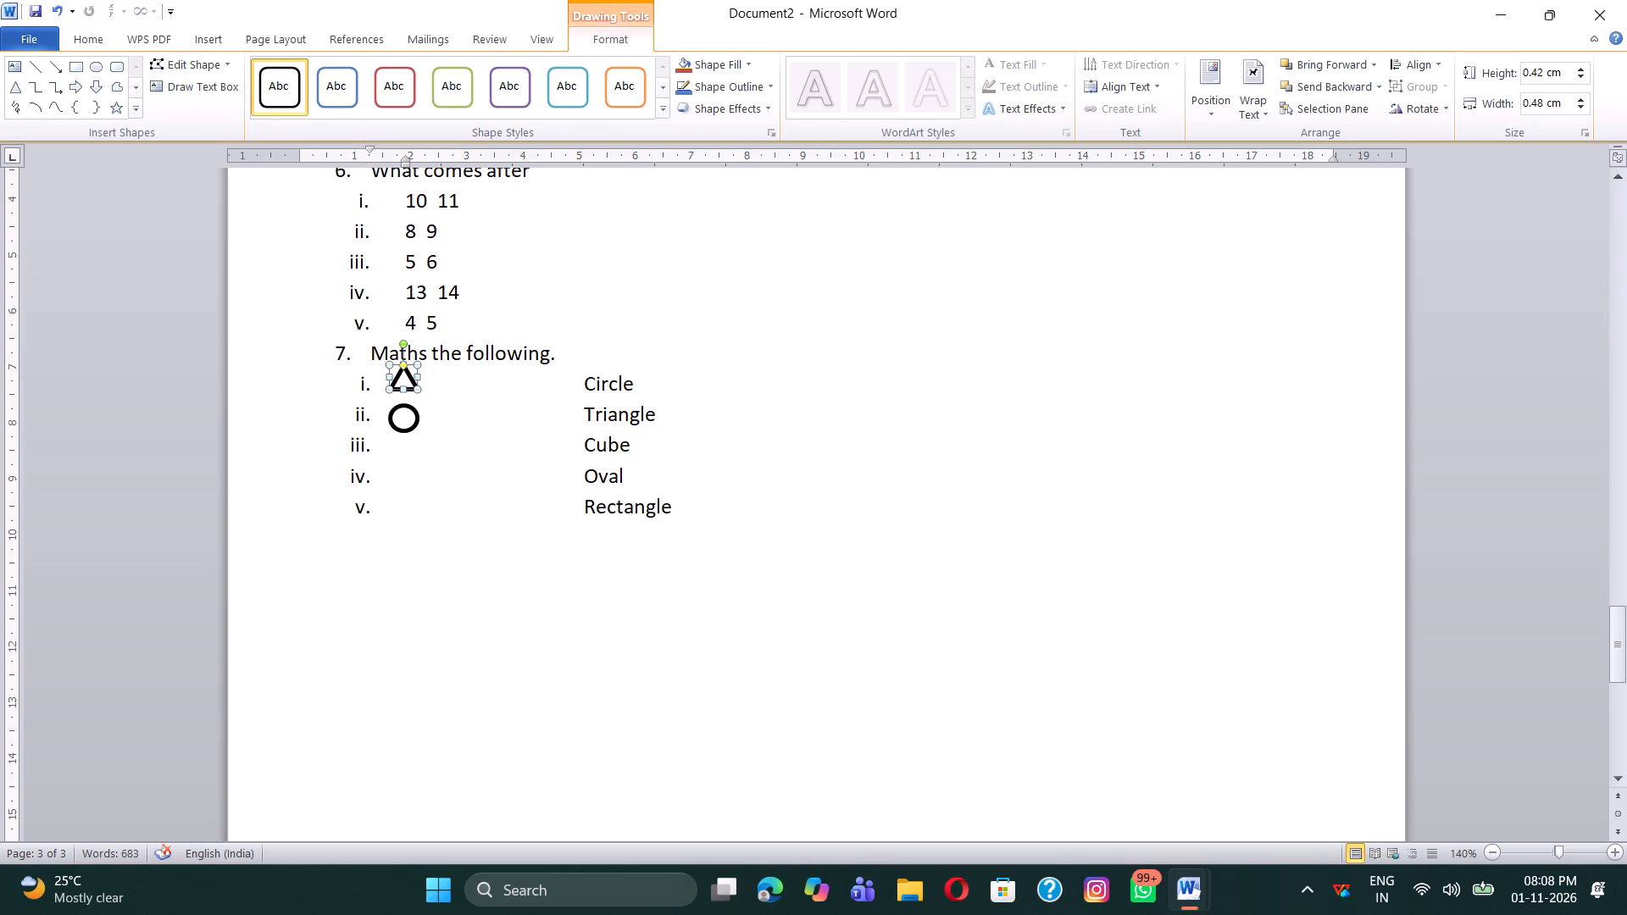
Move the circle slightly up so it lines up with sub-item ii.
click(408, 424)
drag(408, 424, 406, 409)
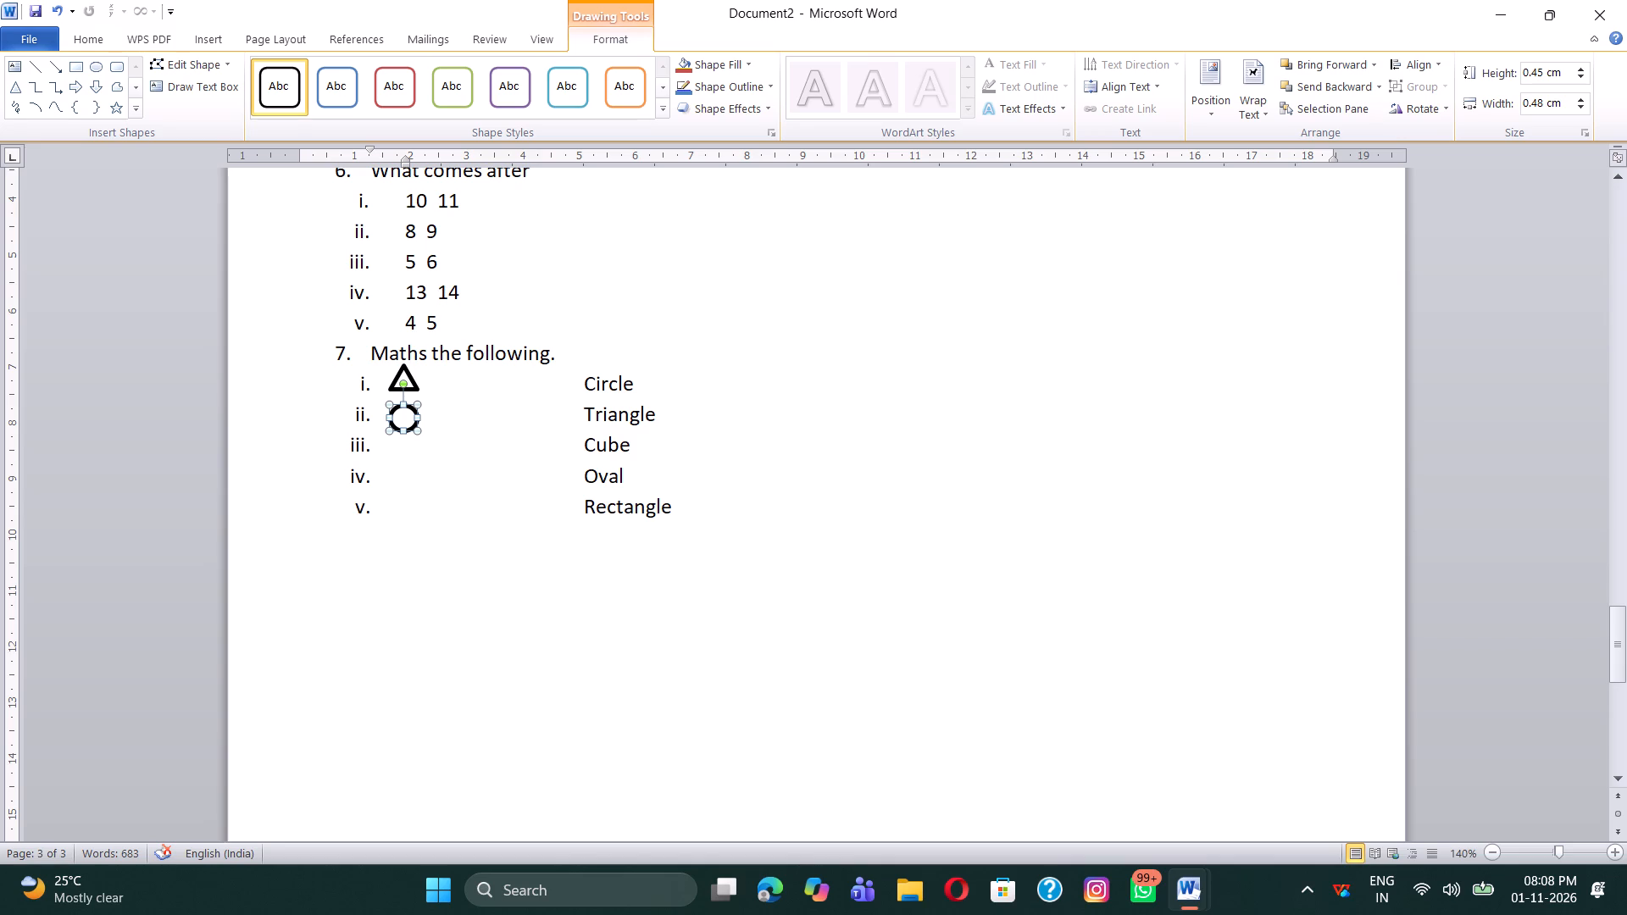
click(402, 416)
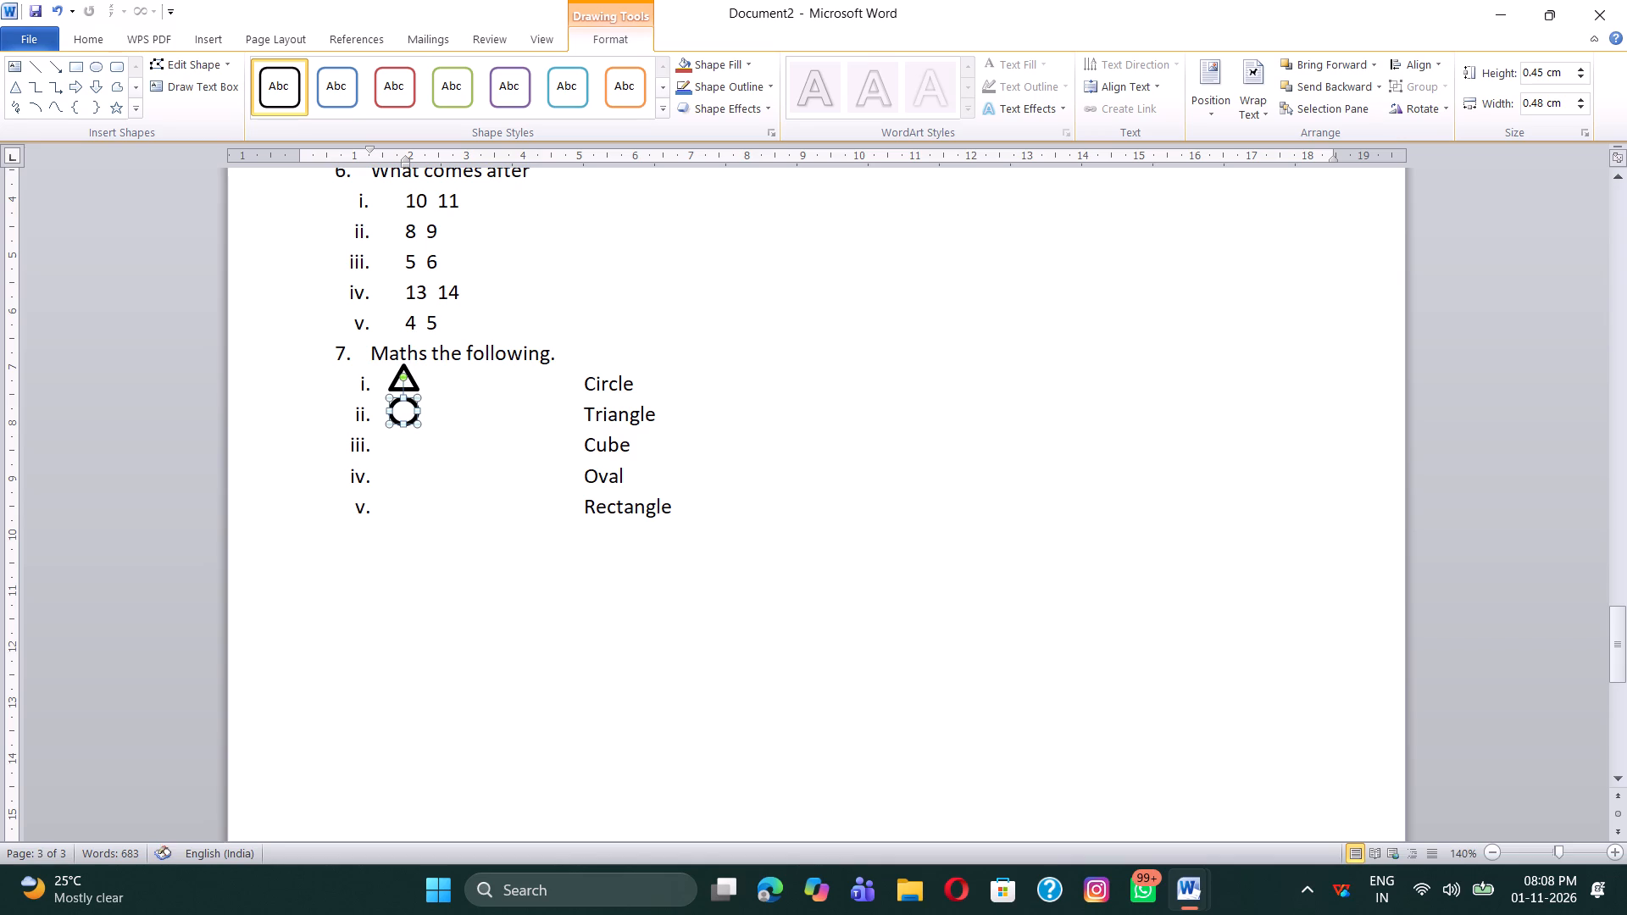
click(441, 436)
Draw a black-outlined, white-filled rectangle about 0.36 cm high and 0.76 cm wide beside sub-item iii, beneath the circle.
click(393, 441)
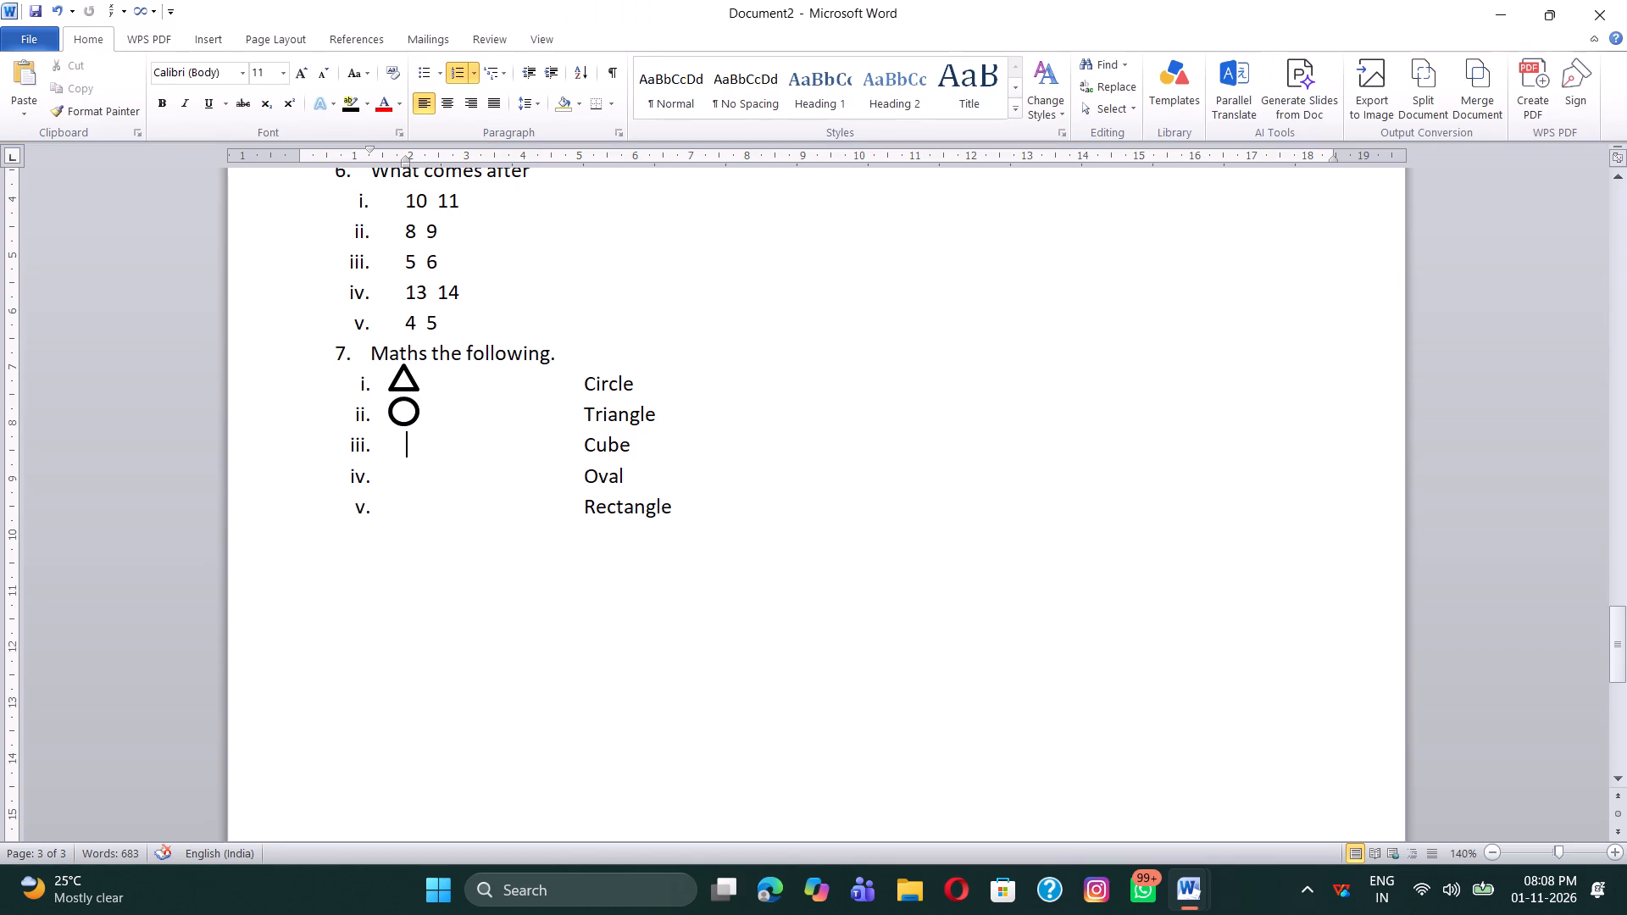
click(207, 42)
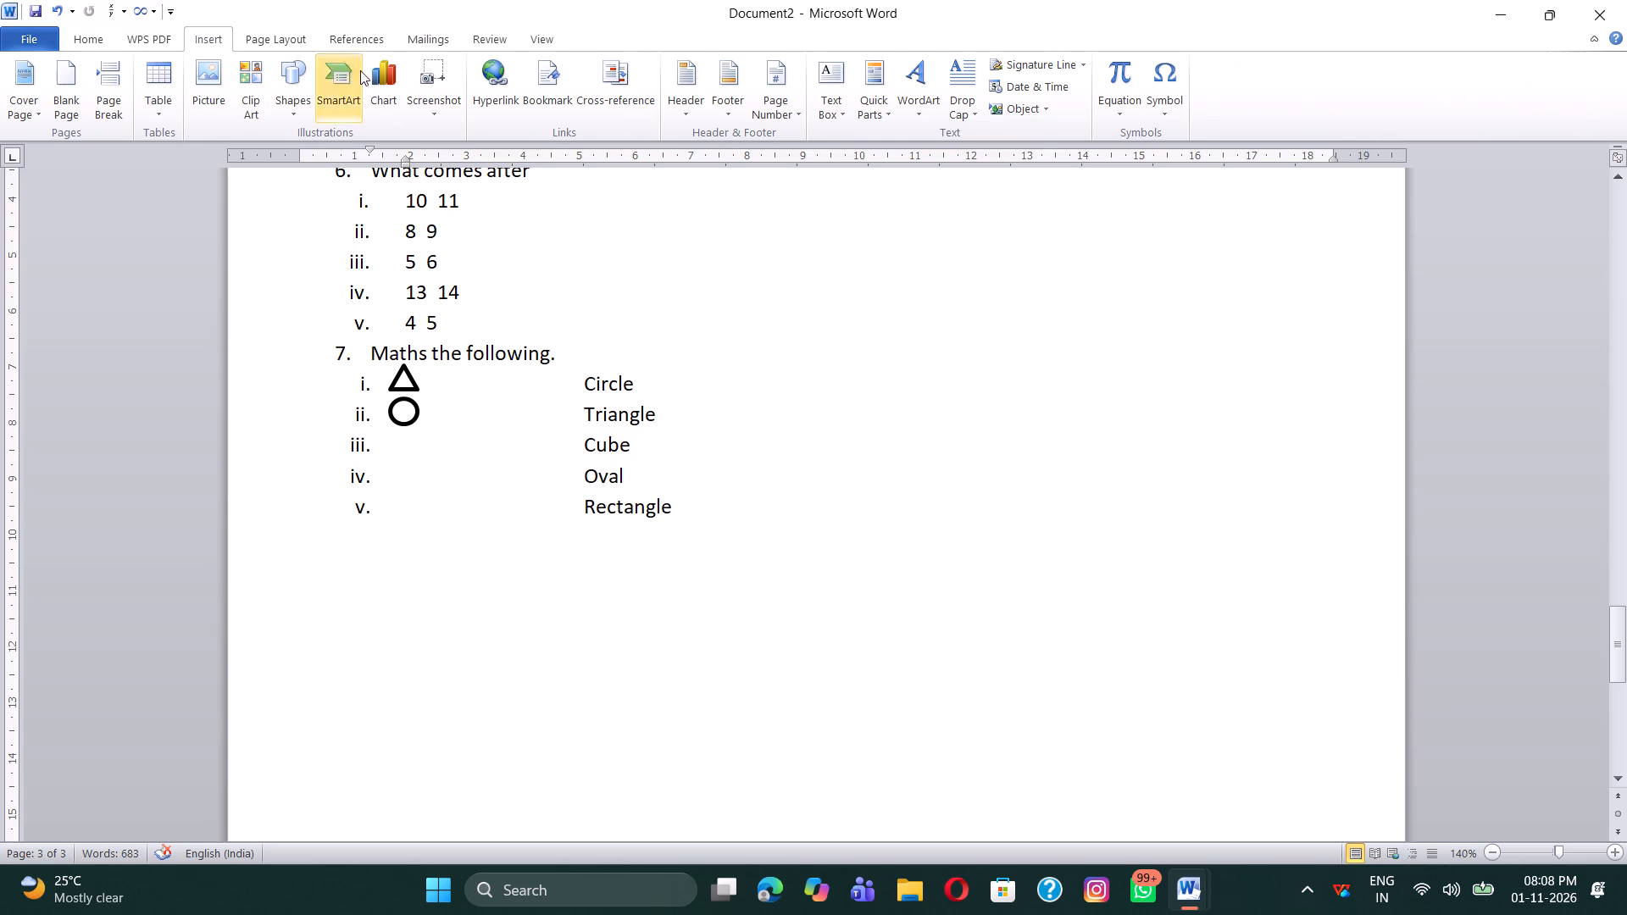
click(290, 107)
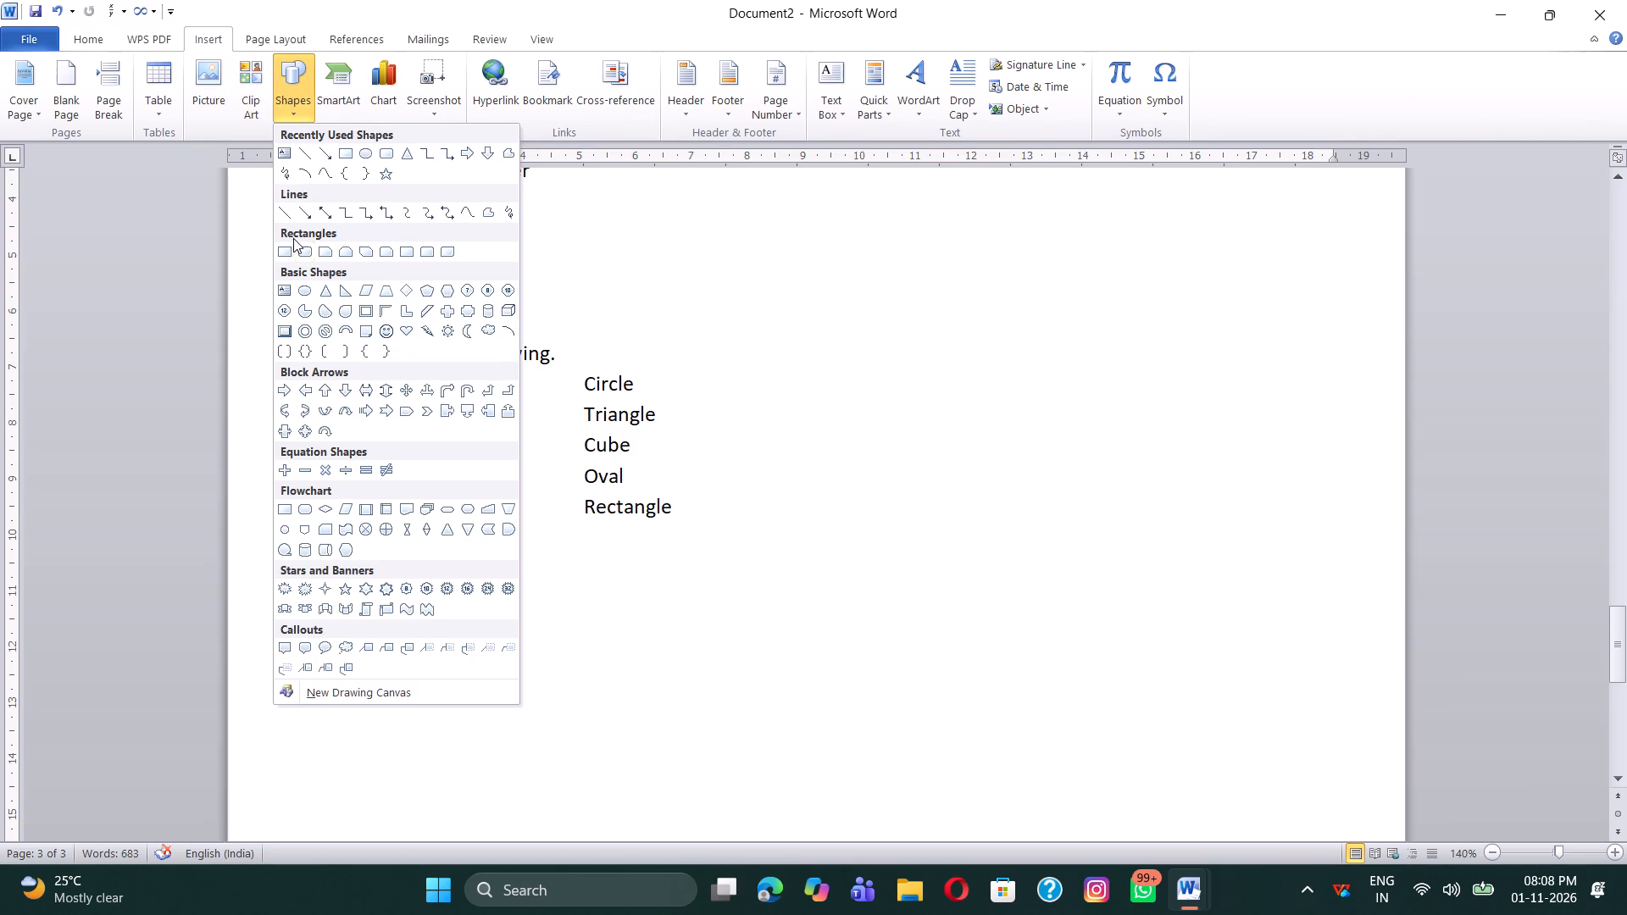
click(285, 245)
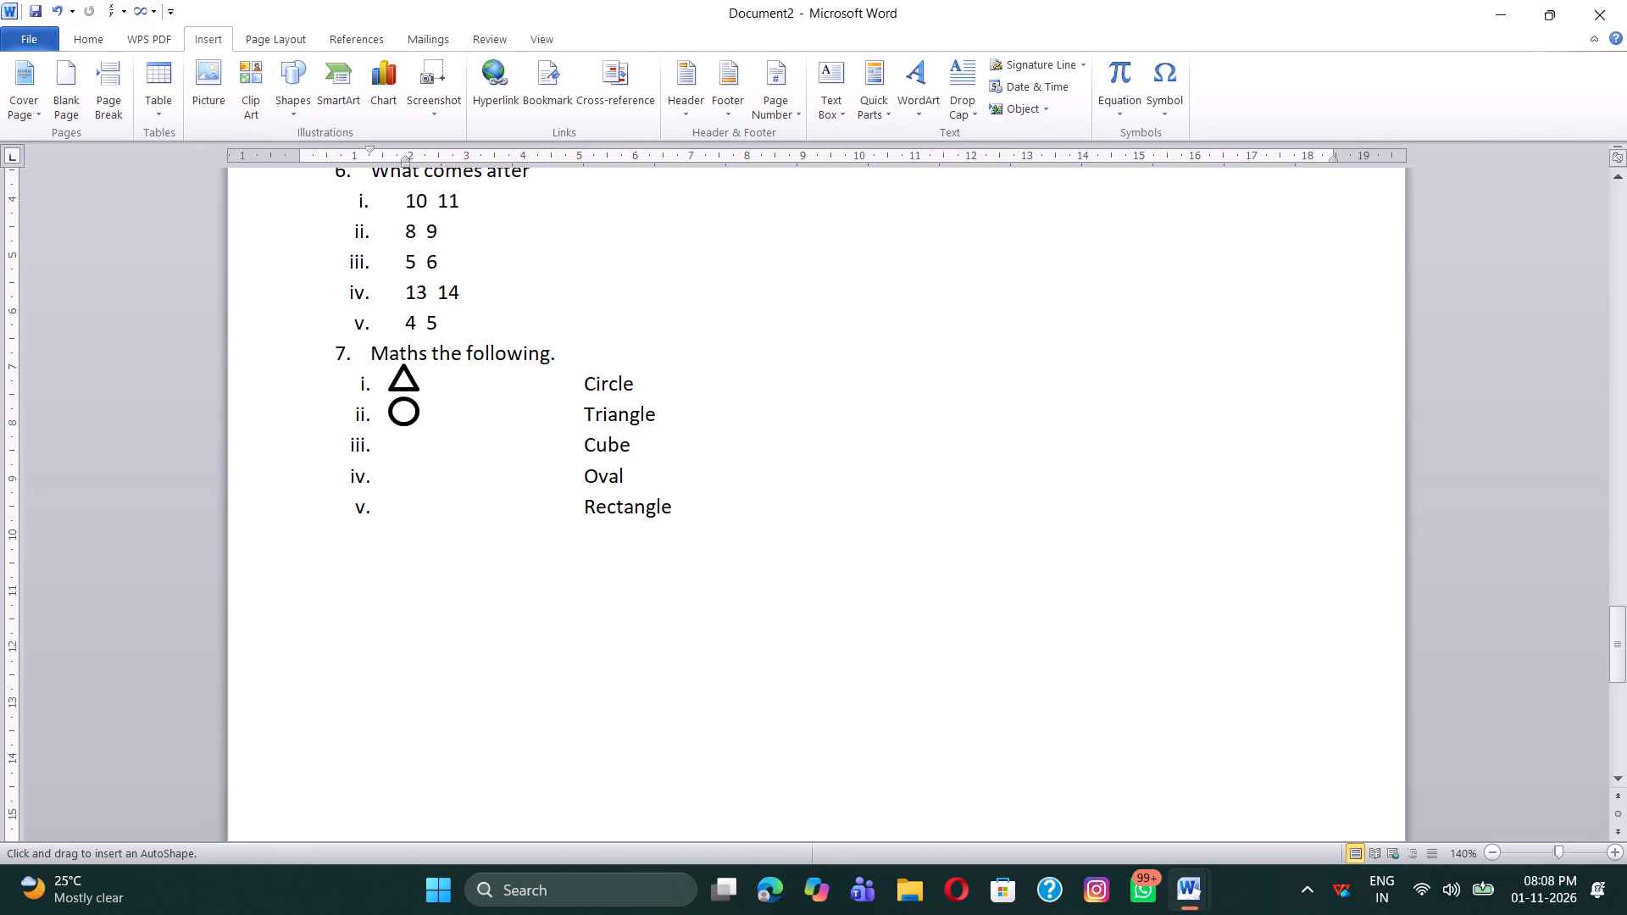
drag(394, 441, 437, 457)
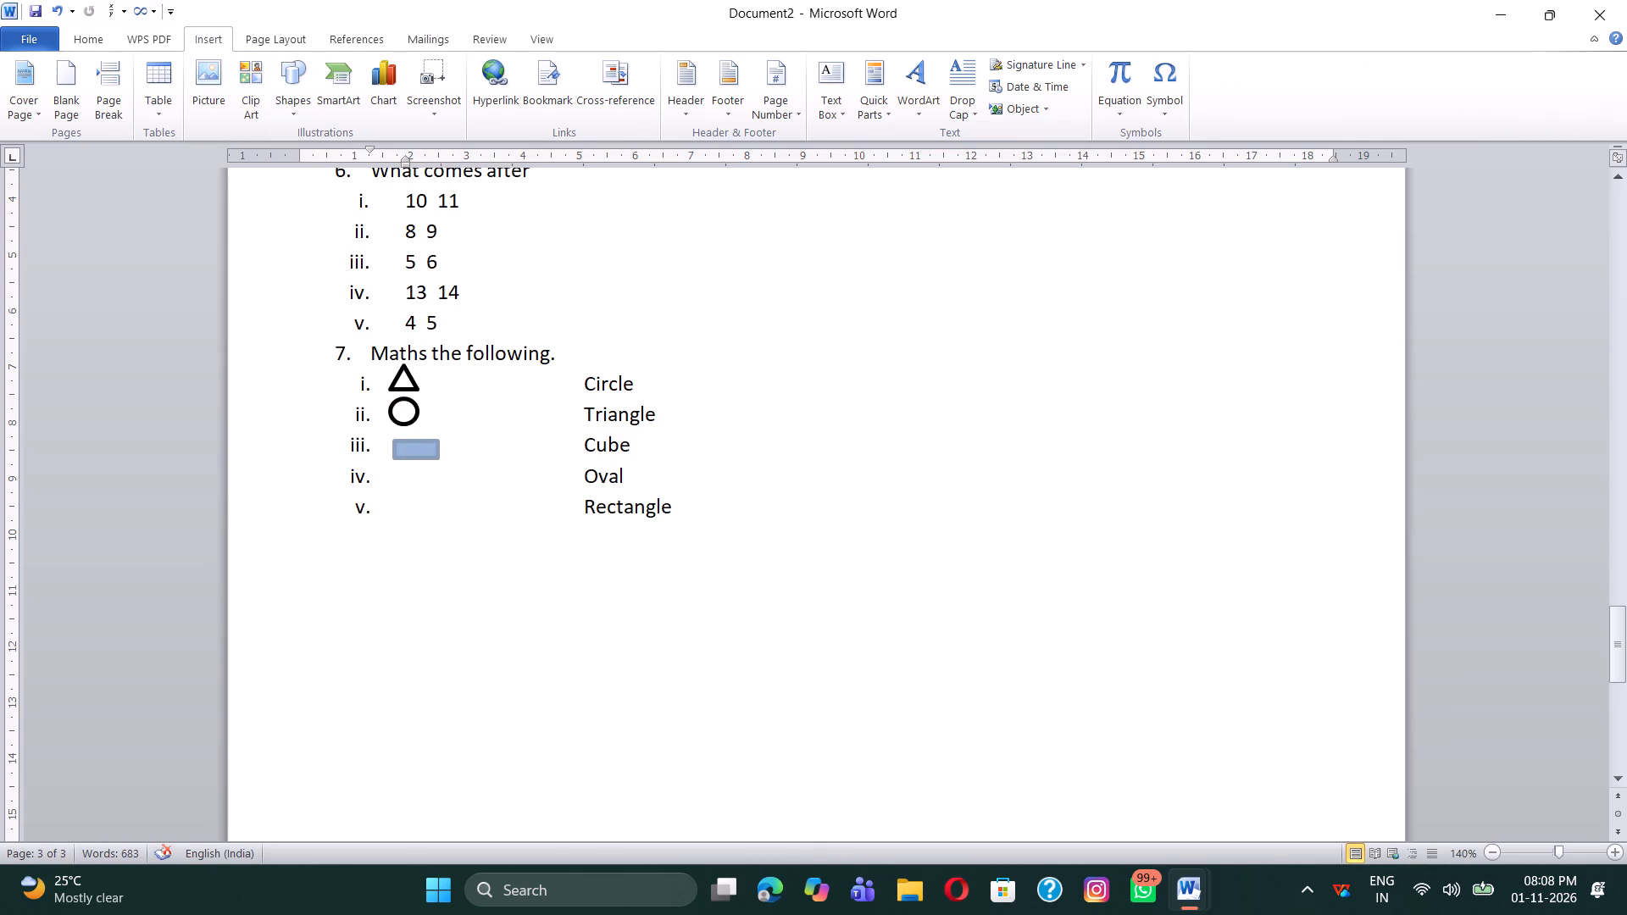
drag(437, 457, 436, 461)
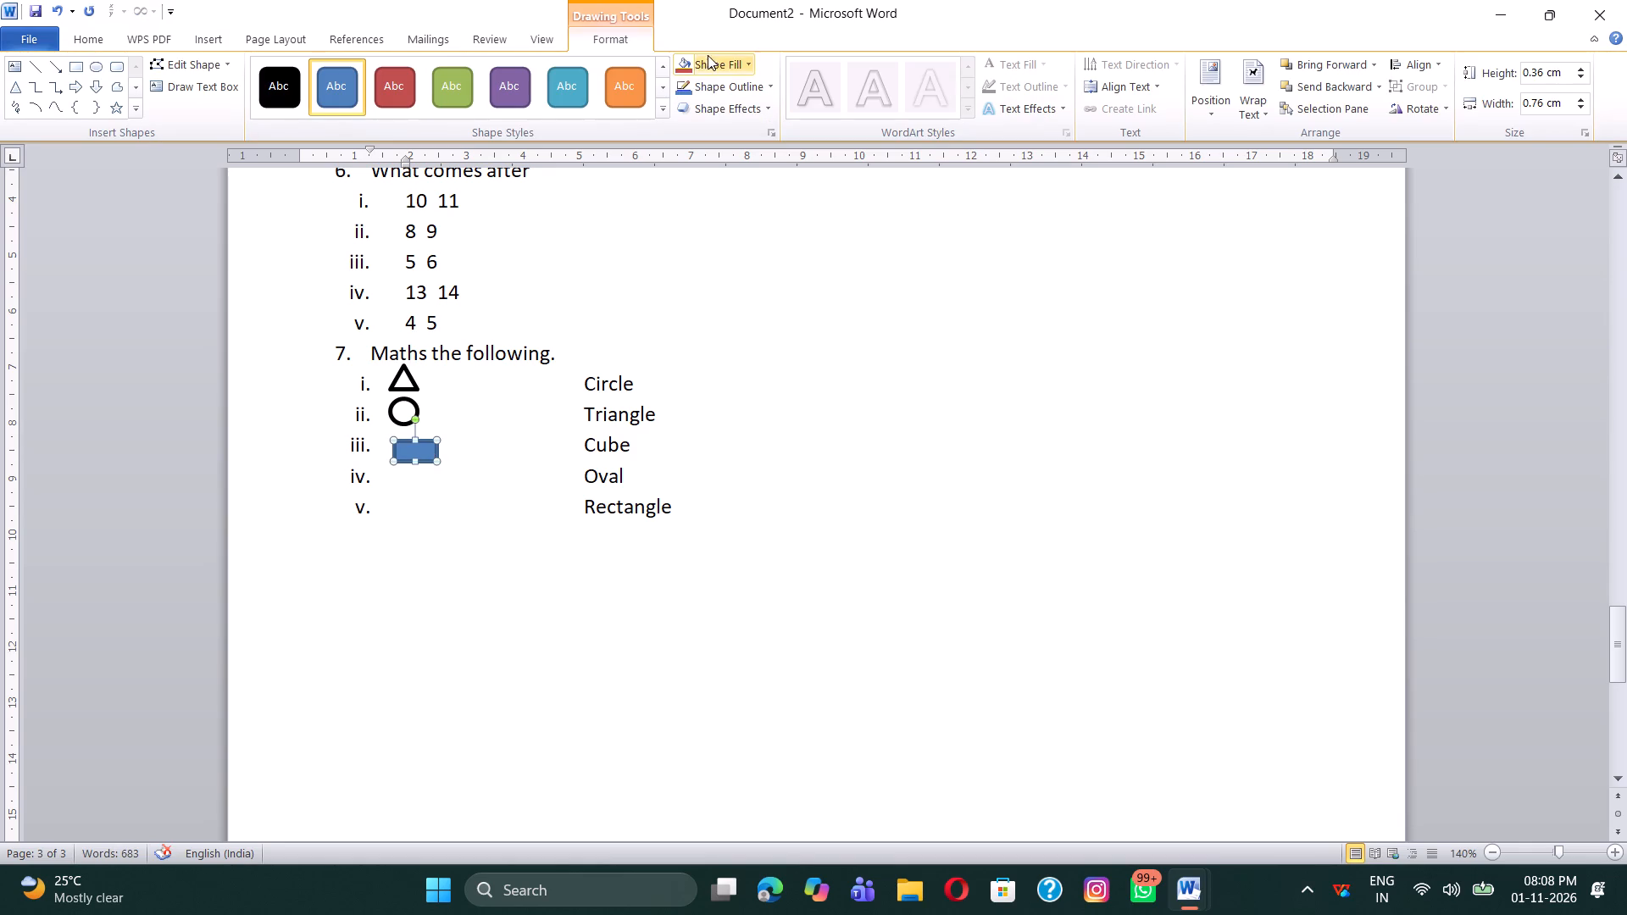
click(657, 109)
drag(273, 92, 266, 80)
click(266, 80)
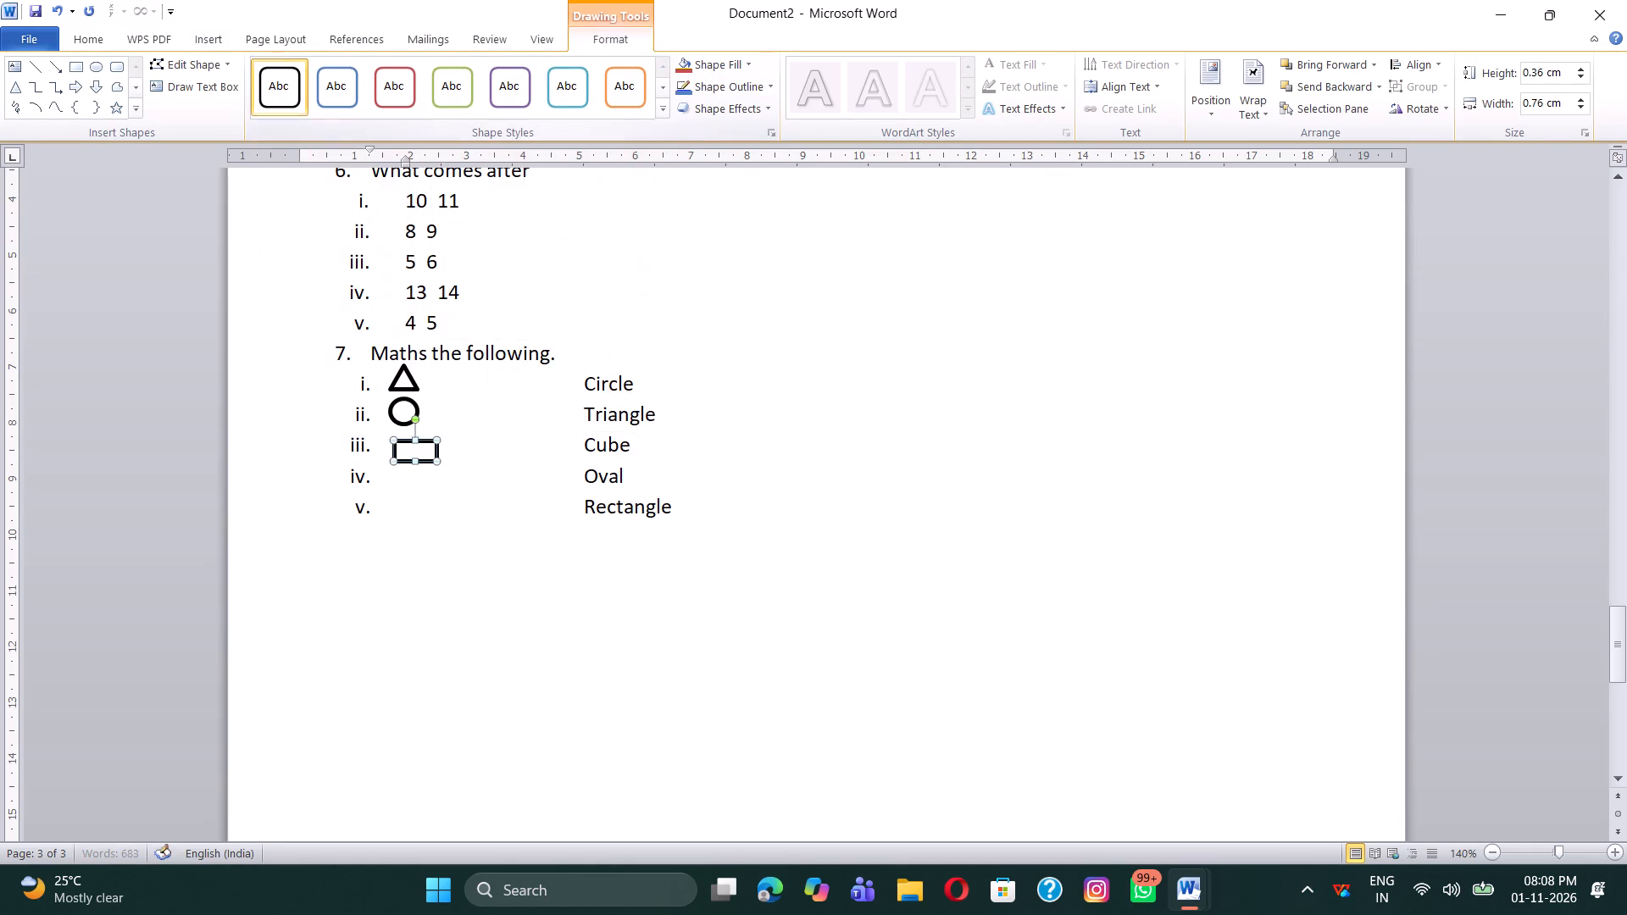
drag(416, 450, 410, 443)
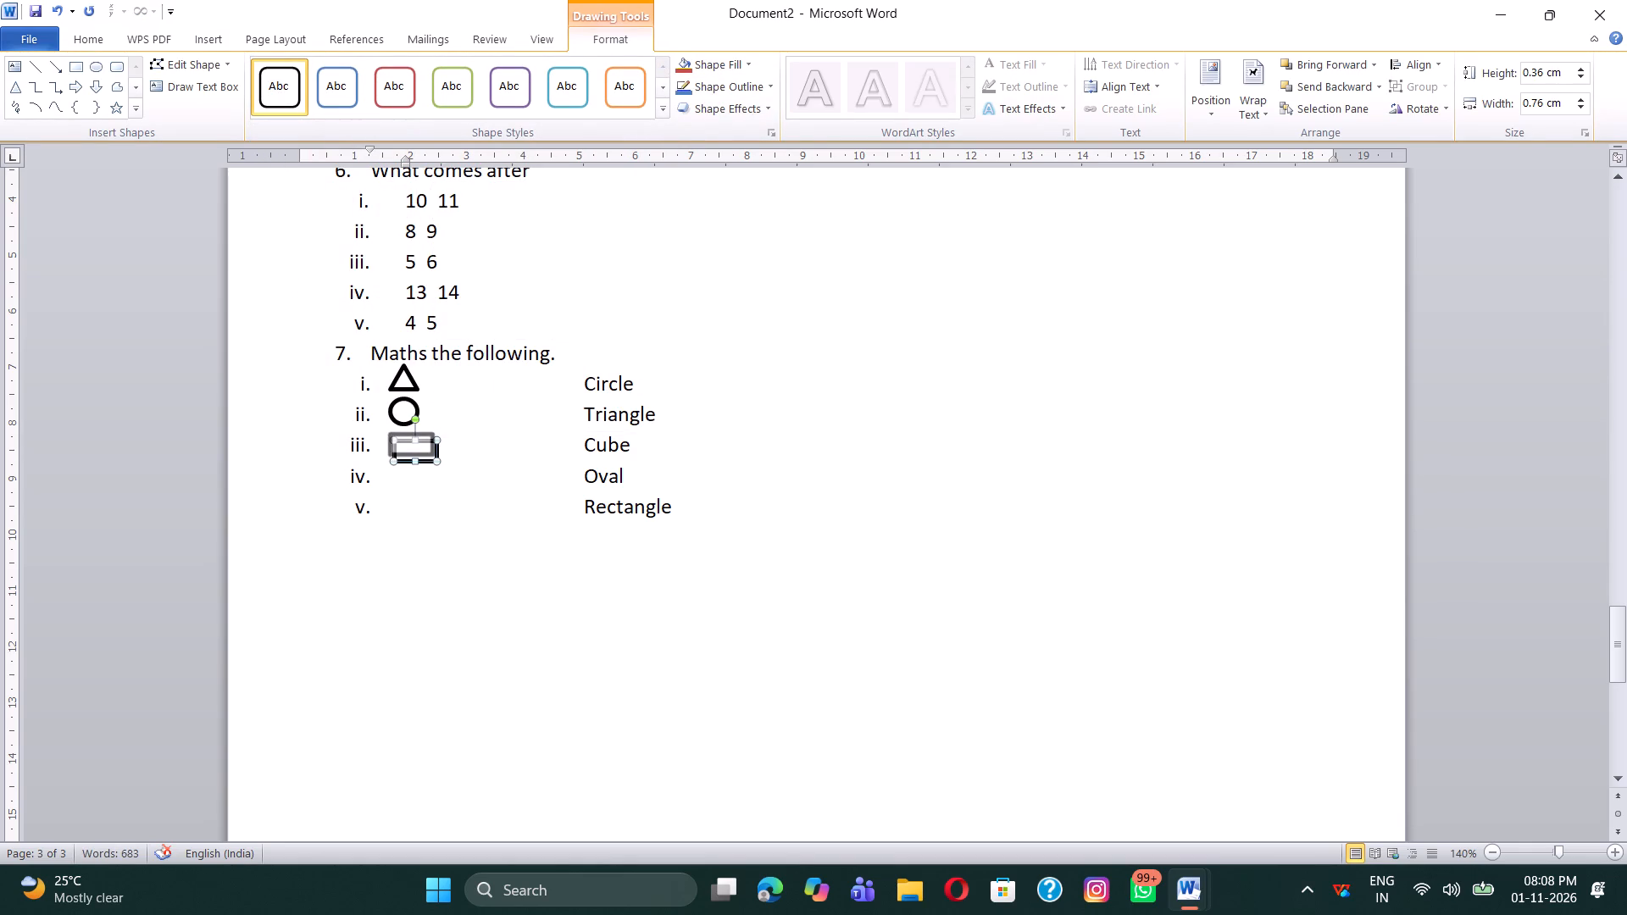
drag(410, 443, 407, 444)
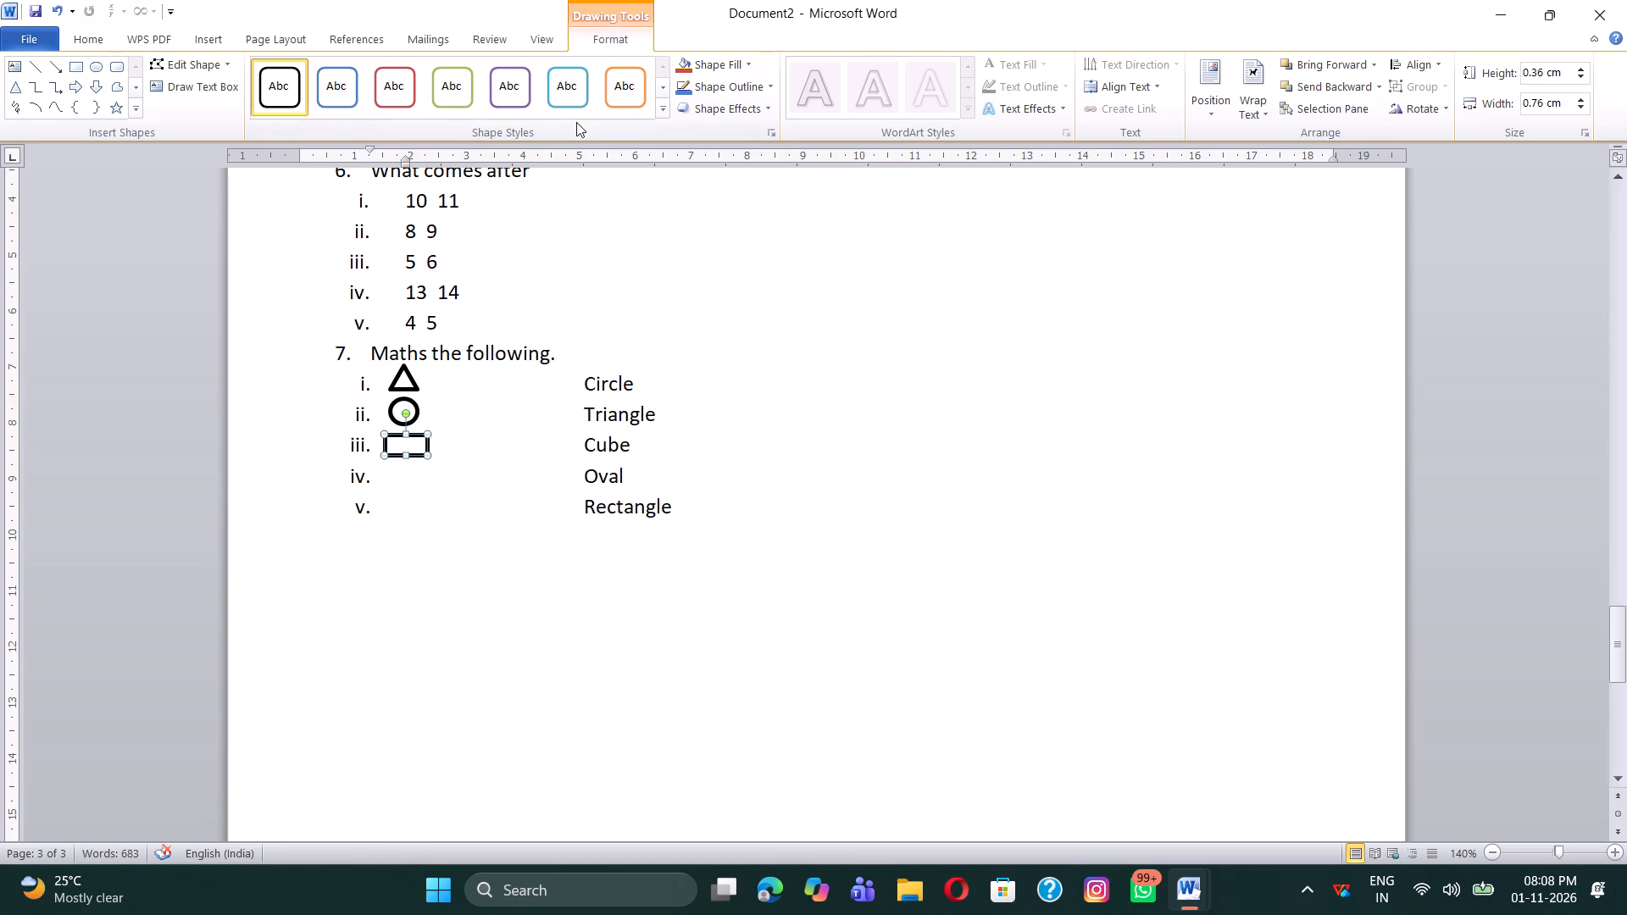
Draw a black-outlined, white-filled cube about 0.44 cm high and 0.5 cm wide beside sub-item iv, beneath the rectangle.
click(214, 28)
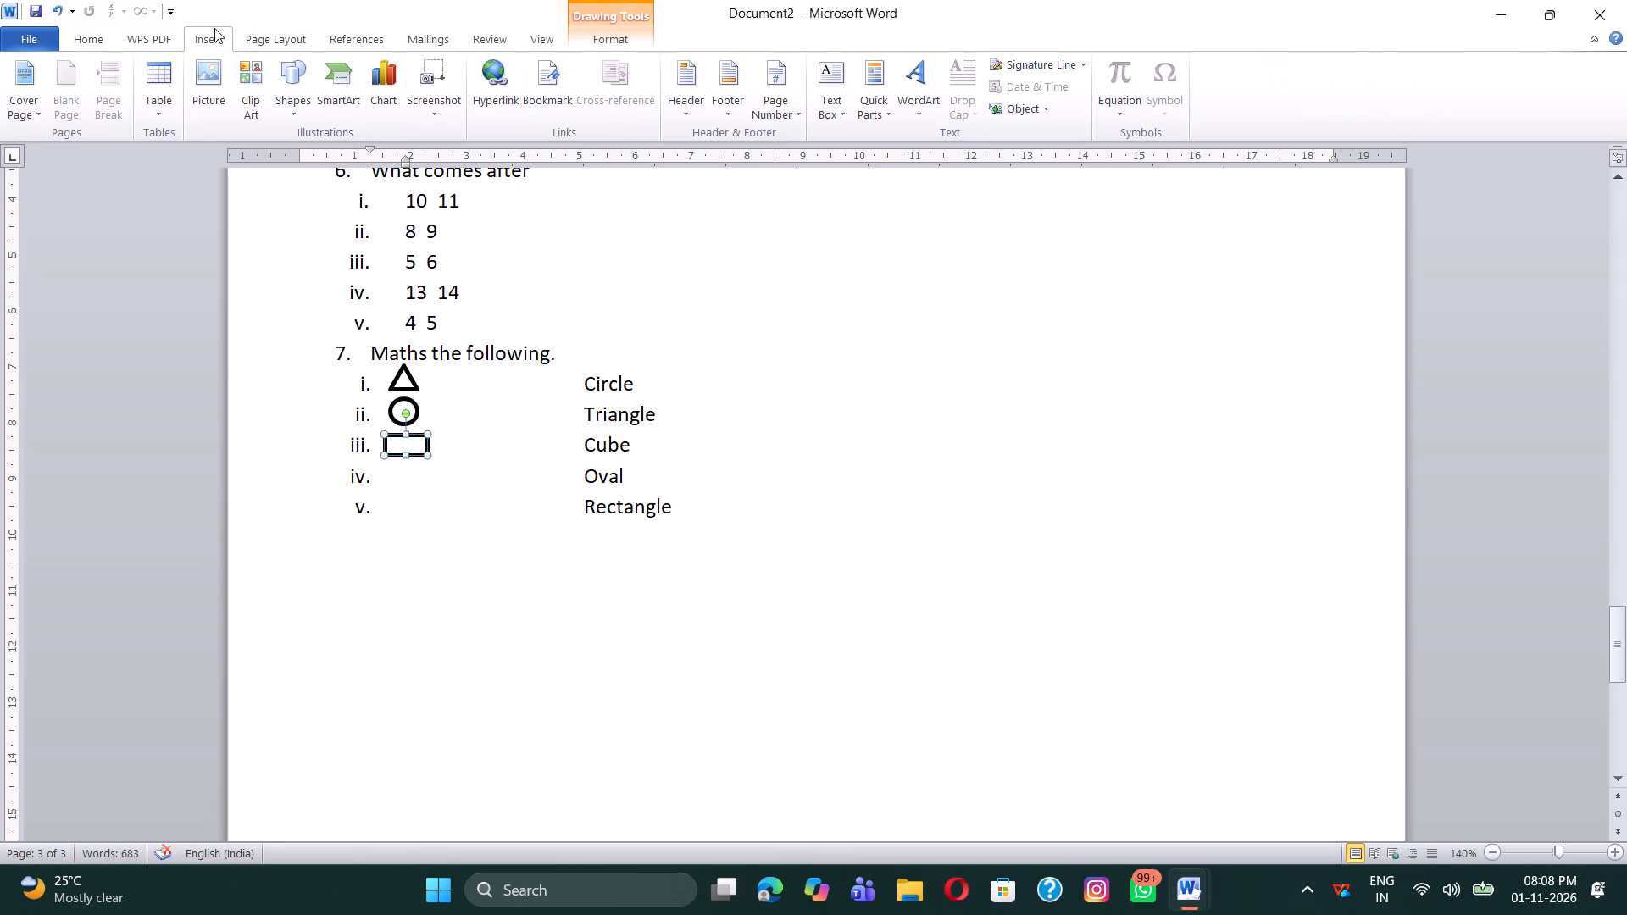
click(306, 106)
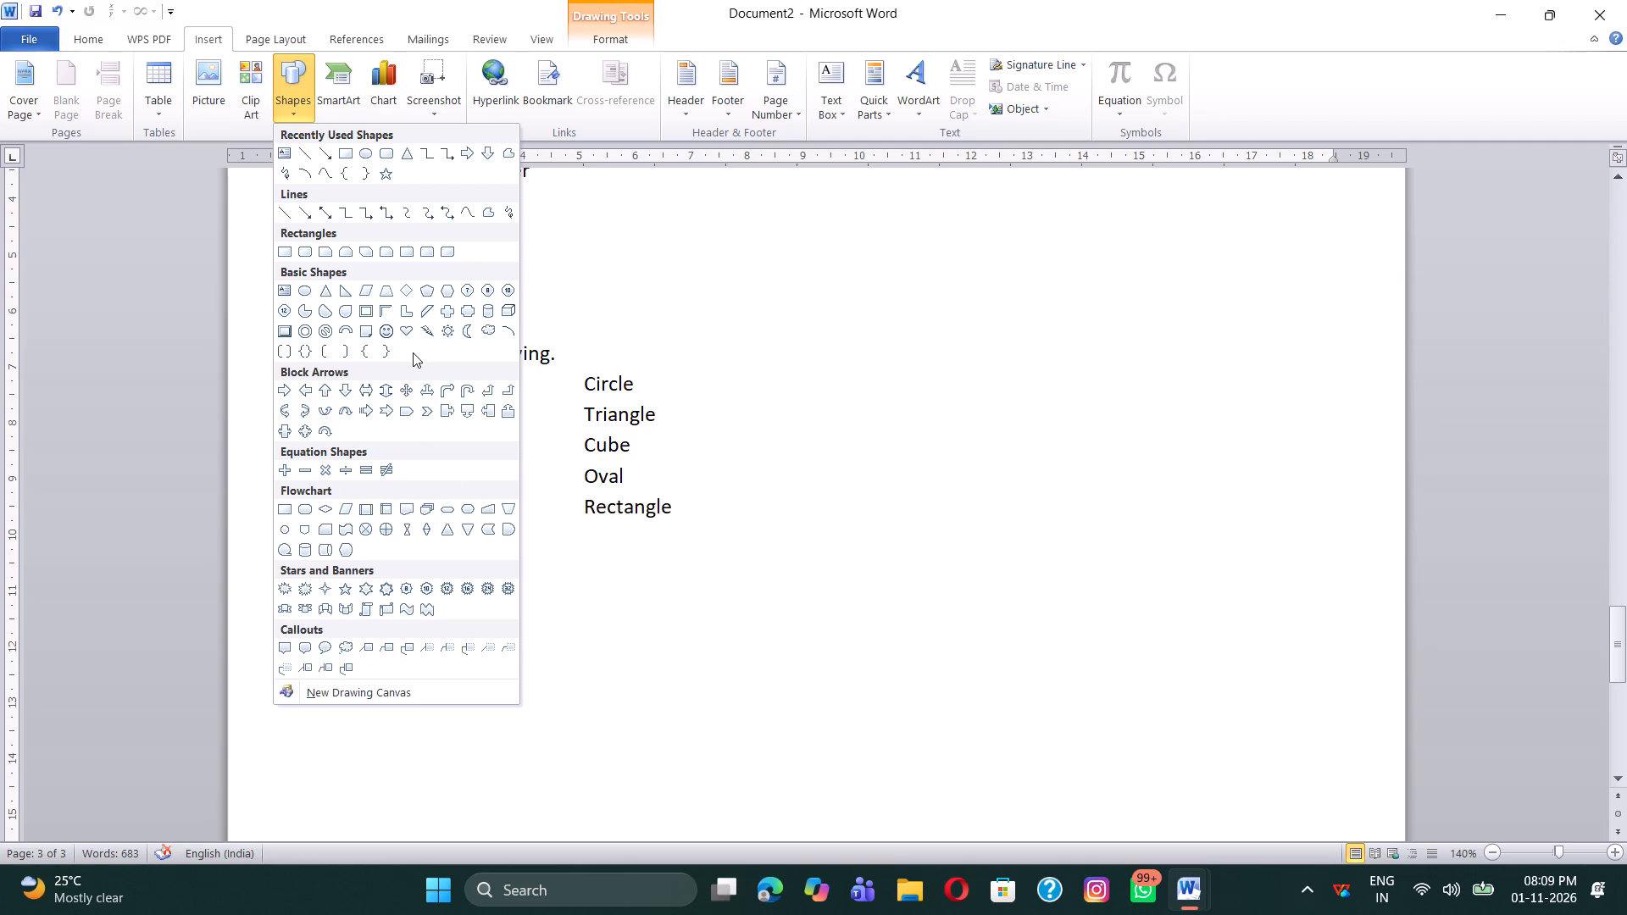
click(503, 311)
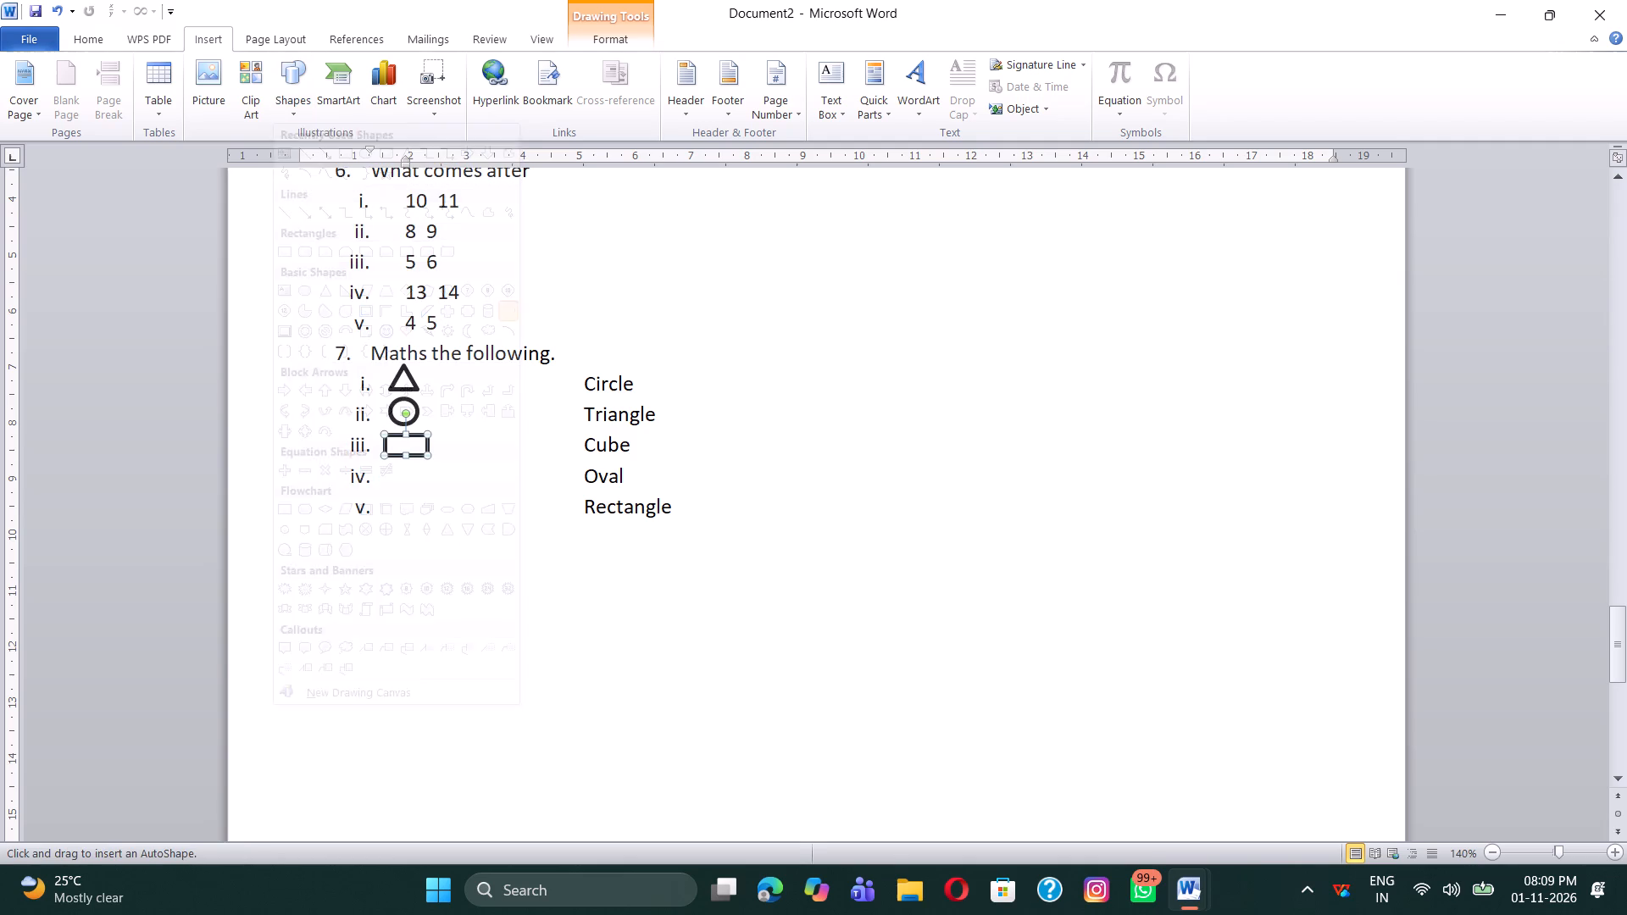
drag(399, 478, 433, 502)
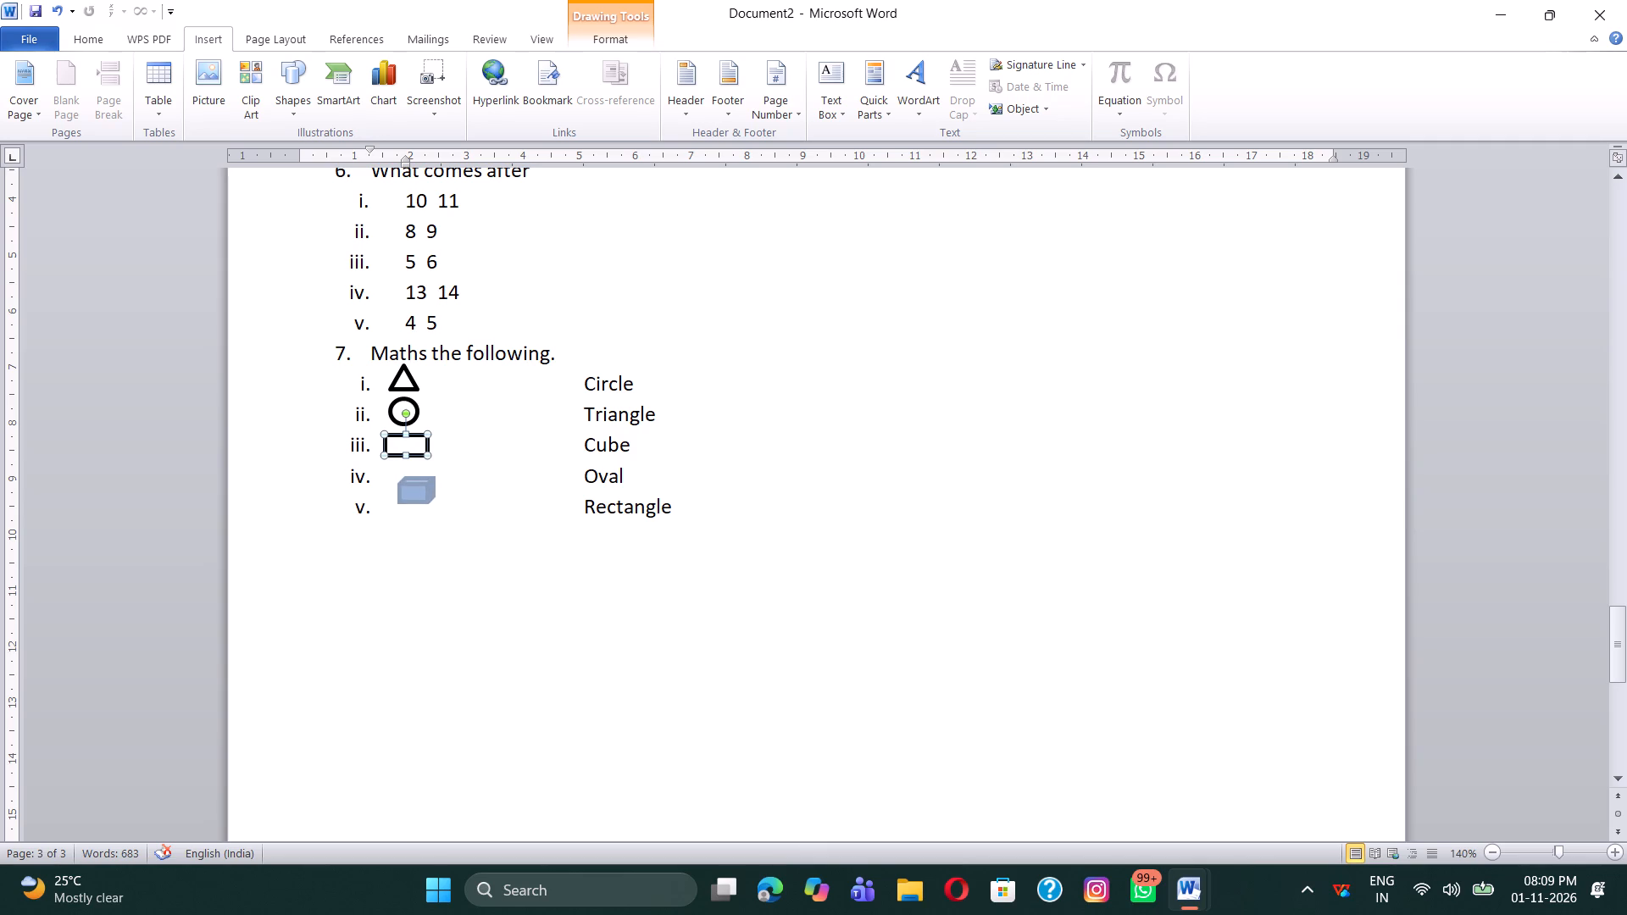
drag(433, 502, 430, 505)
drag(430, 505, 421, 504)
drag(421, 504, 425, 503)
drag(425, 503, 425, 502)
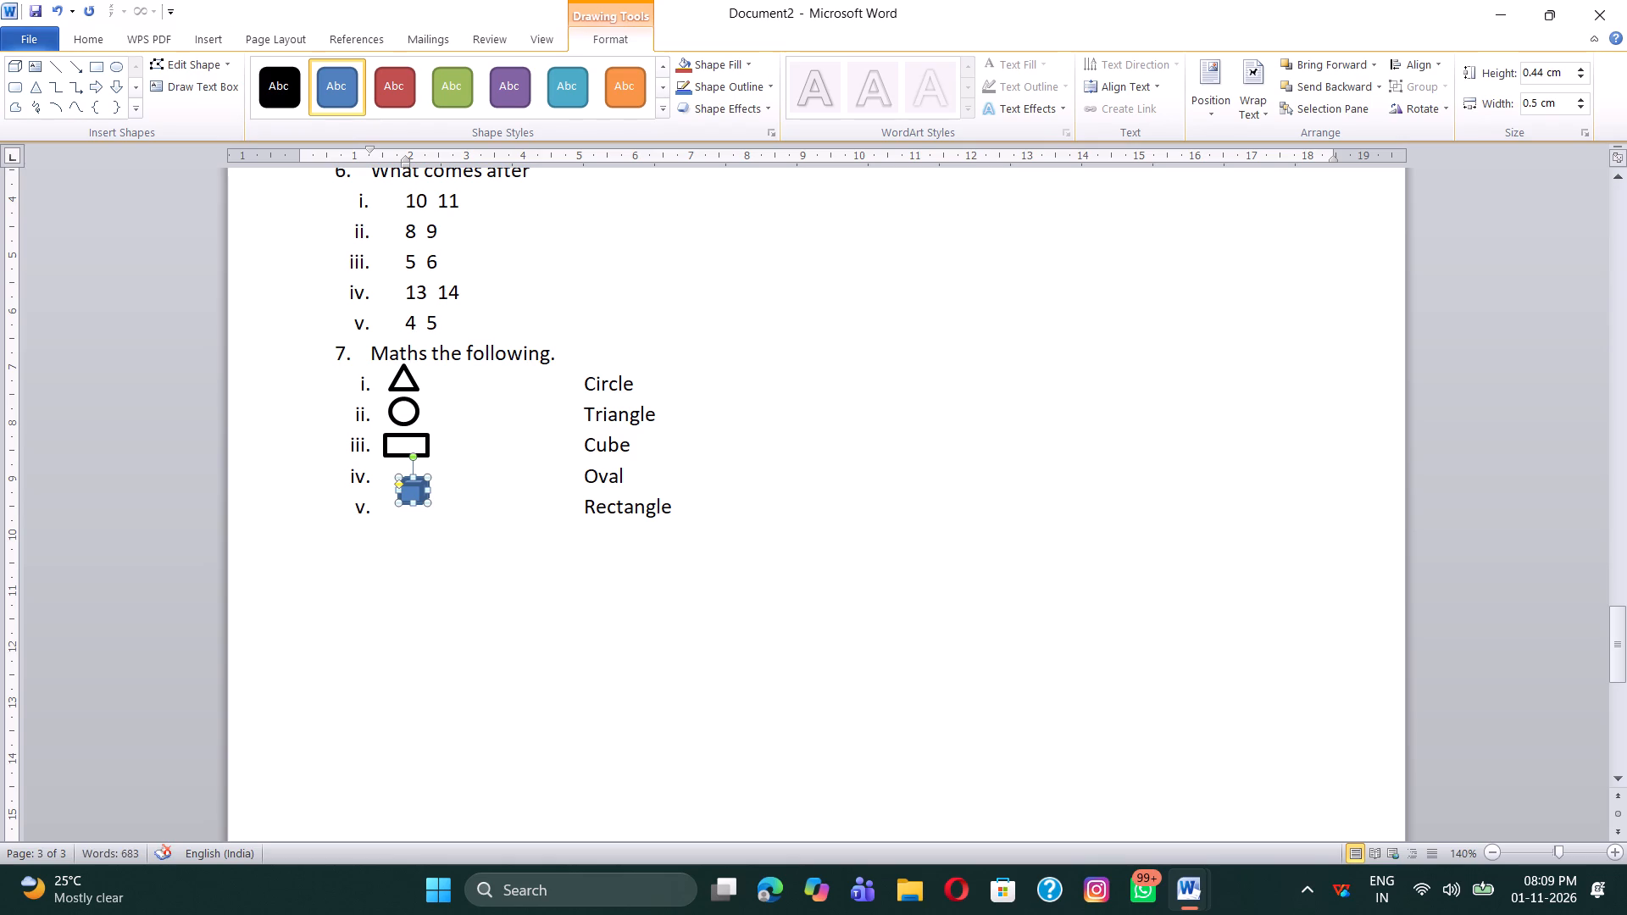
click(664, 109)
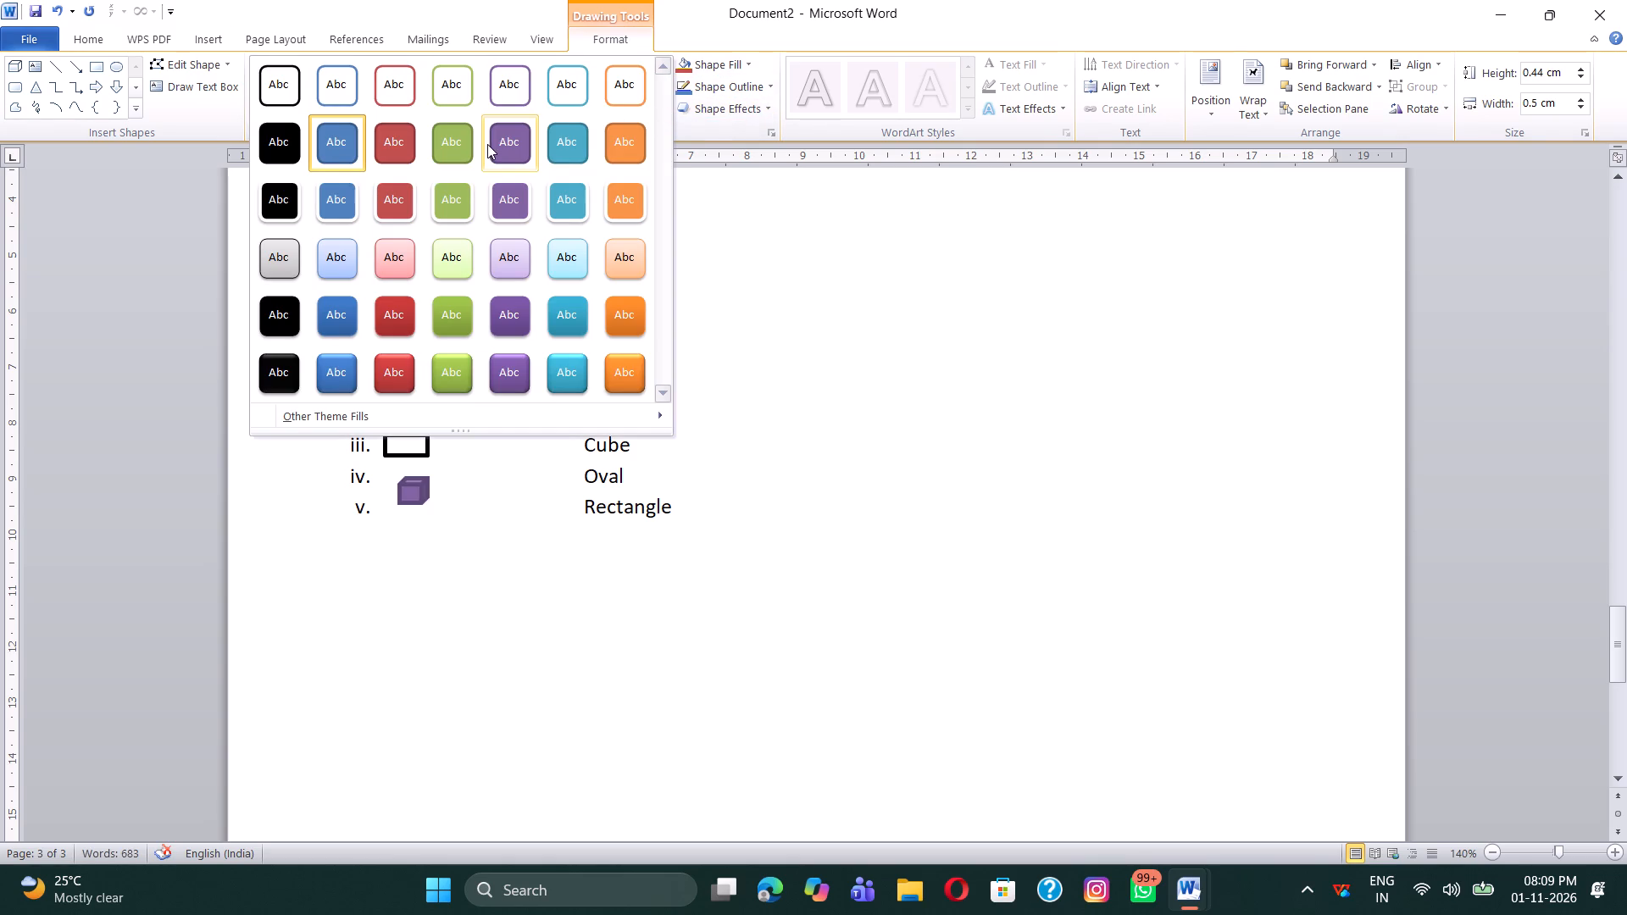
click(295, 73)
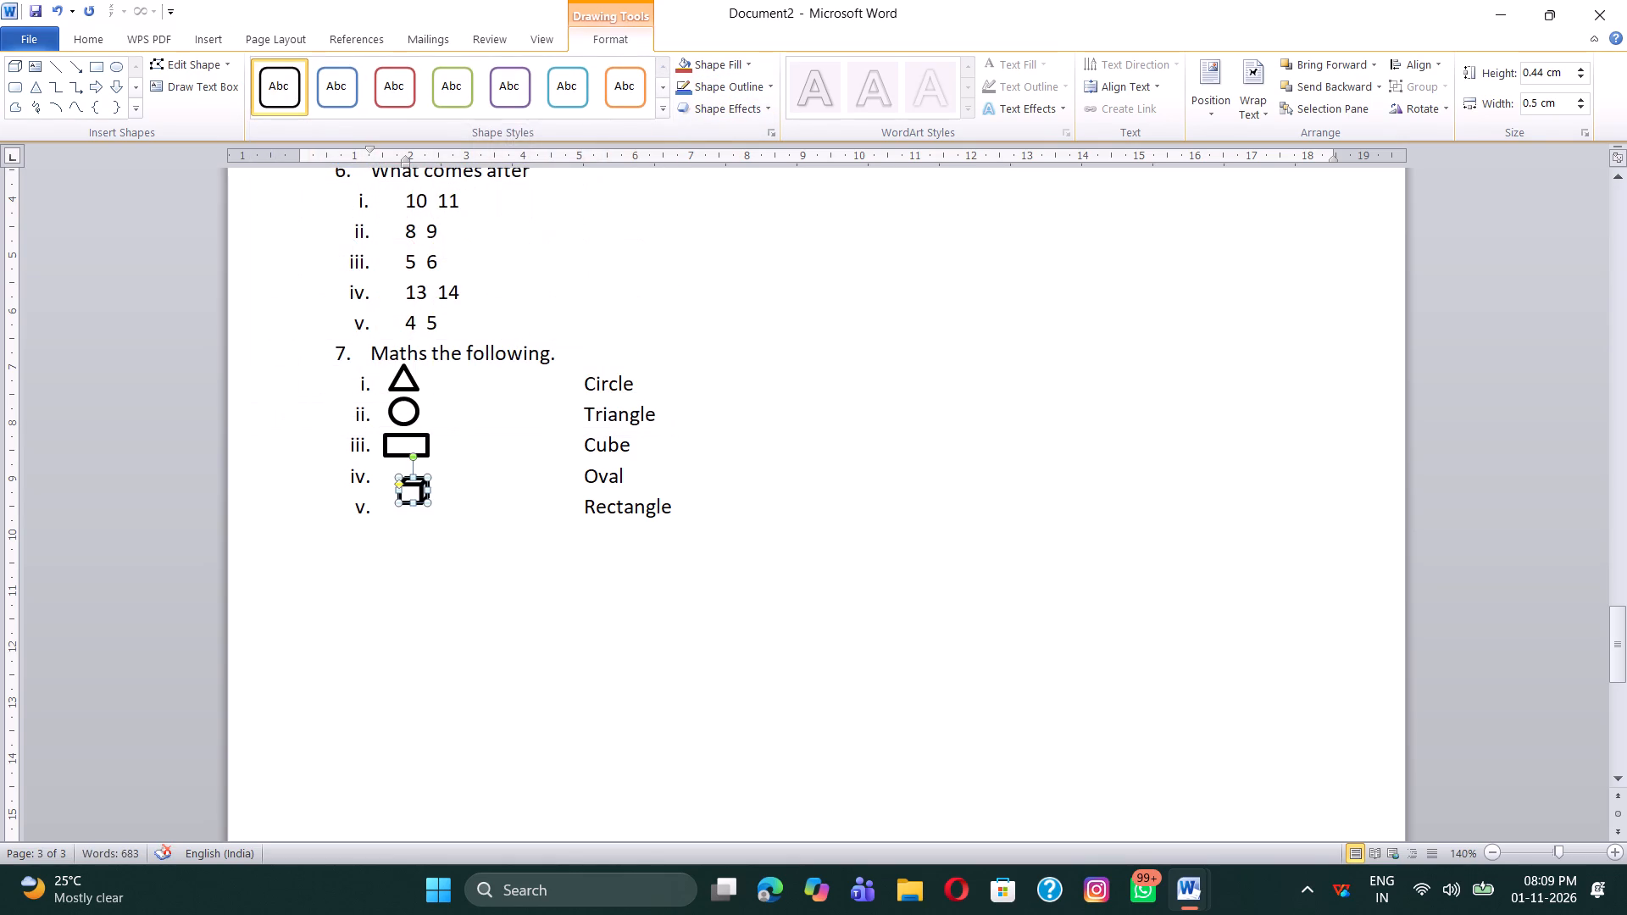
drag(409, 485, 397, 475)
drag(397, 475, 398, 472)
click(508, 467)
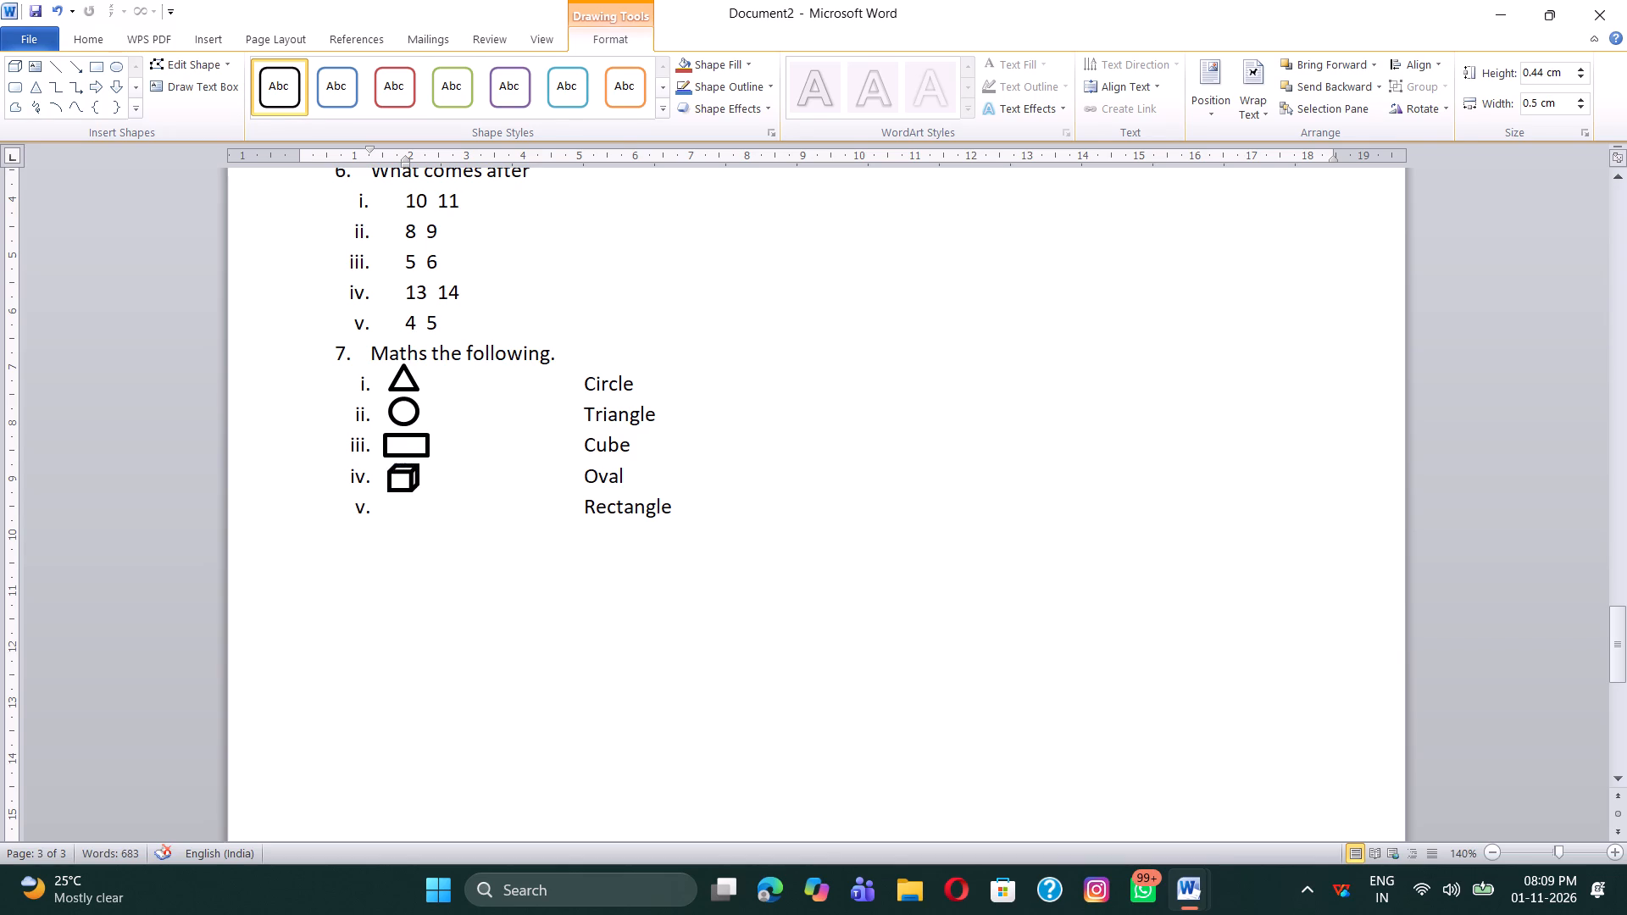
Draw a black-outlined, white-filled upright oval about 0.5 cm high and 0.38 cm wide beside sub-item v, beneath the cube.
click(210, 42)
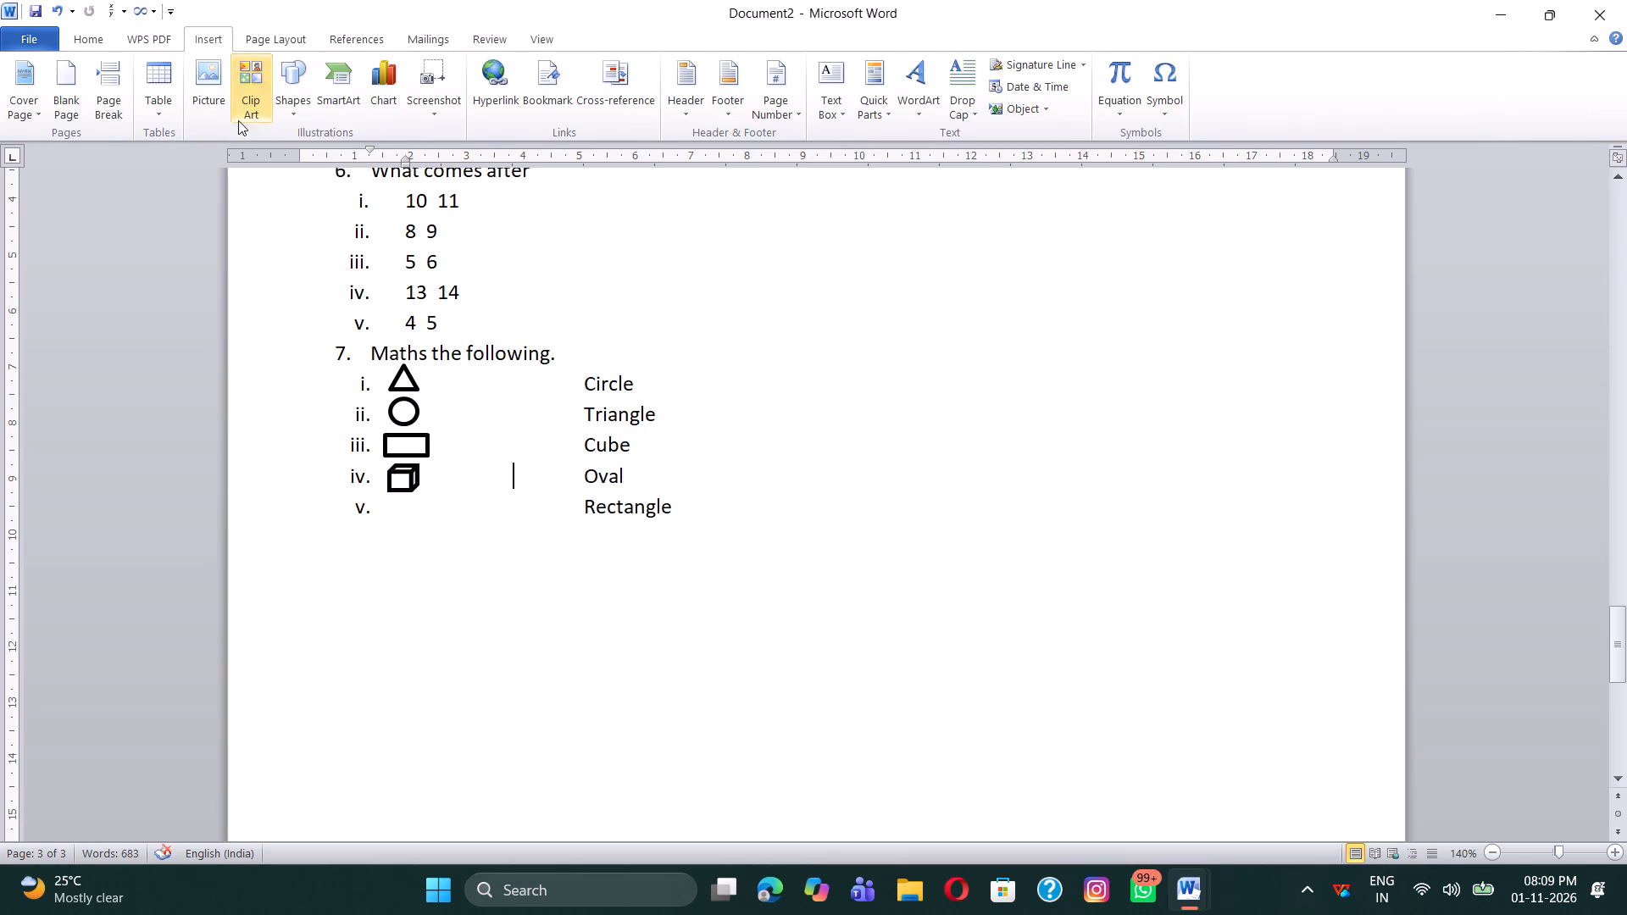
click(284, 107)
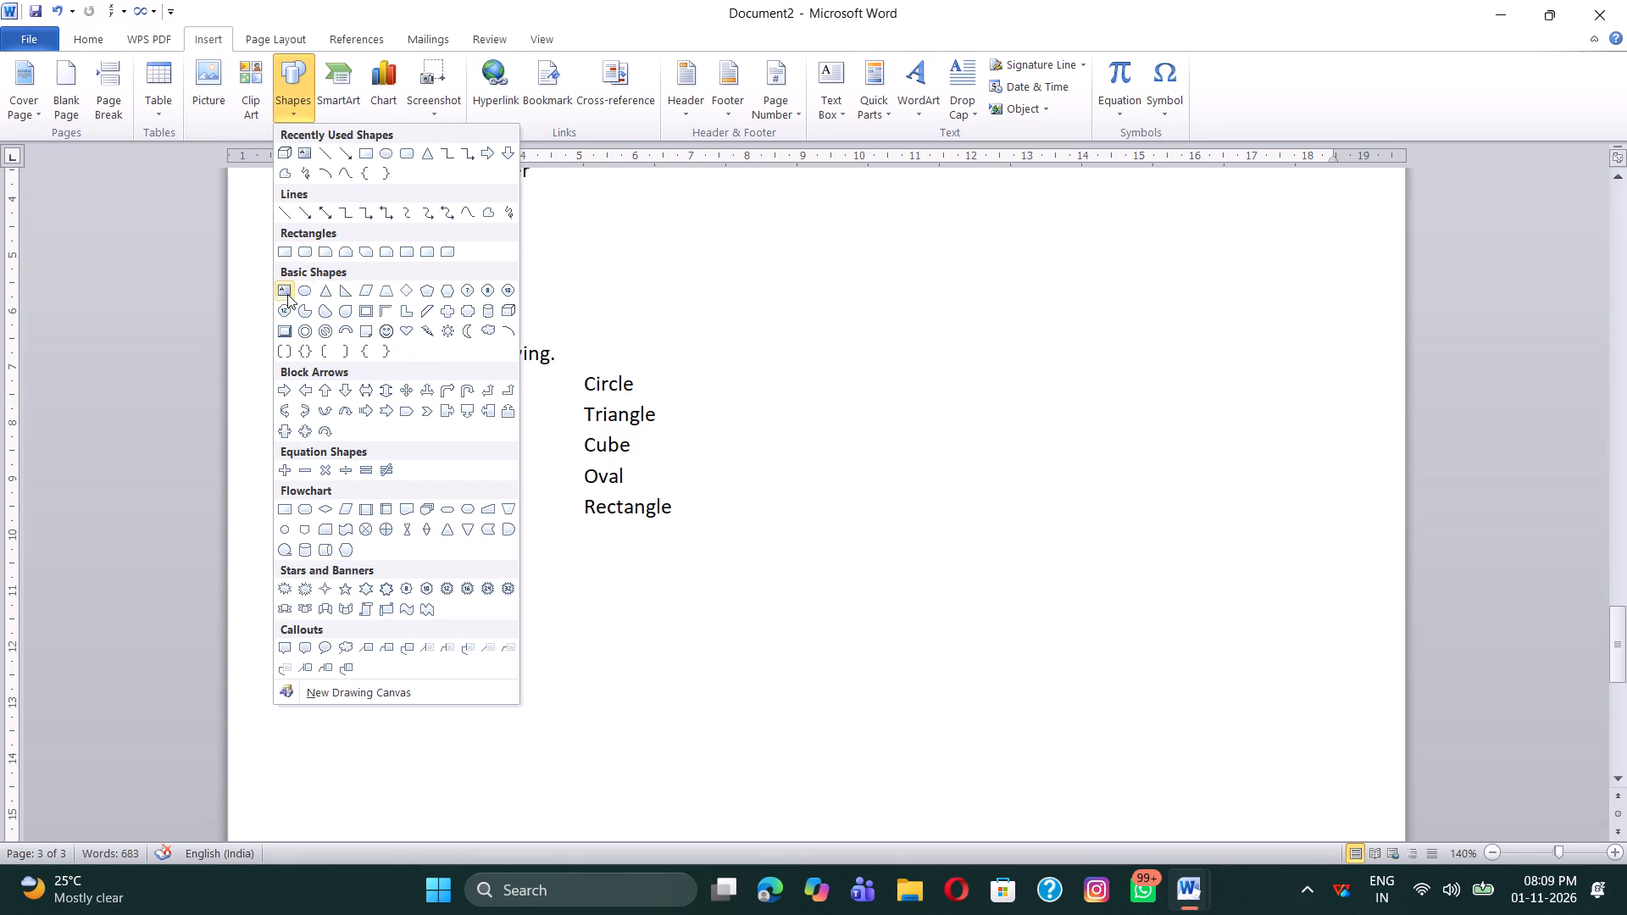
click(302, 291)
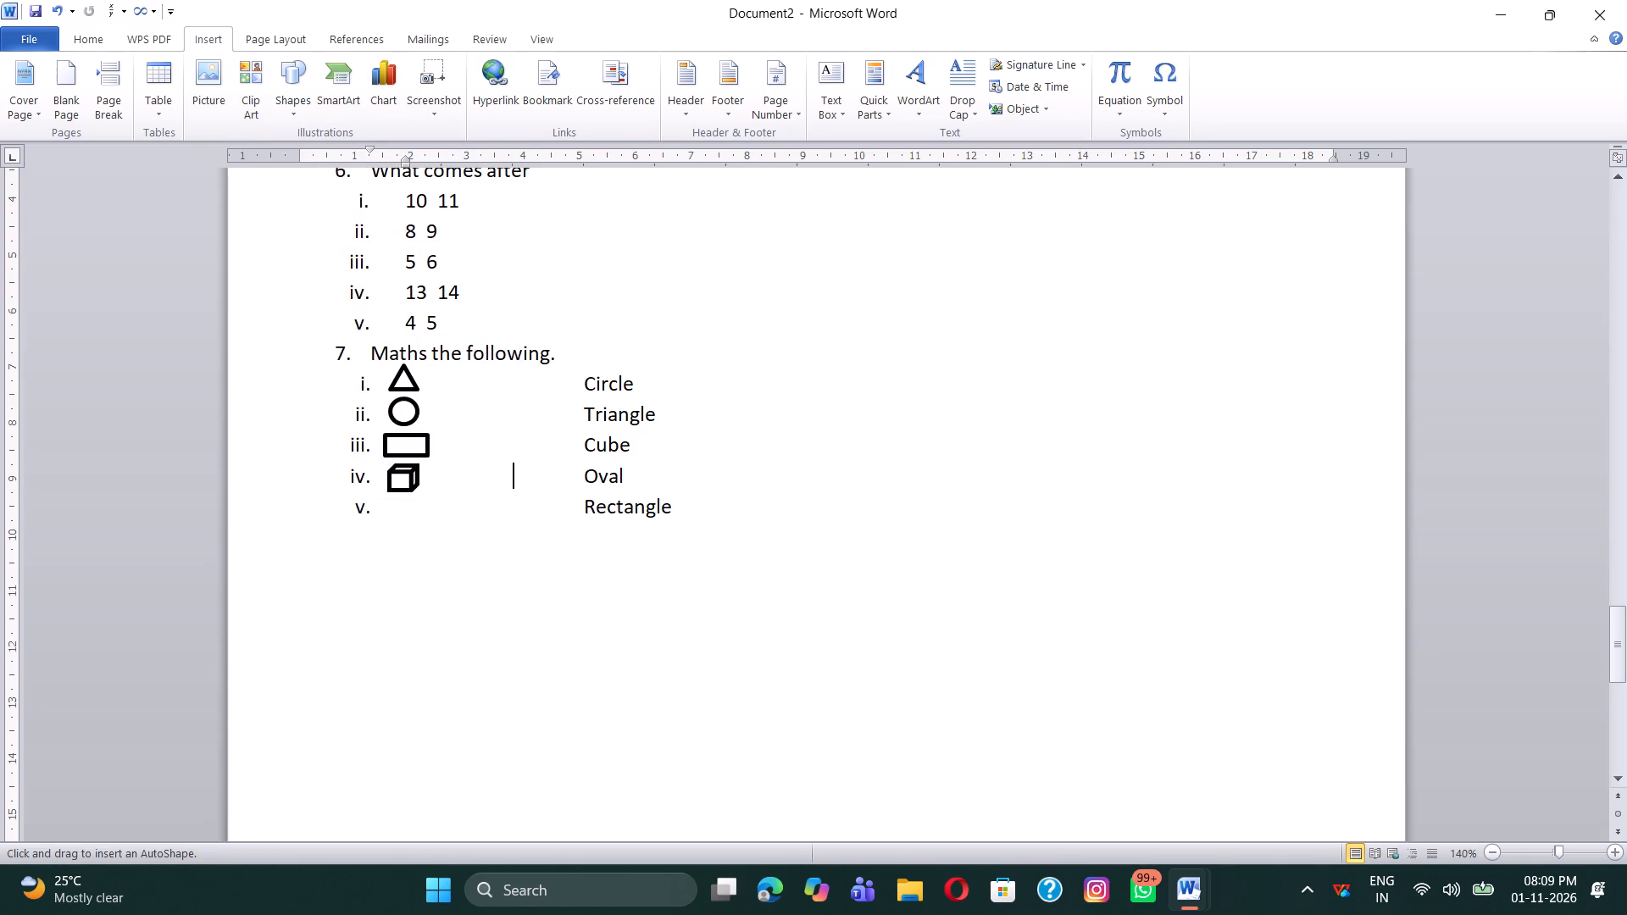
drag(396, 508, 414, 536)
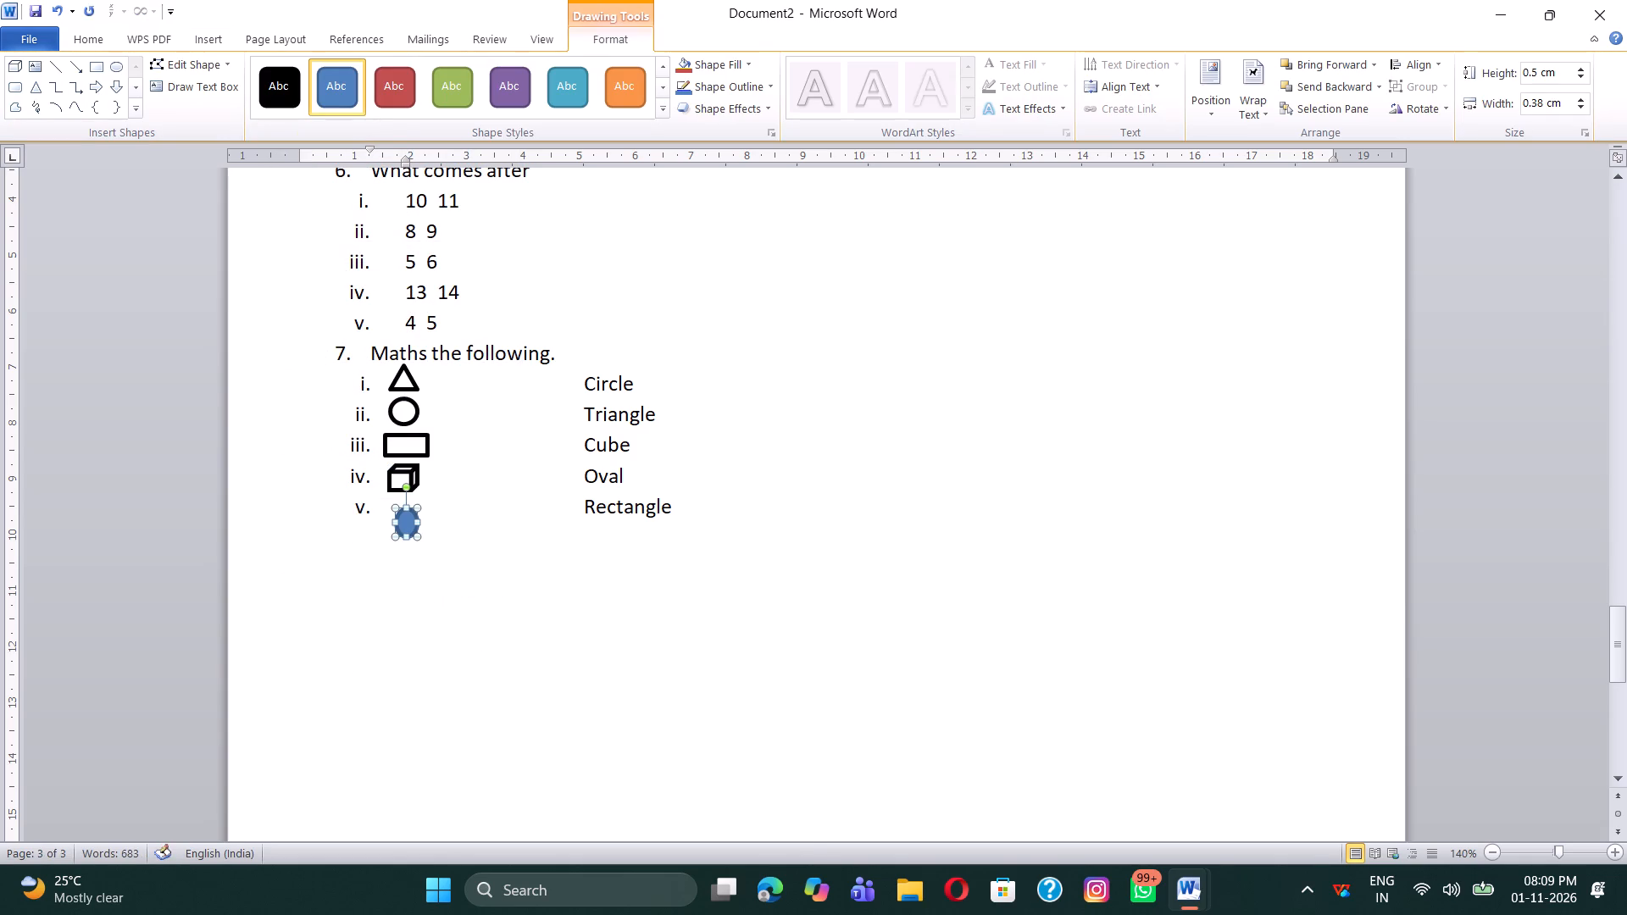
click(669, 107)
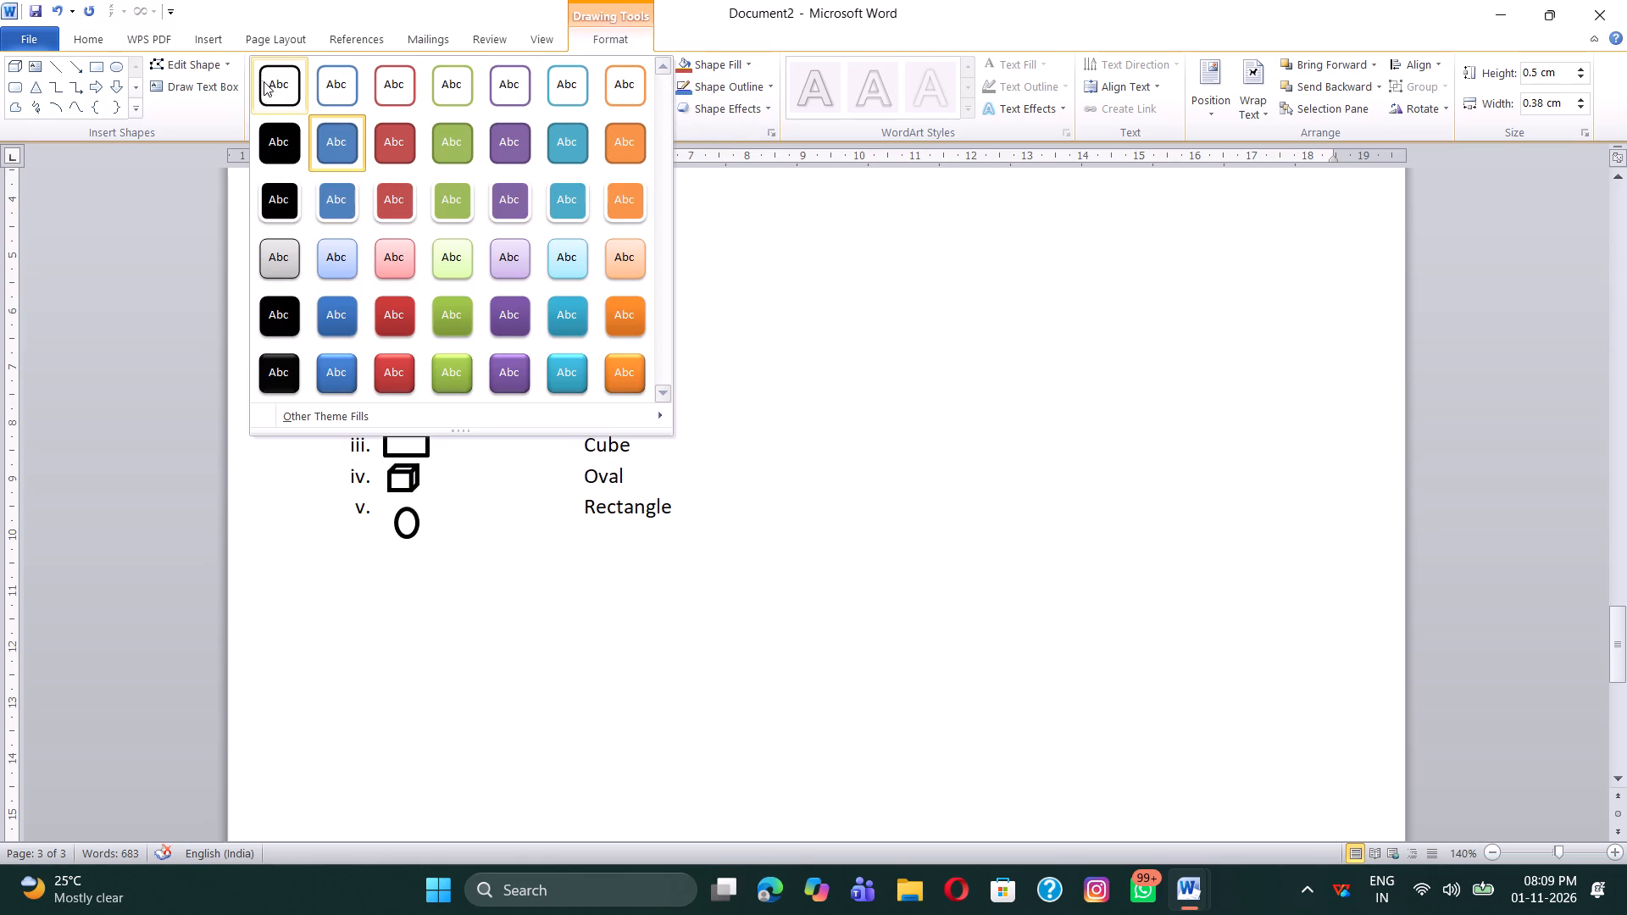
click(264, 82)
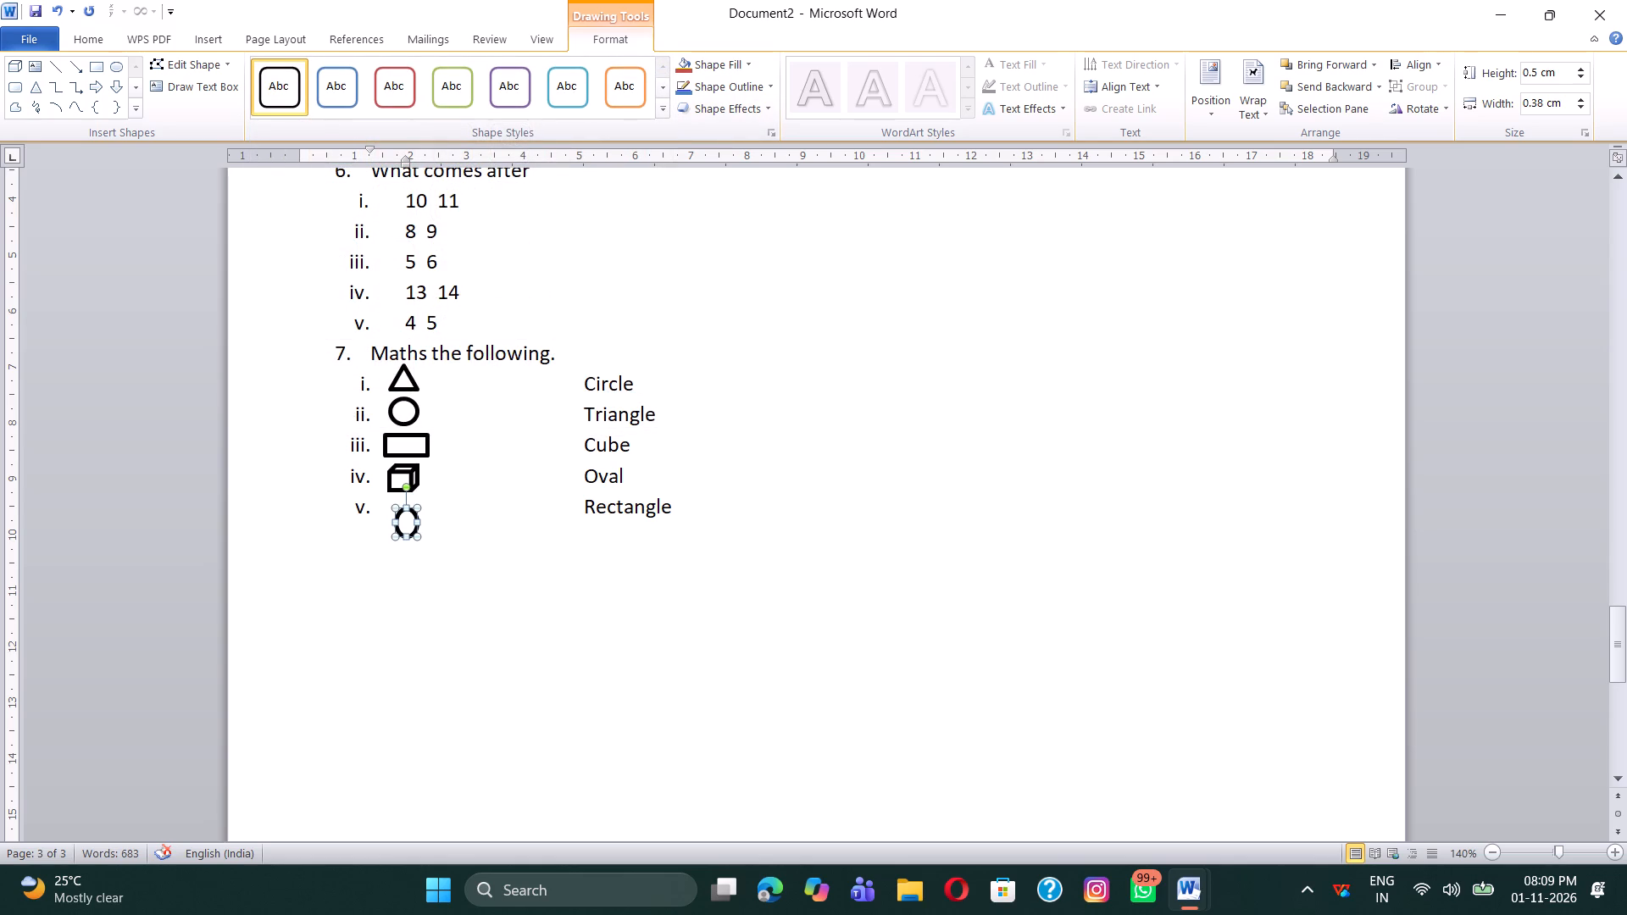
drag(402, 524, 397, 513)
drag(397, 513, 398, 513)
drag(398, 513, 398, 512)
click(467, 505)
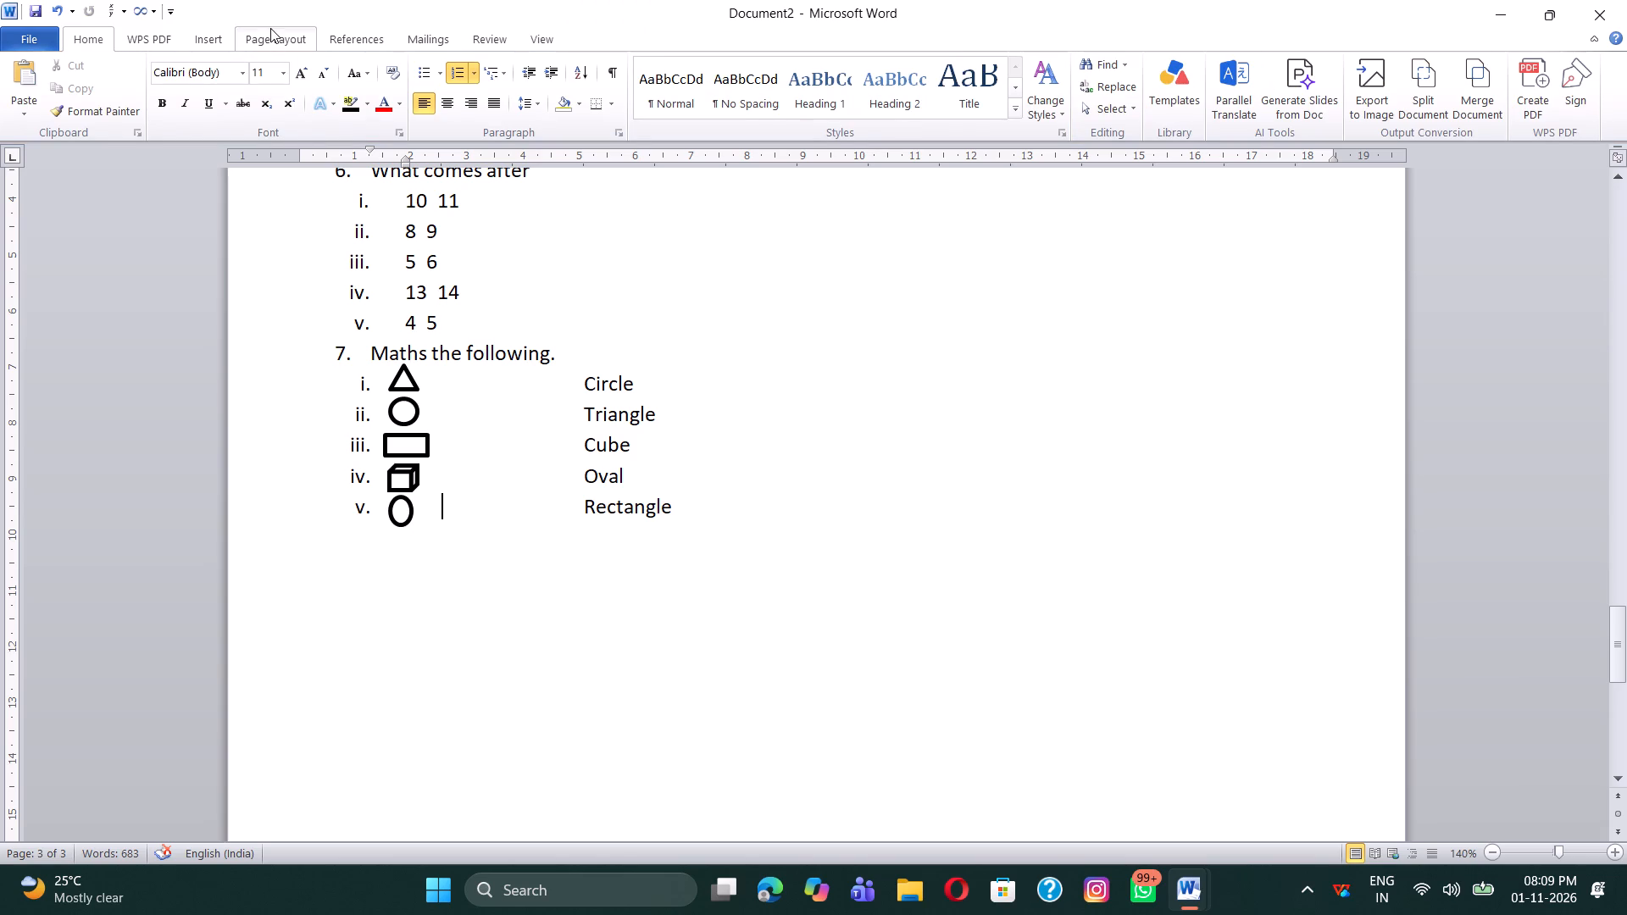
Draw a straight black line from the triangle to the word Triangle, spanning about 2.78 cm across and 0.45 cm down.
click(199, 42)
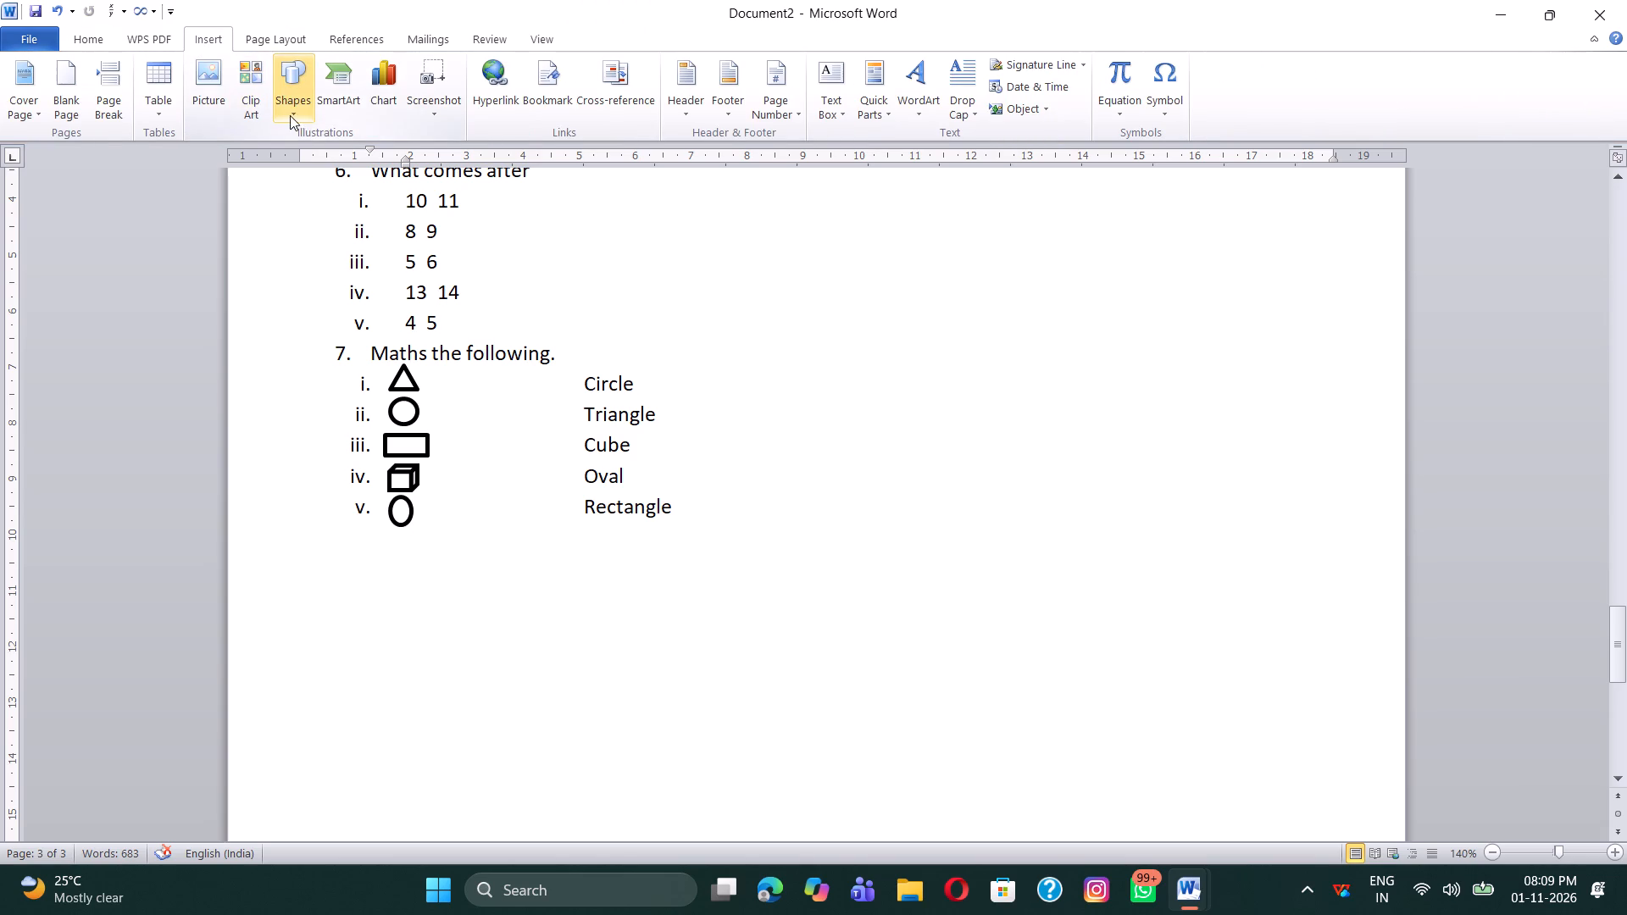
click(289, 115)
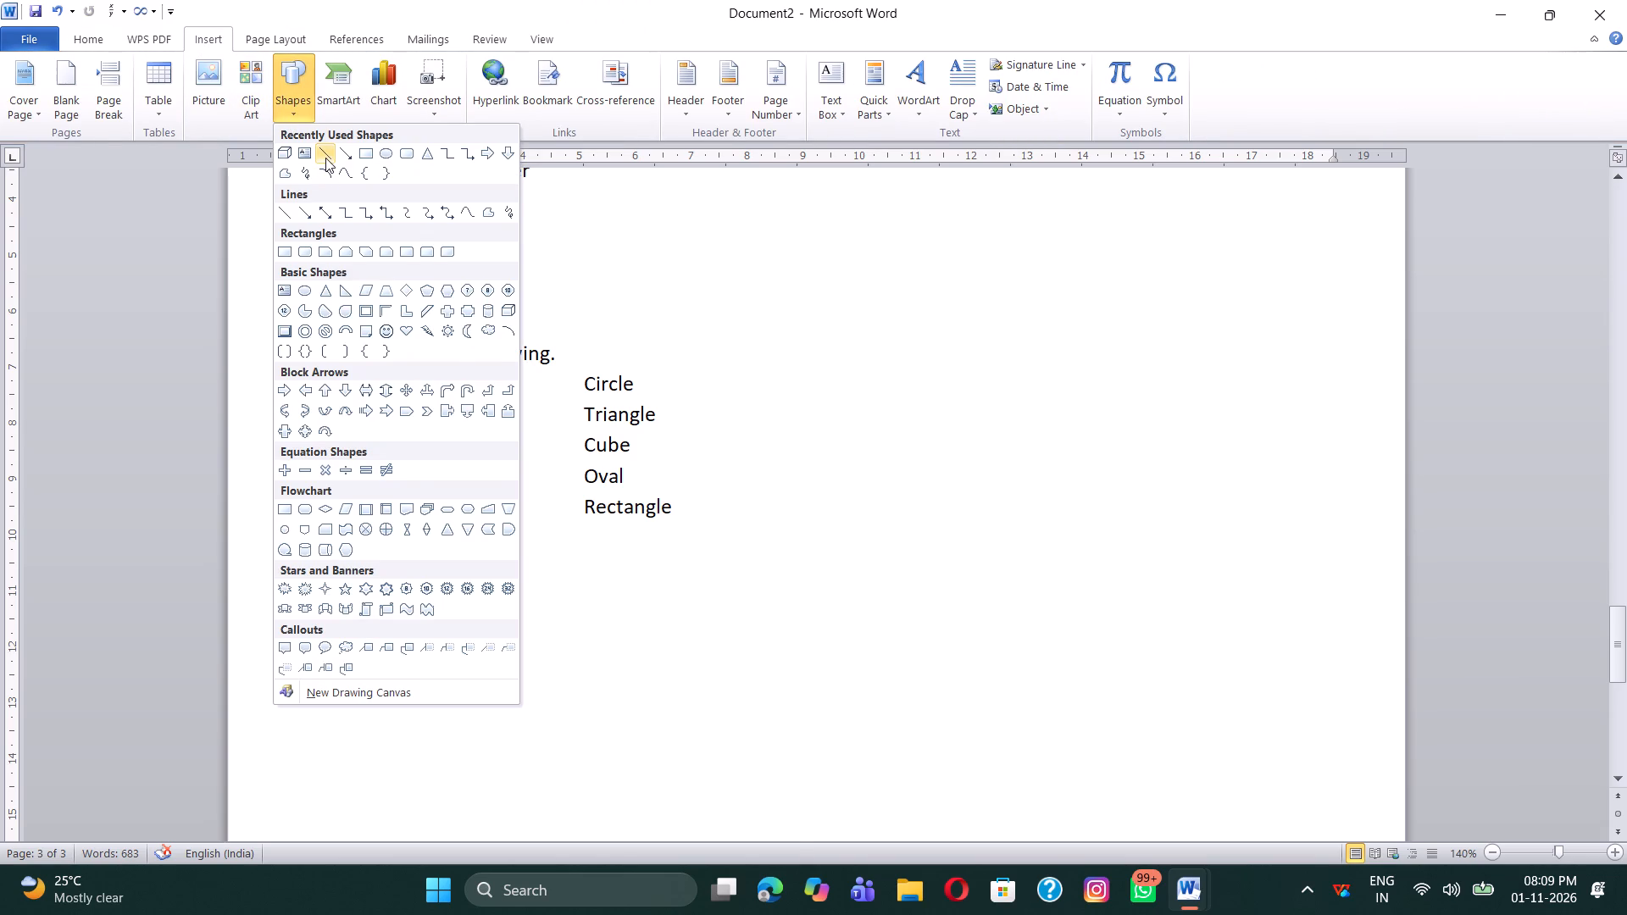
click(325, 158)
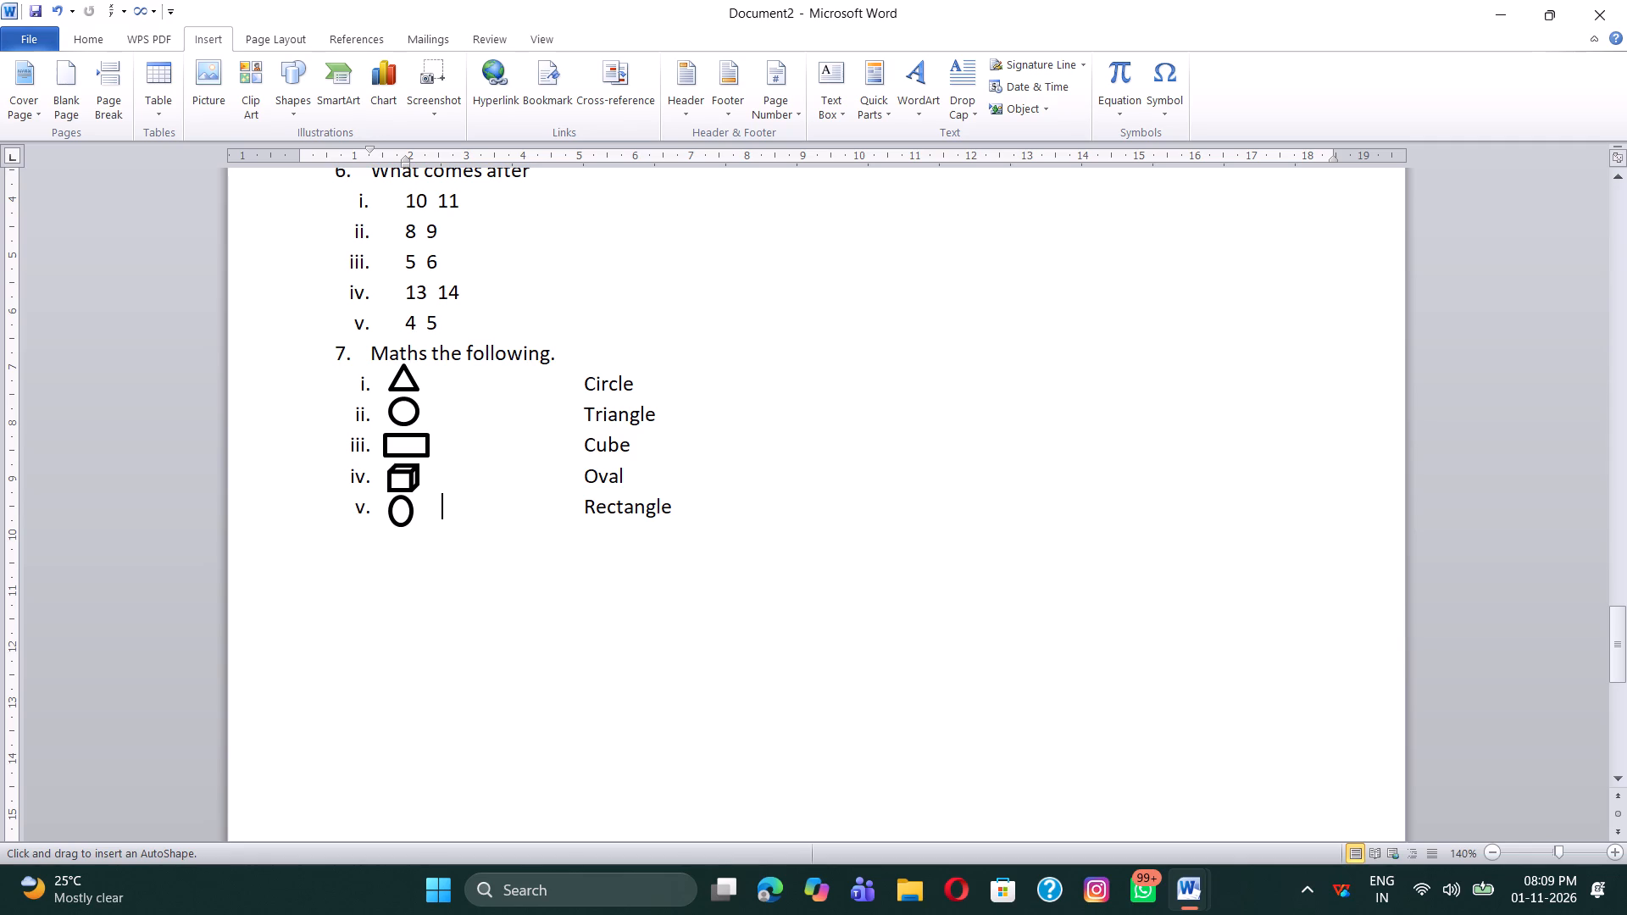
drag(426, 385, 577, 421)
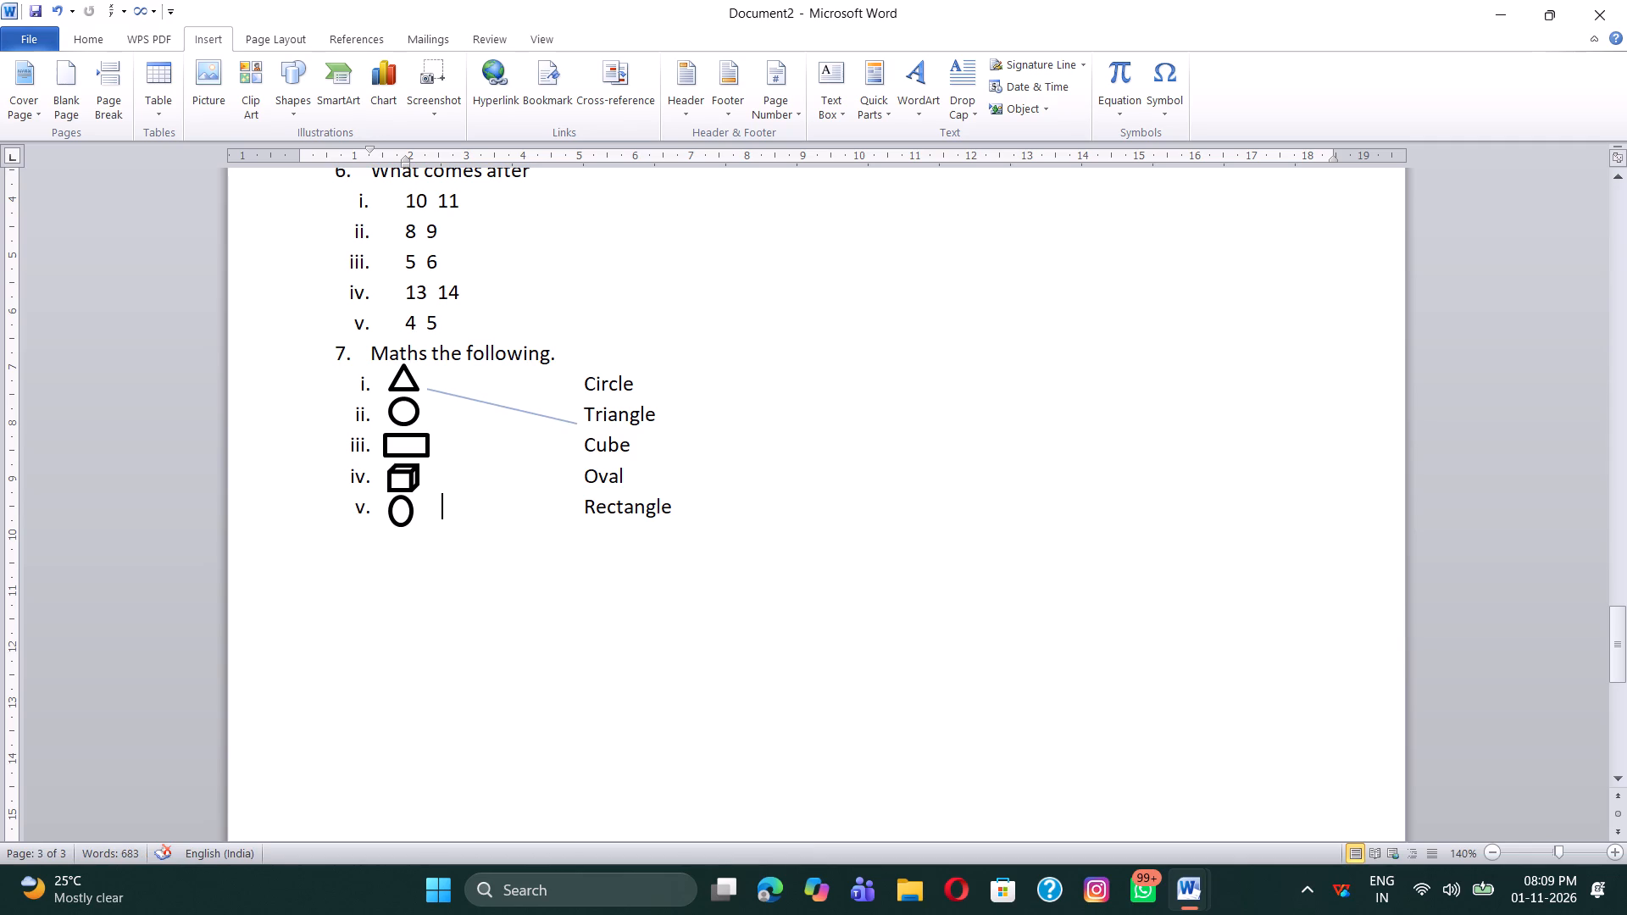
drag(577, 421, 583, 414)
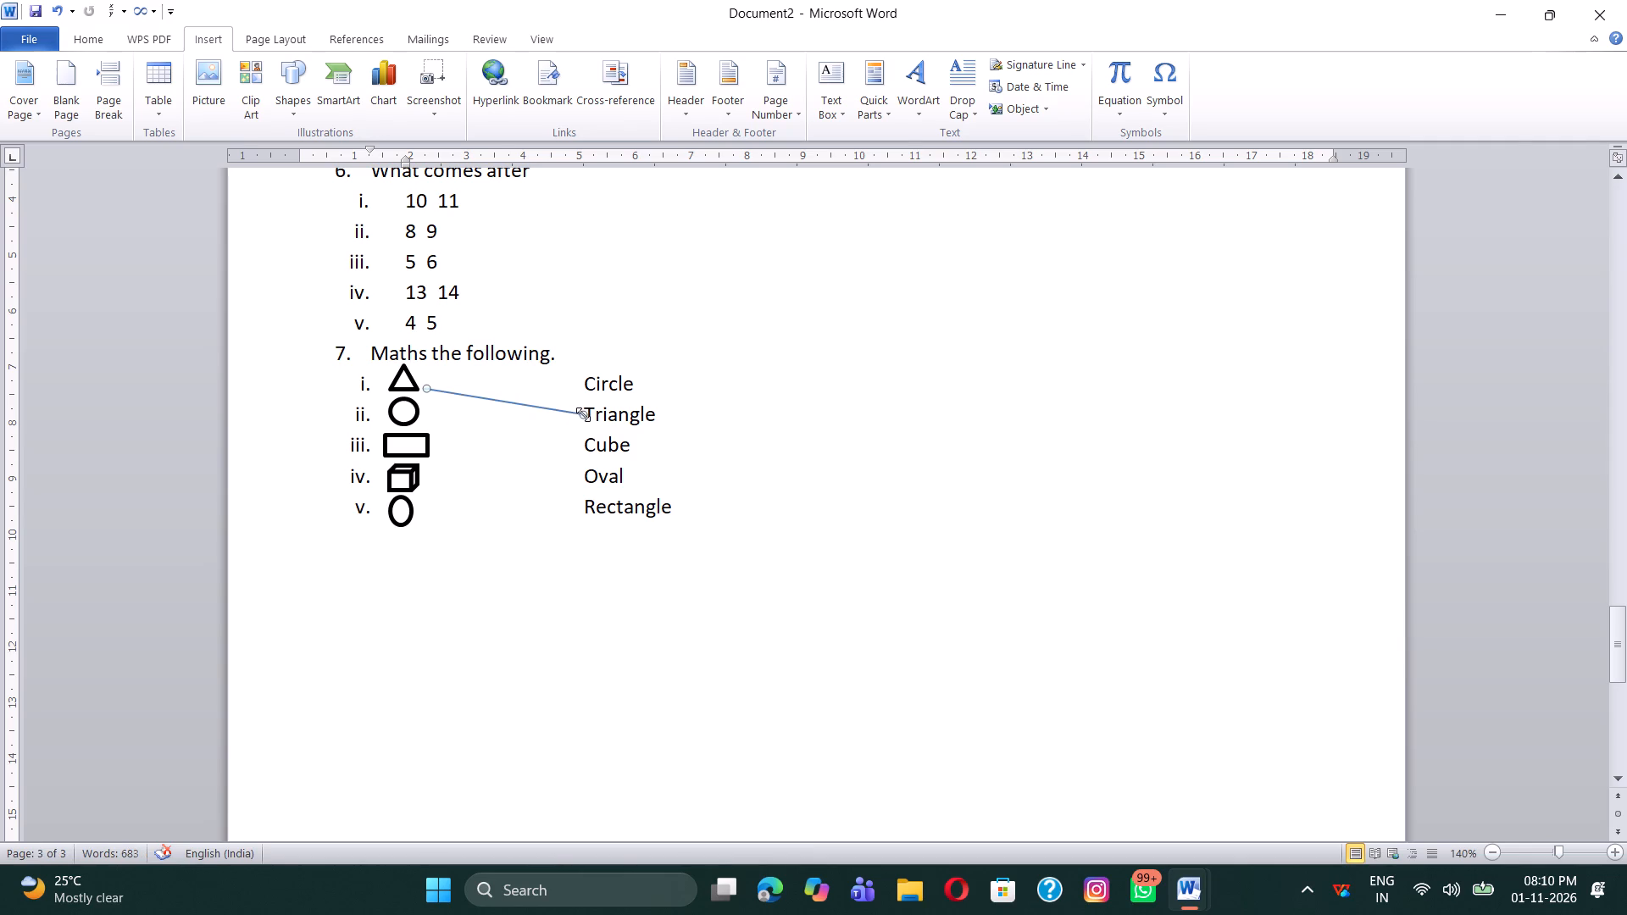
click(288, 102)
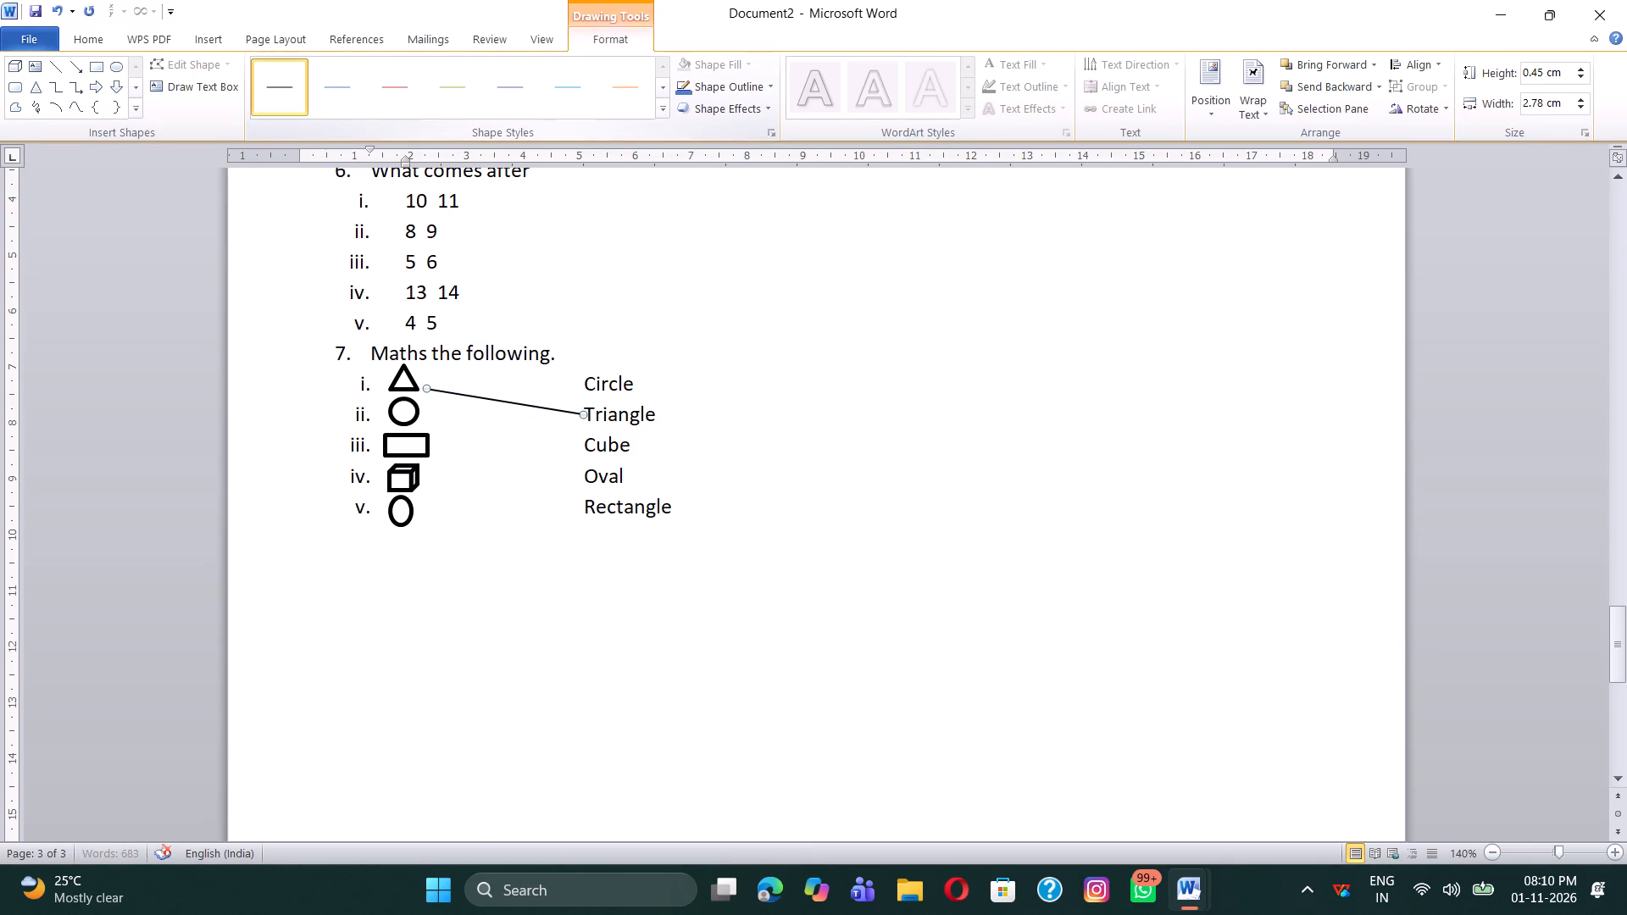
click(438, 424)
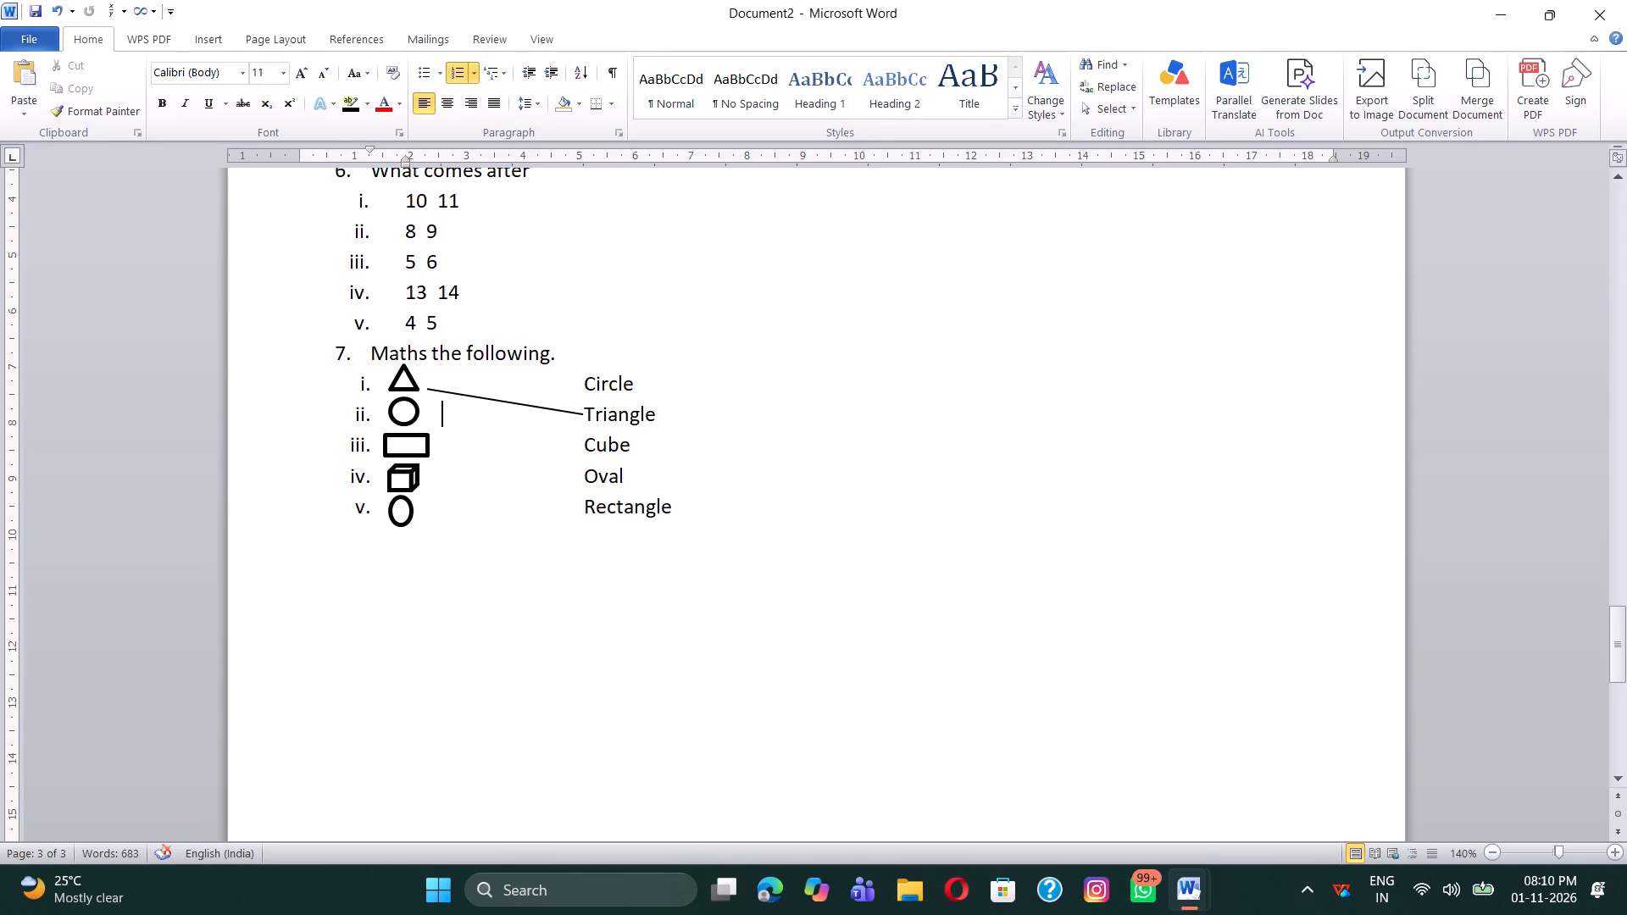
Copy the triangle's matching line and paste four copies for the other shapes in question 7.
click(487, 398)
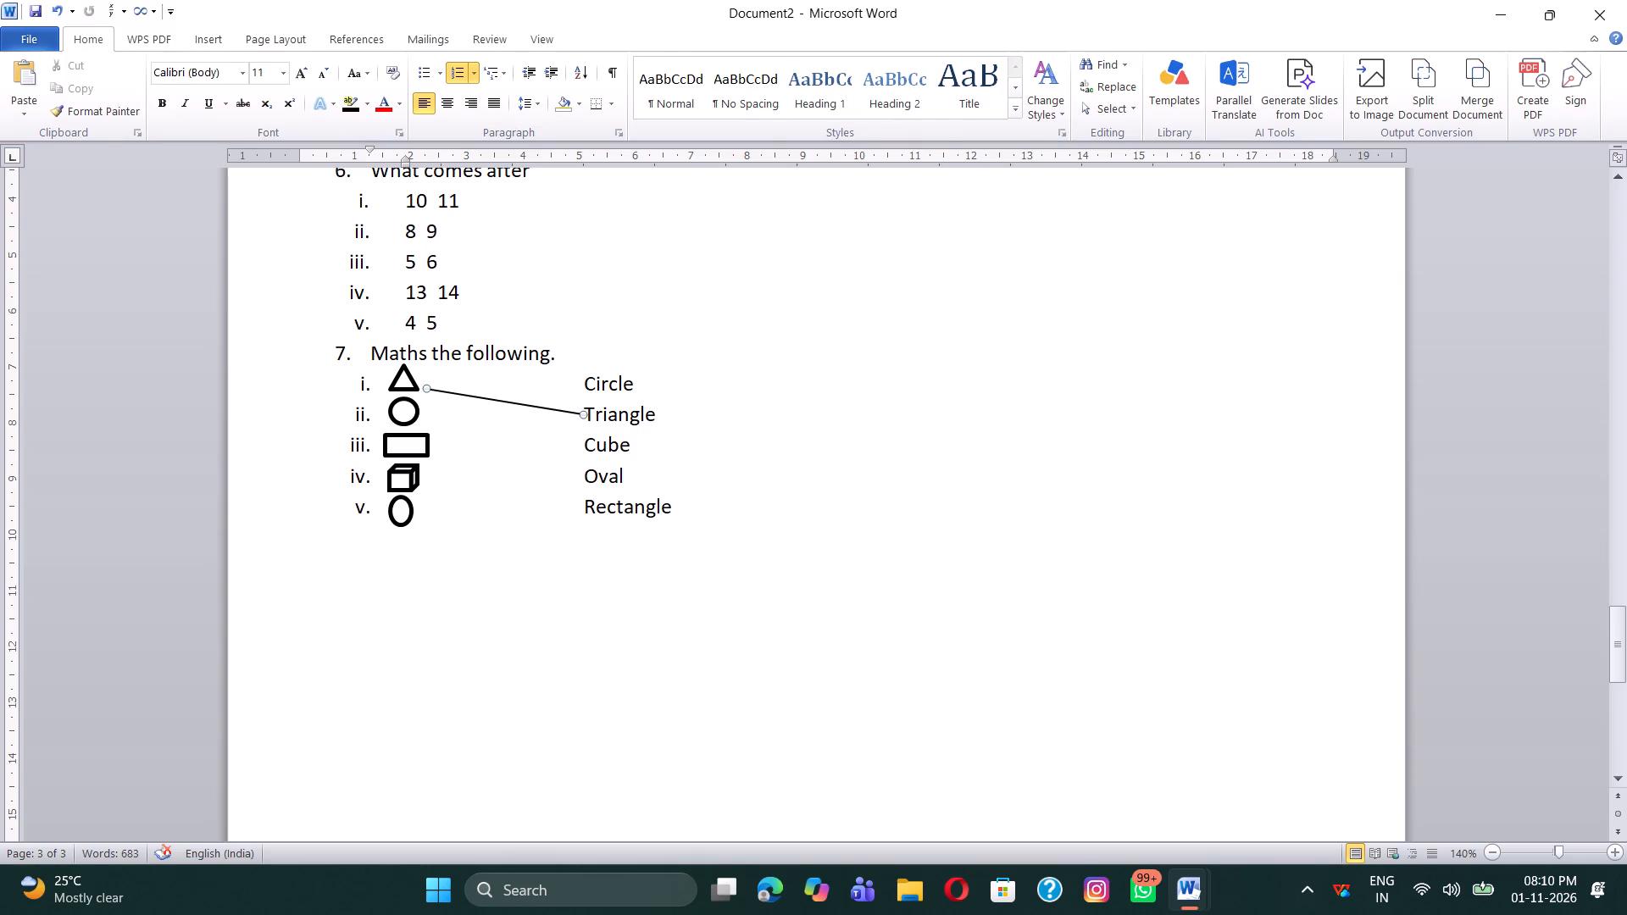
right_click(487, 398)
click(524, 429)
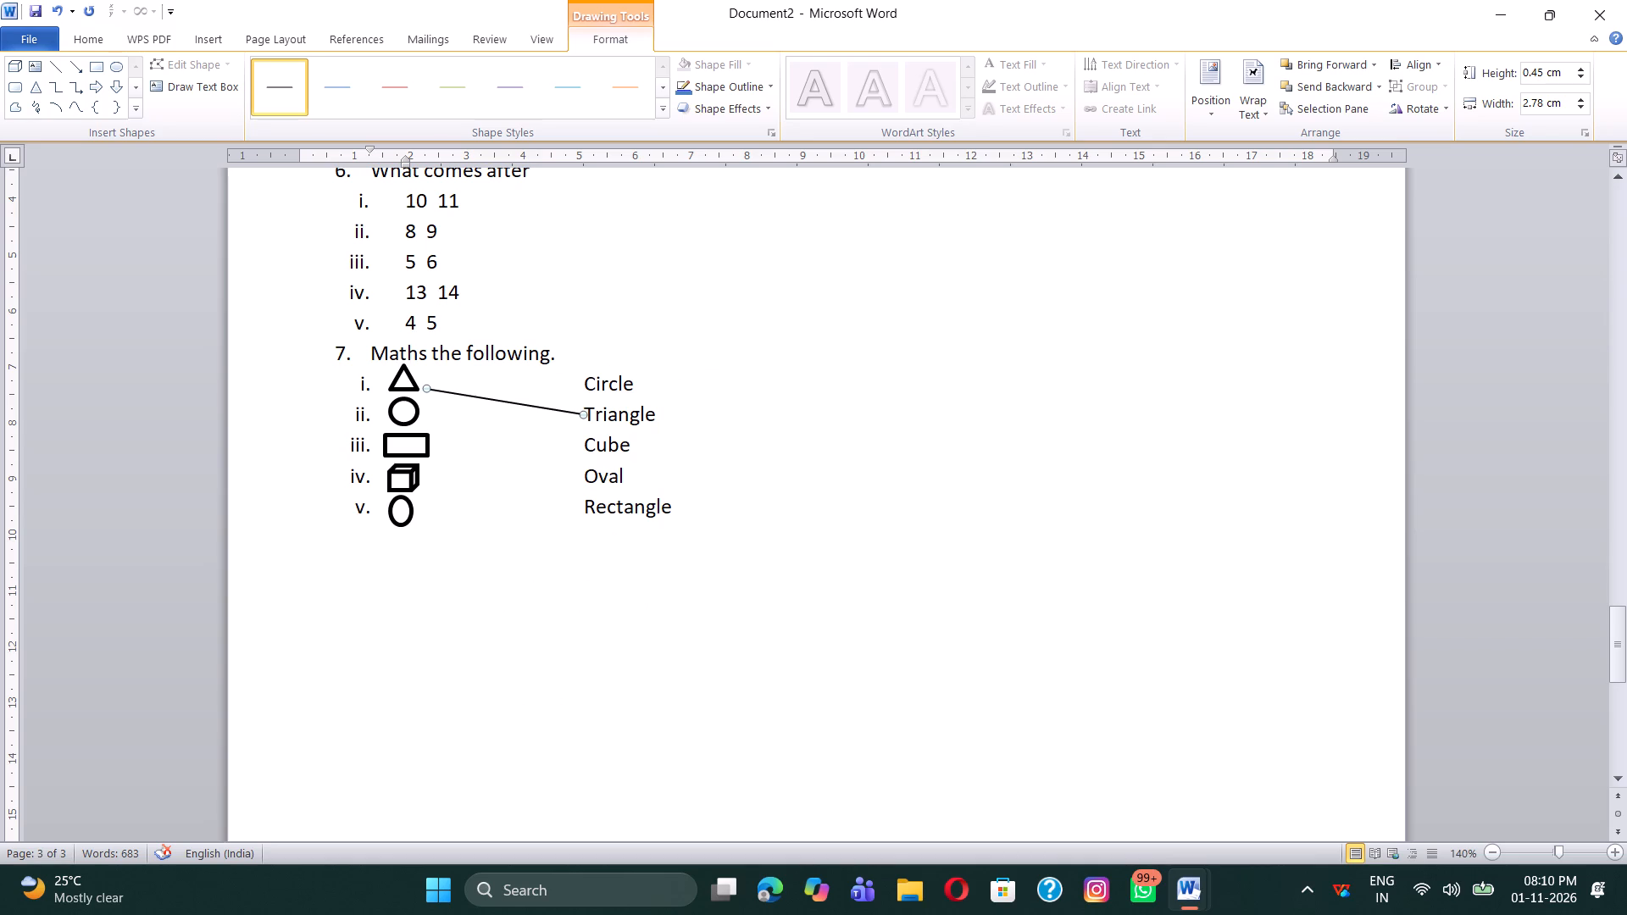
key(v)
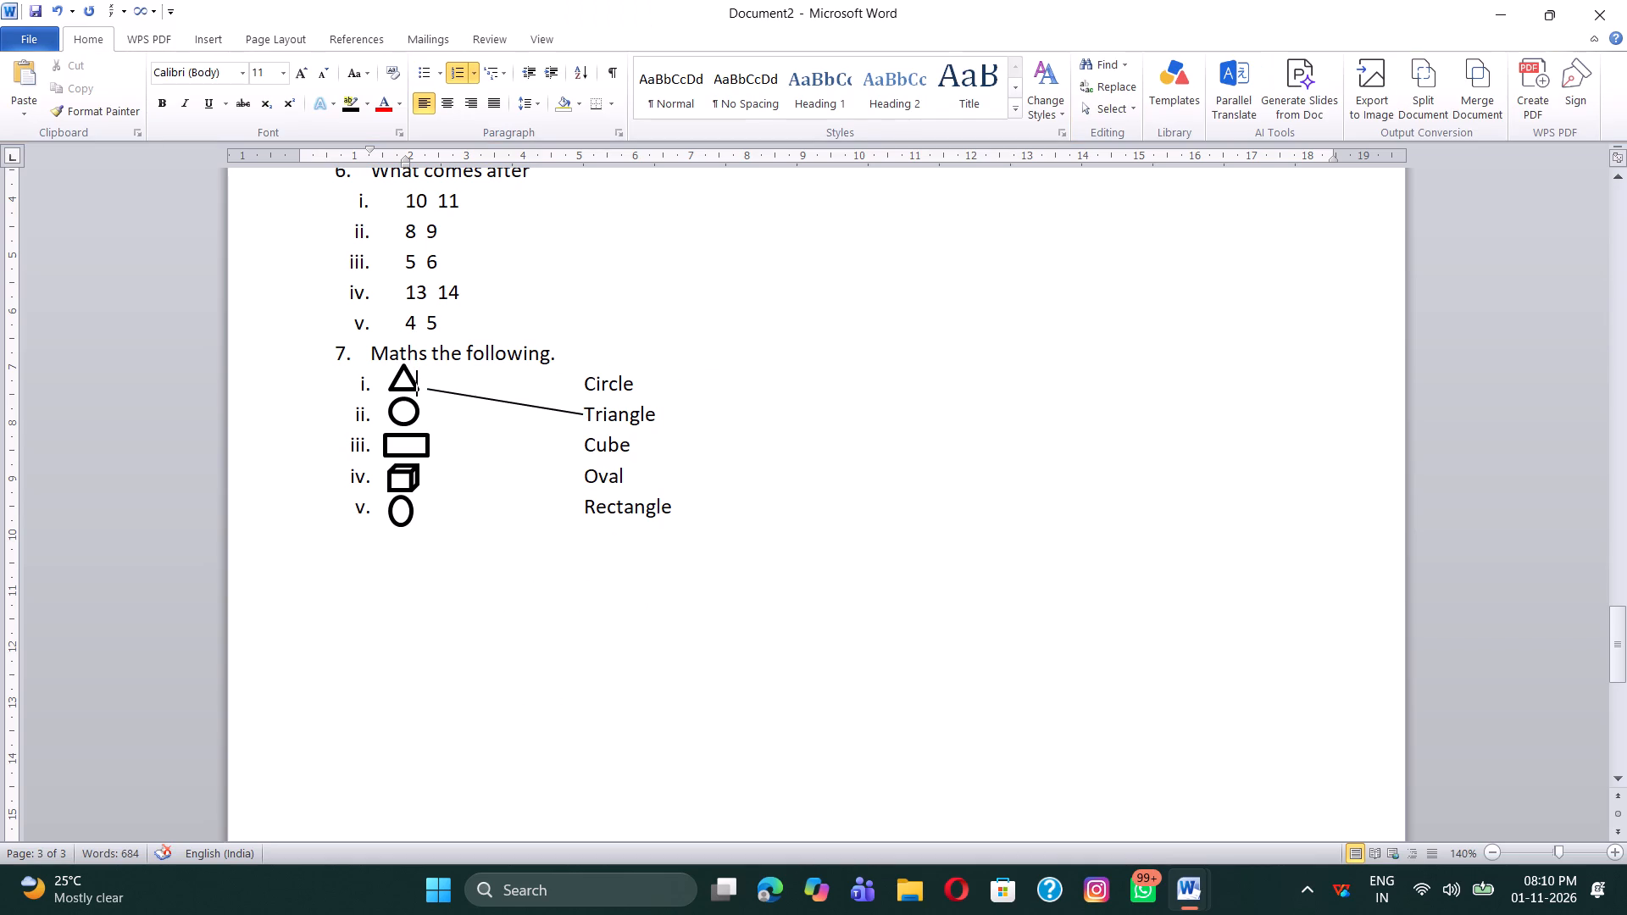
key(ctrl+v)
key(ctrl+v)
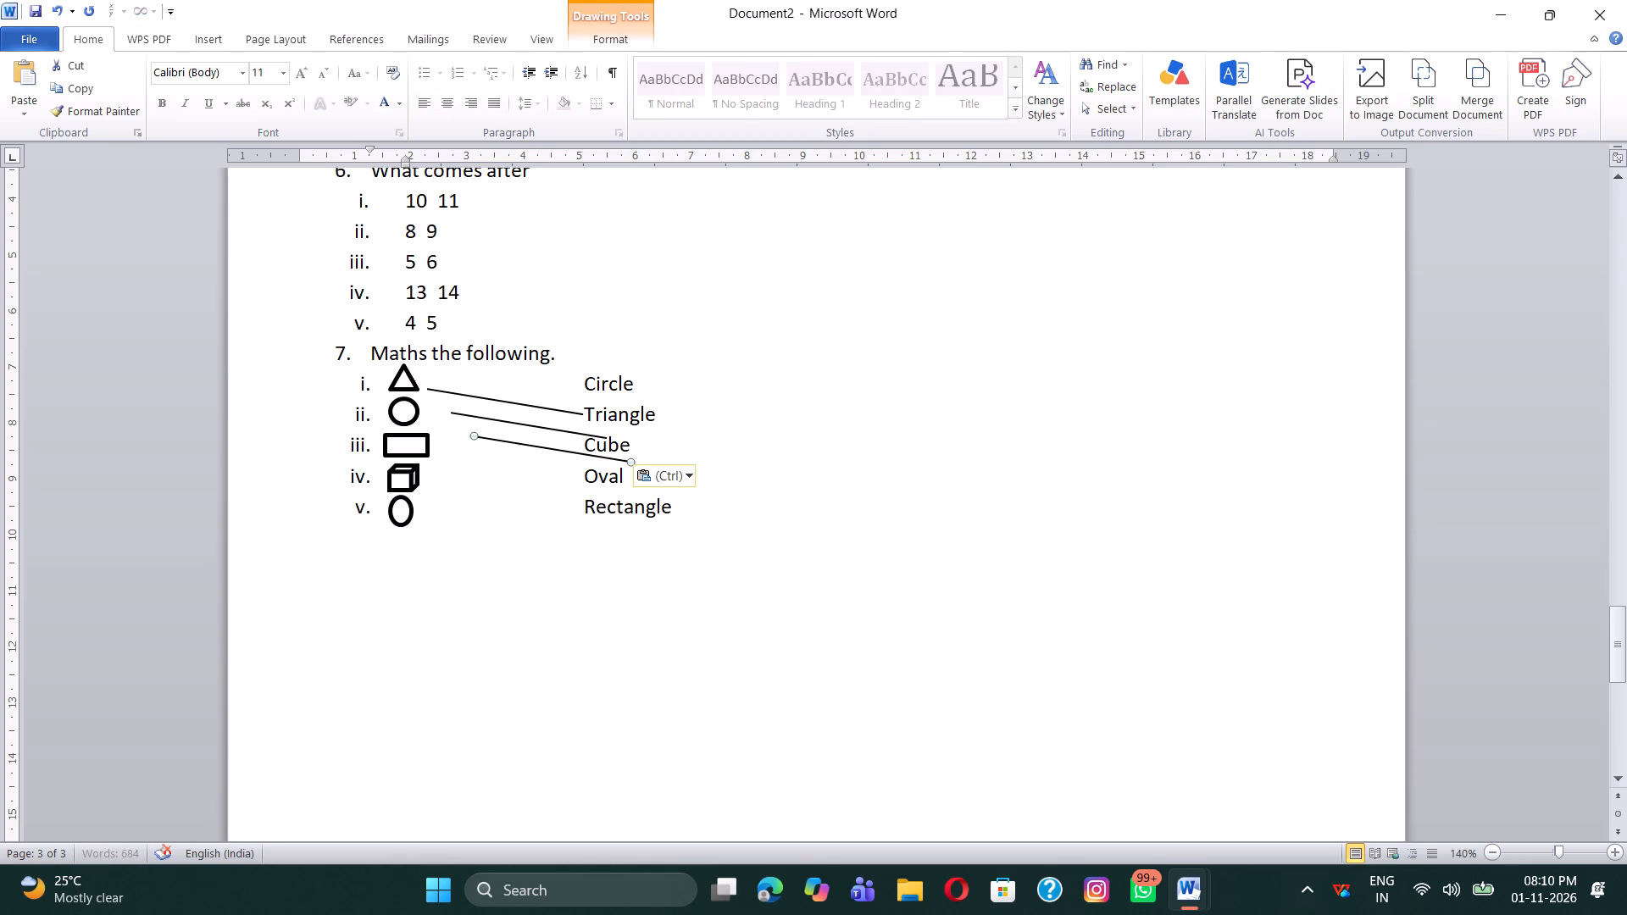
key(ctrl+v)
key(ctrl+v)
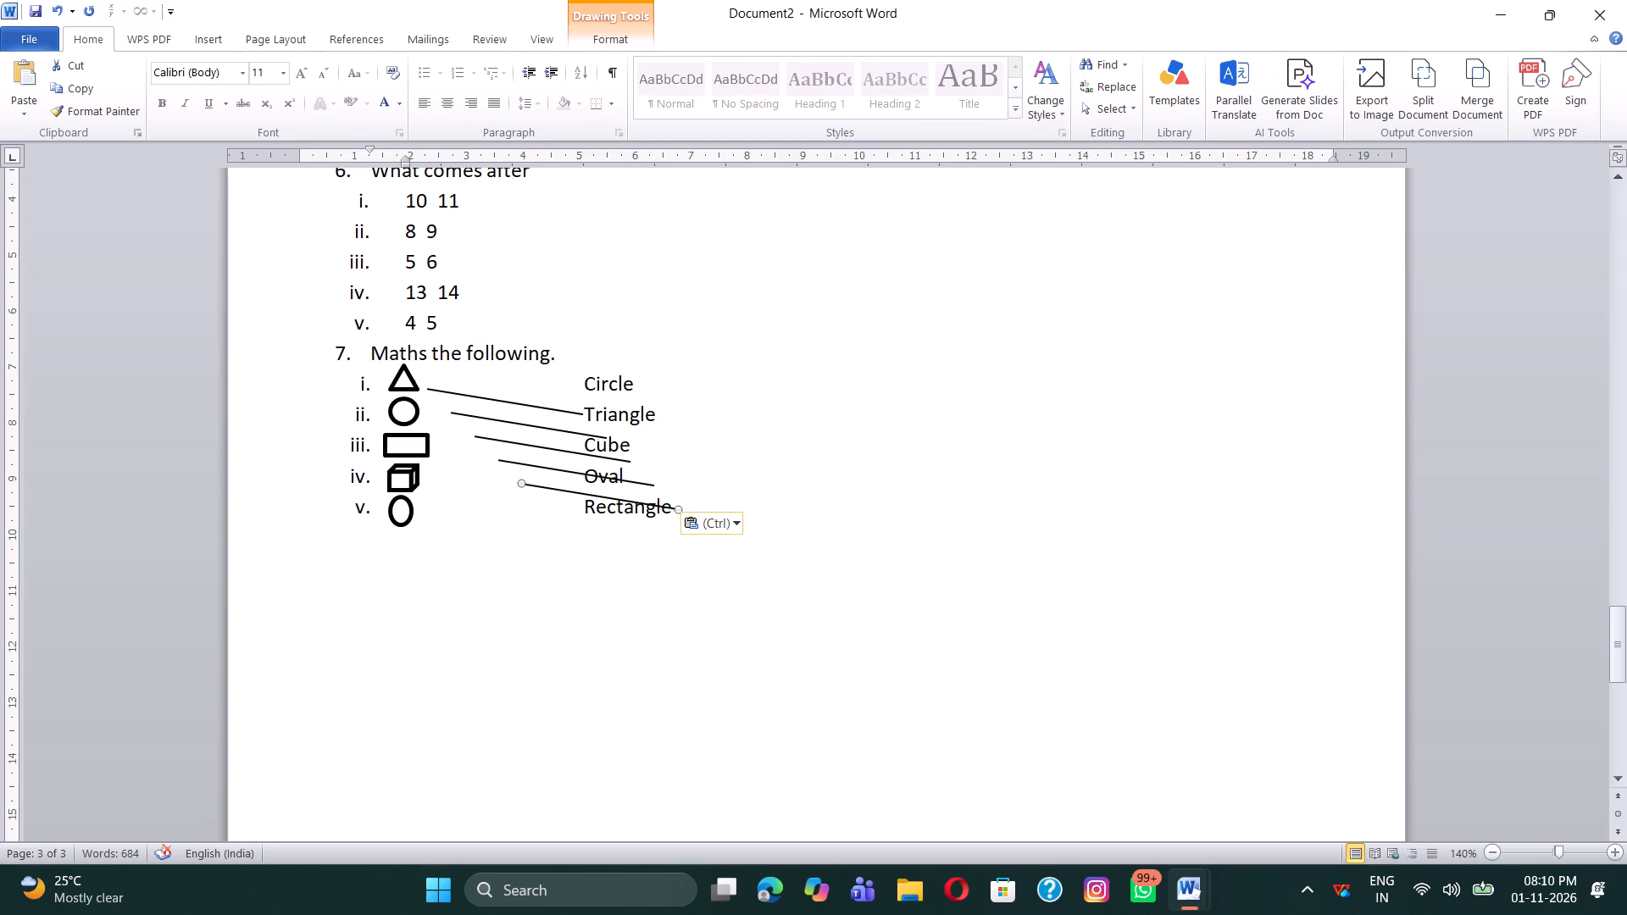
Reposition the first pasted line so it runs from the circle beside sub-item ii up to the word Circle.
click(468, 413)
drag(468, 413, 447, 414)
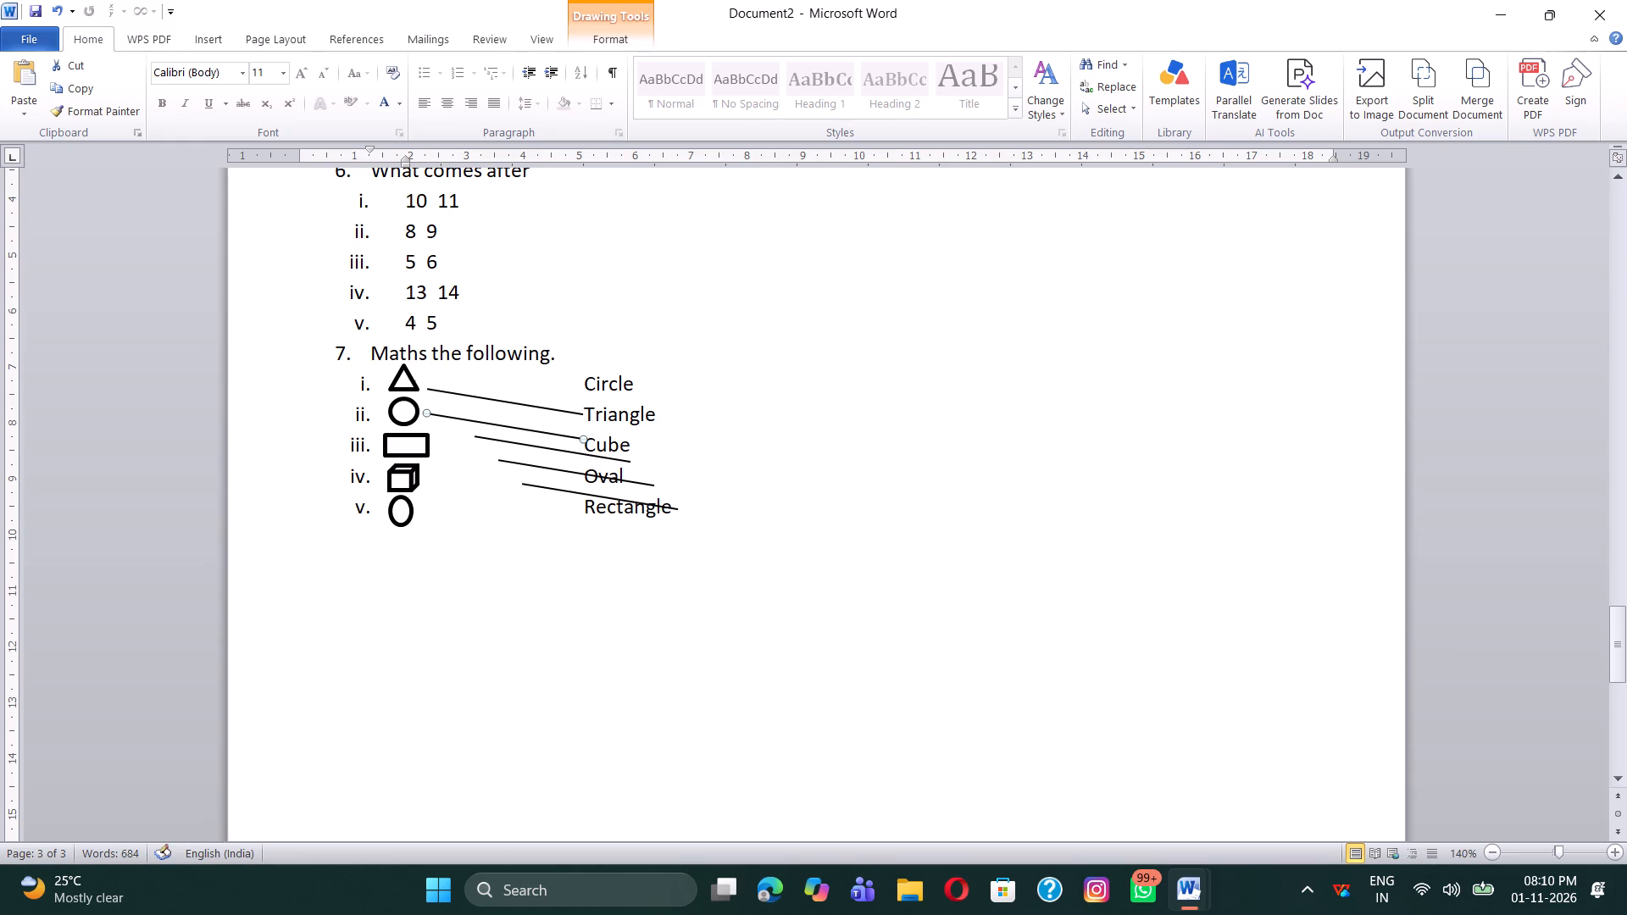
drag(580, 443, 580, 389)
drag(580, 389, 582, 385)
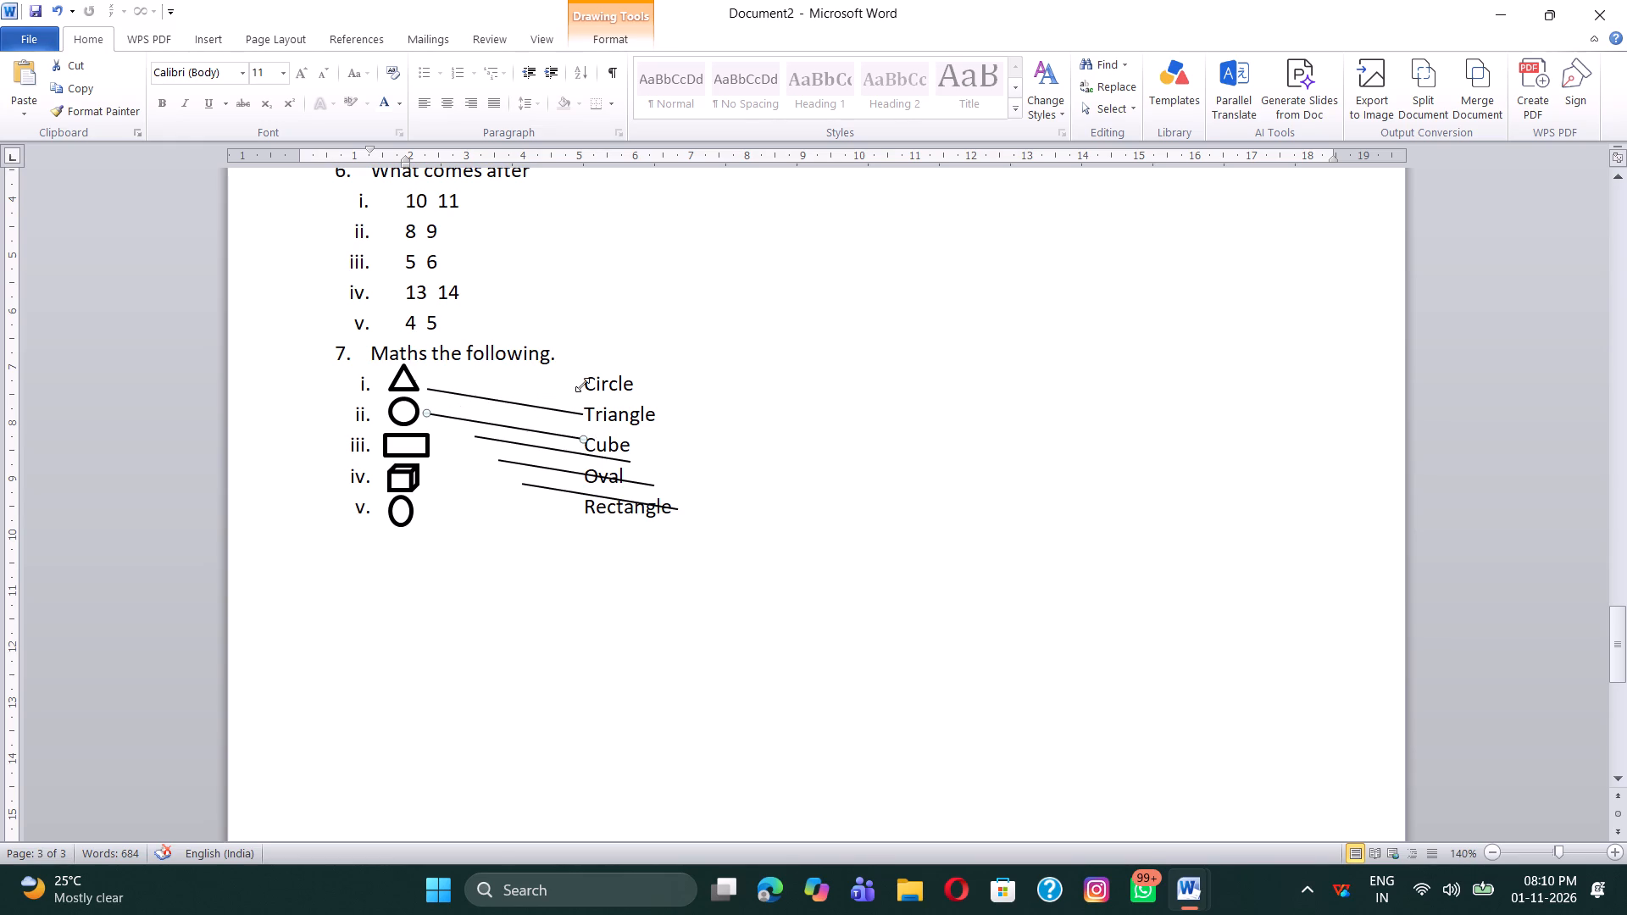
click(581, 386)
click(616, 342)
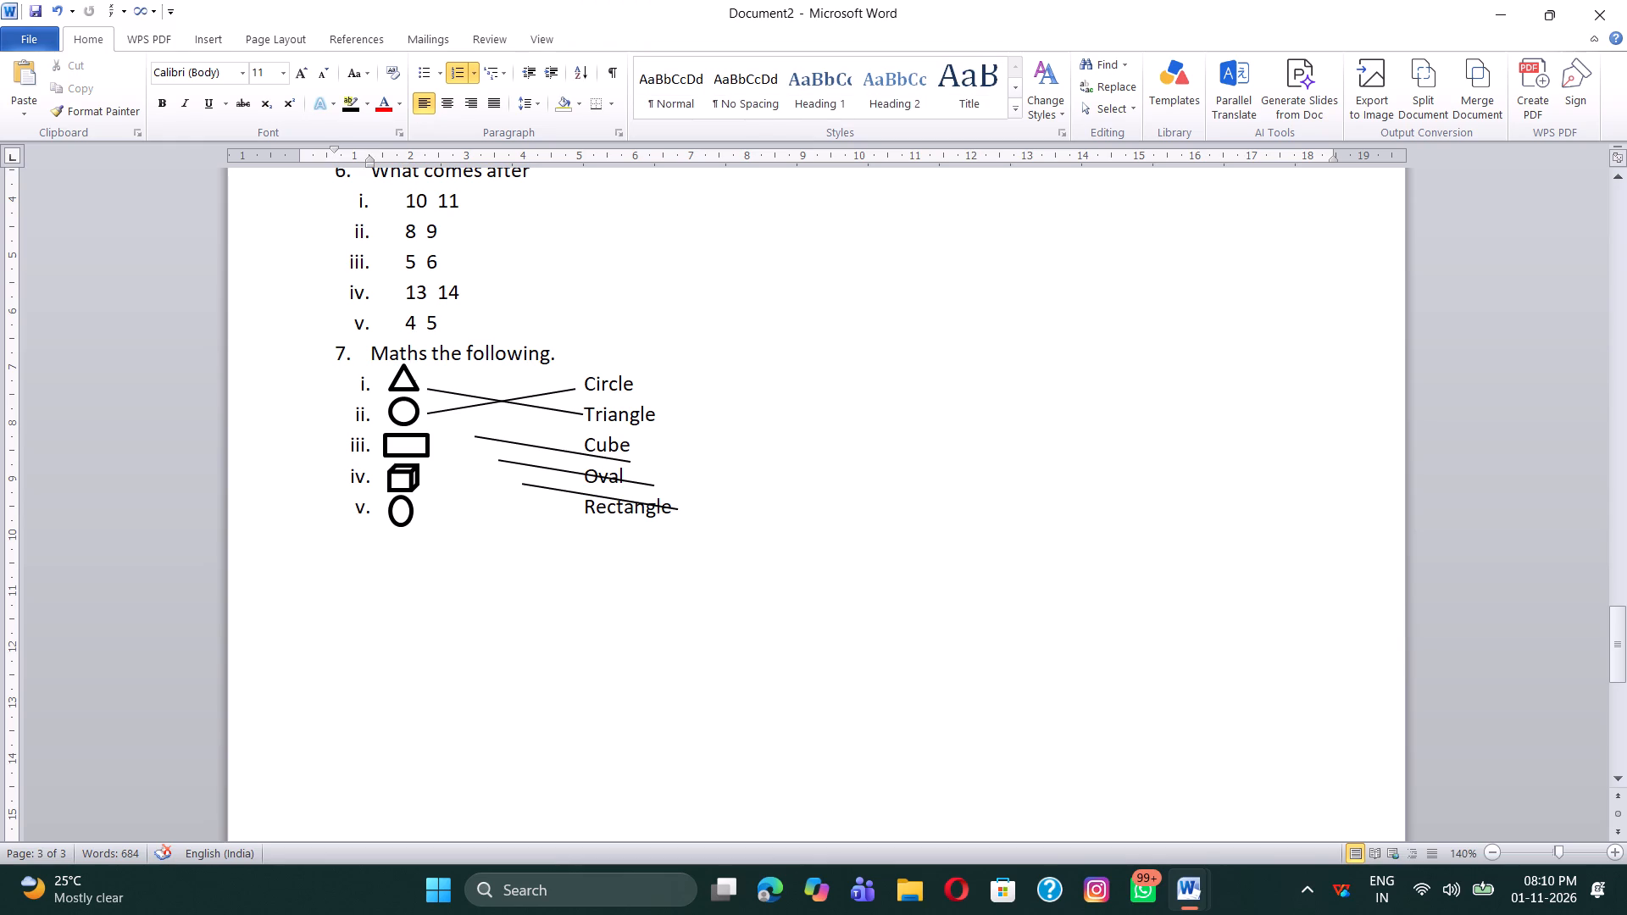
Join the rectangle to the word Rectangle with the second pasted line, moving the two spare lines clear below the list.
drag(486, 436, 450, 445)
drag(450, 445, 447, 445)
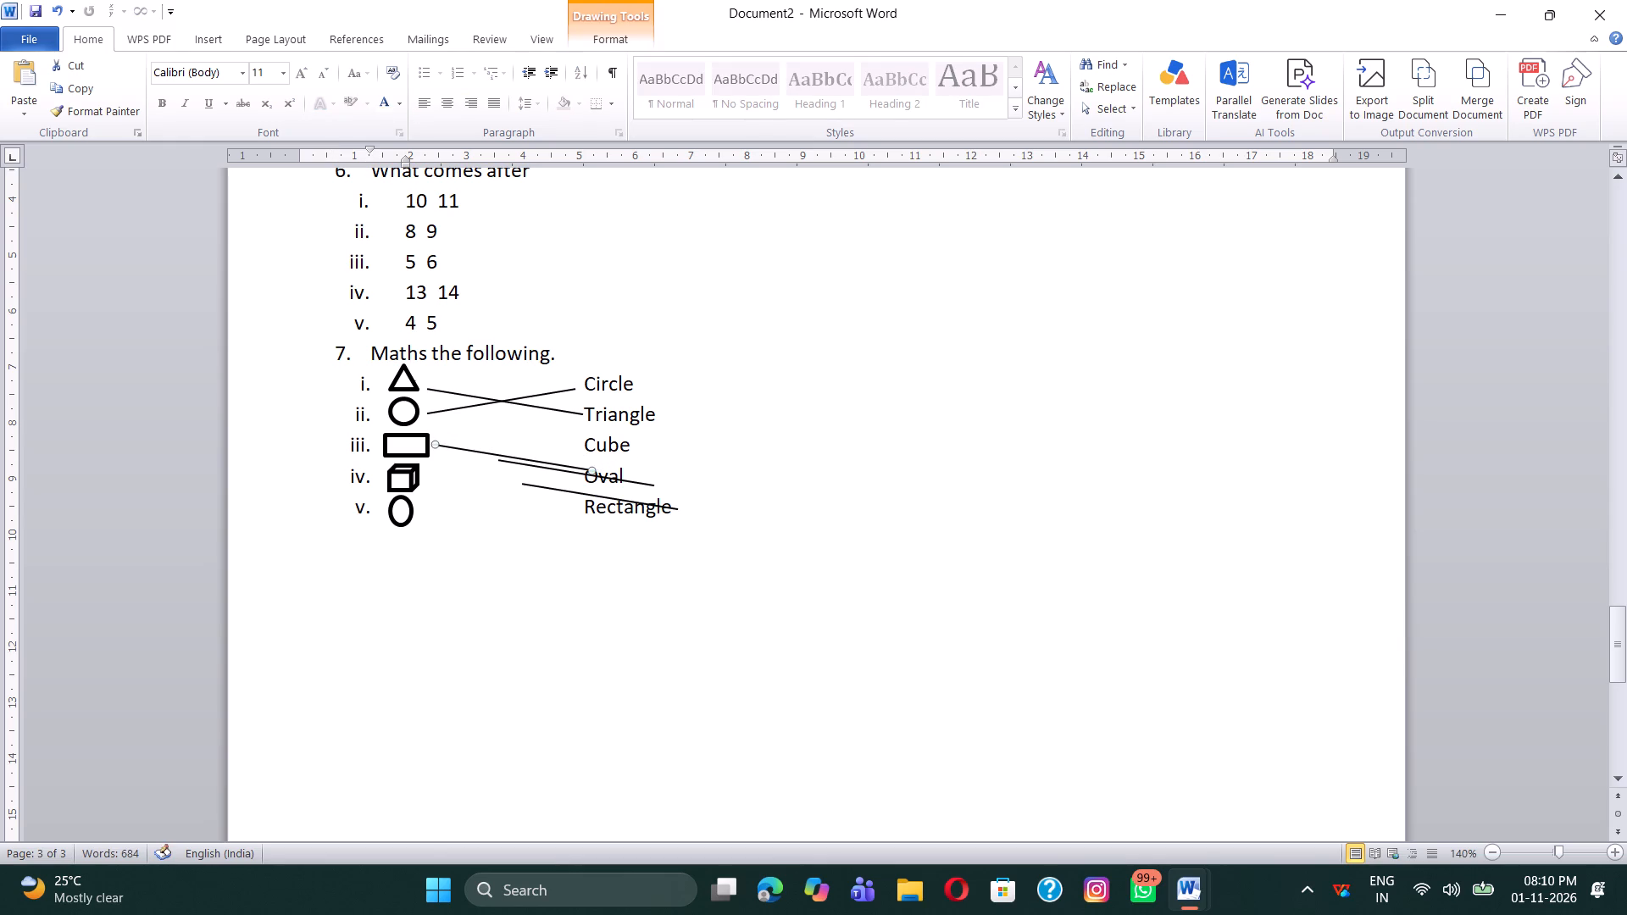
drag(626, 478, 533, 562)
drag(620, 498, 618, 567)
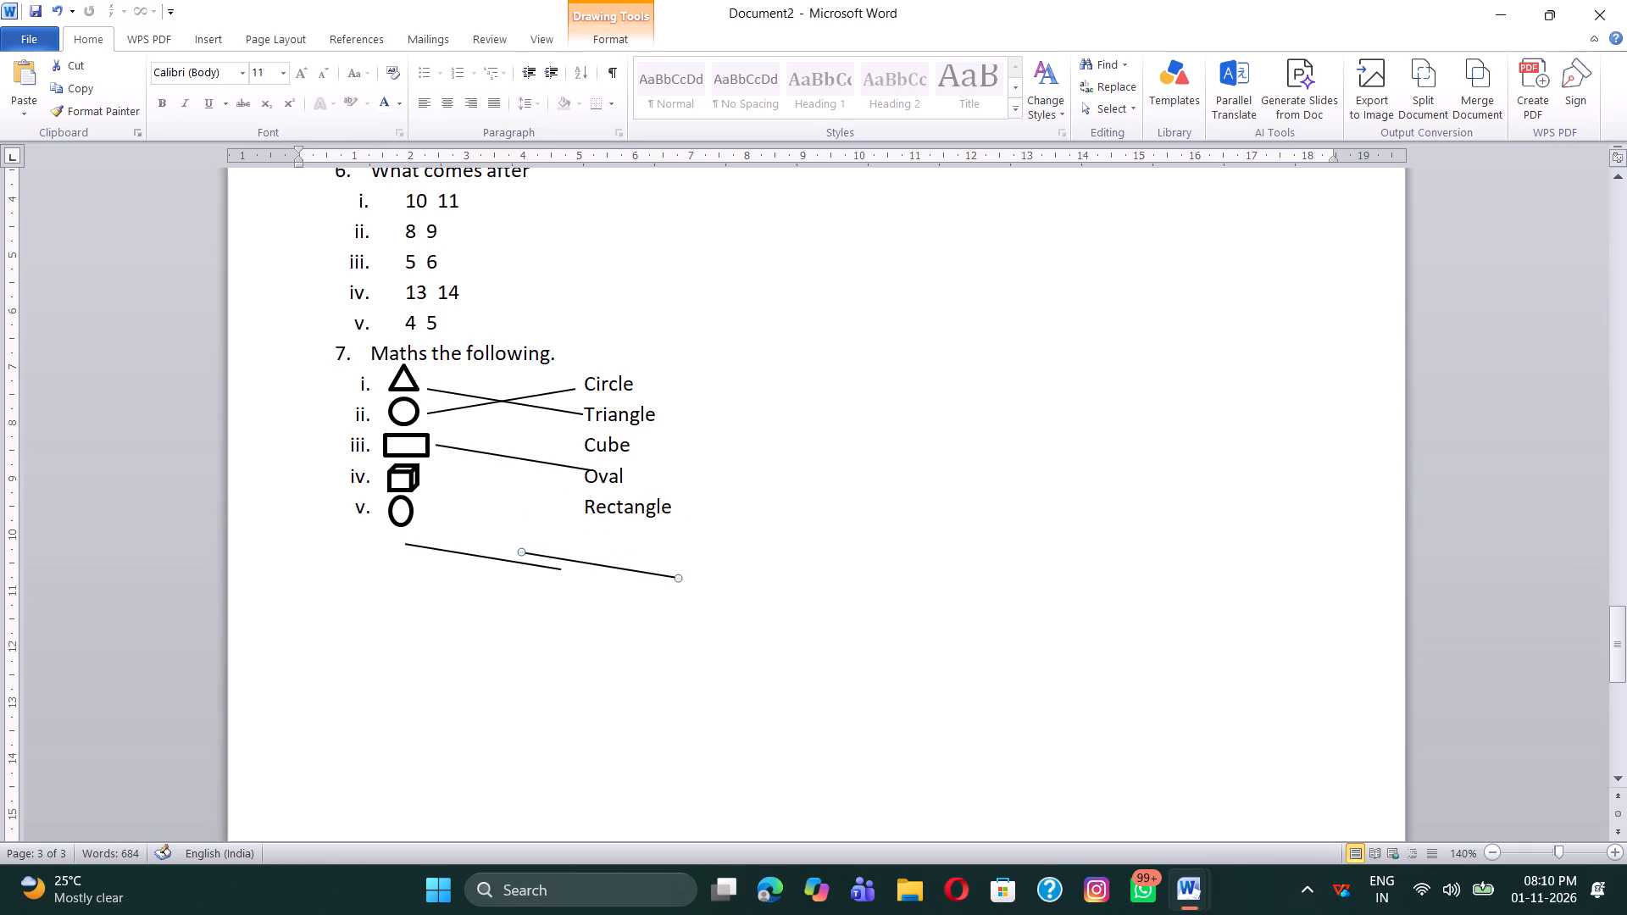
click(579, 471)
drag(590, 470, 577, 504)
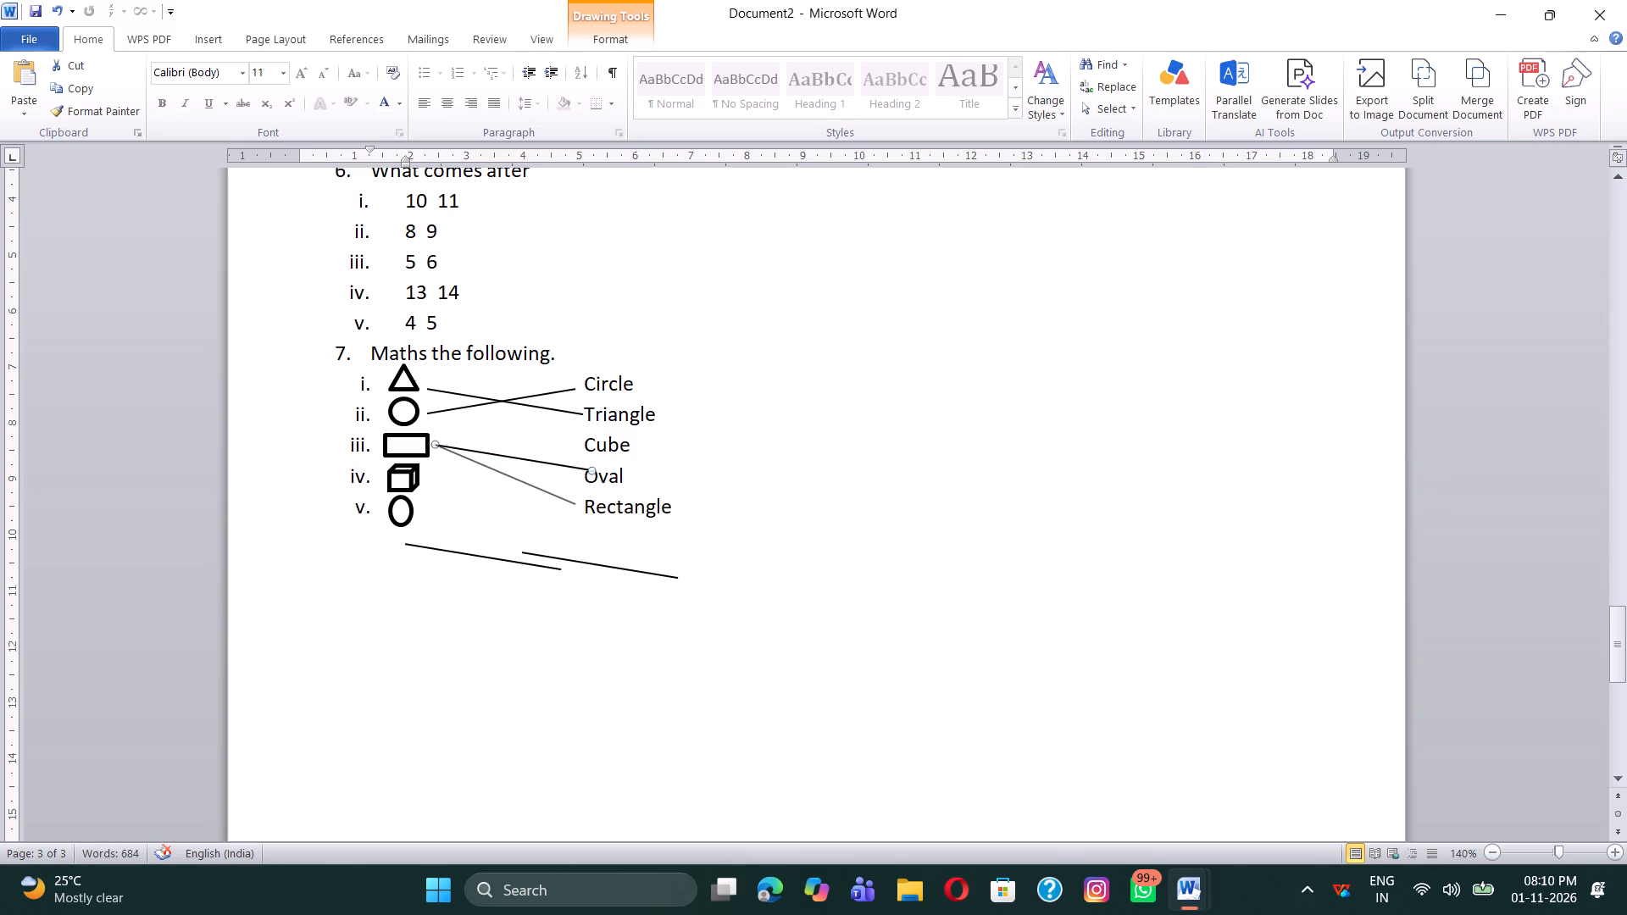
drag(577, 504, 580, 507)
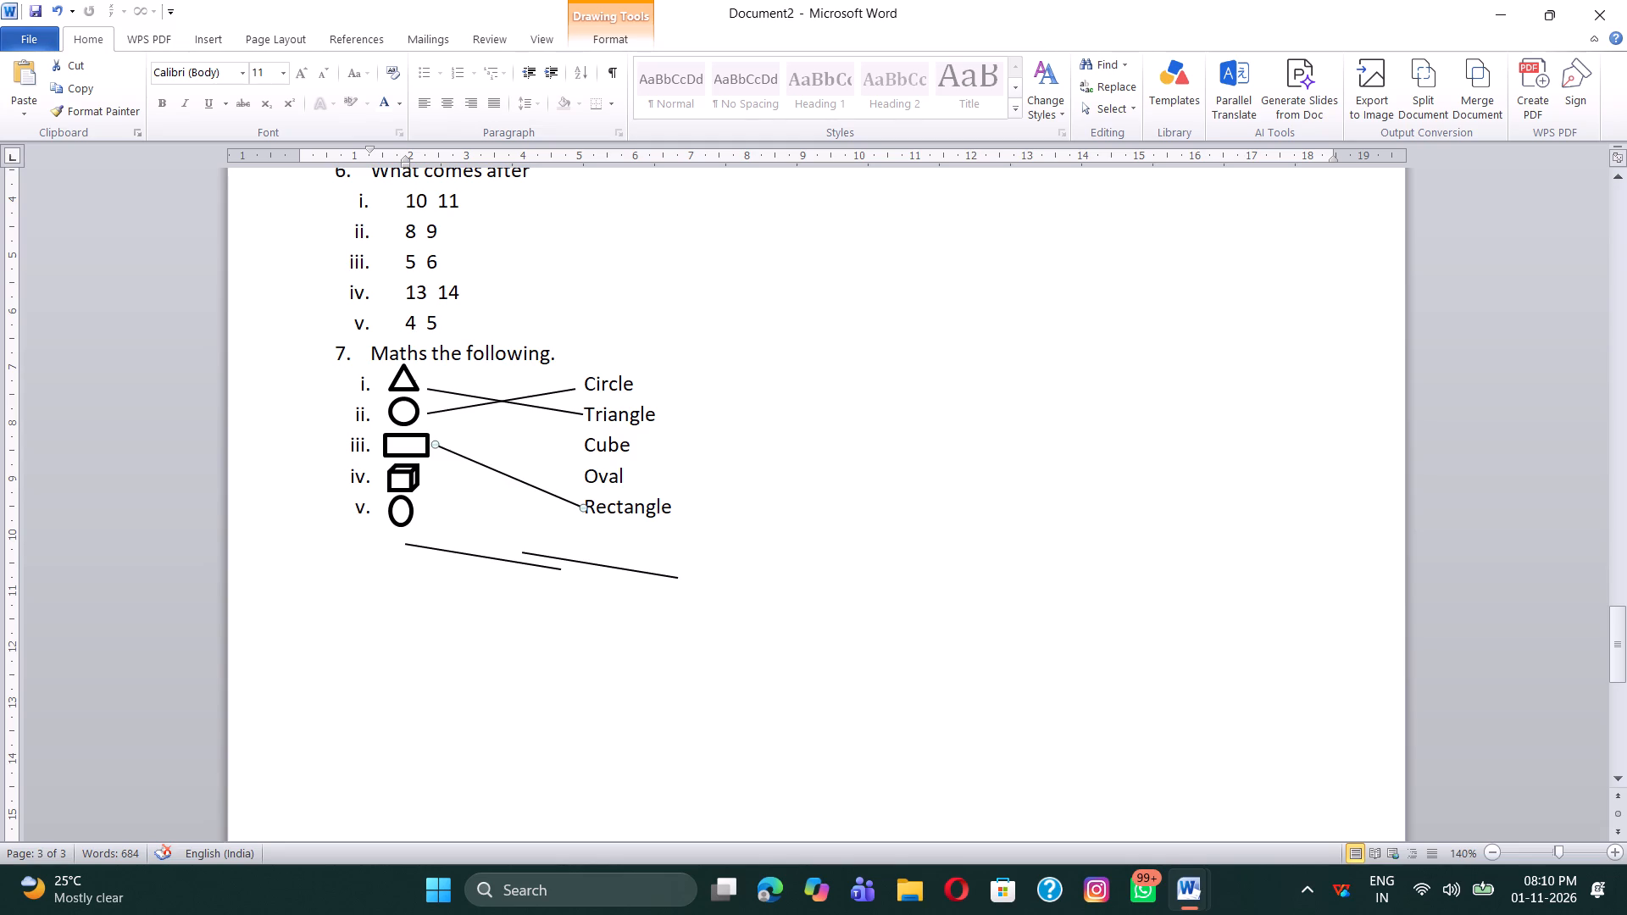
Reposition one of the spare lines below the list so it runs from the cube up to the word Cube.
drag(570, 559, 498, 474)
drag(498, 474, 475, 485)
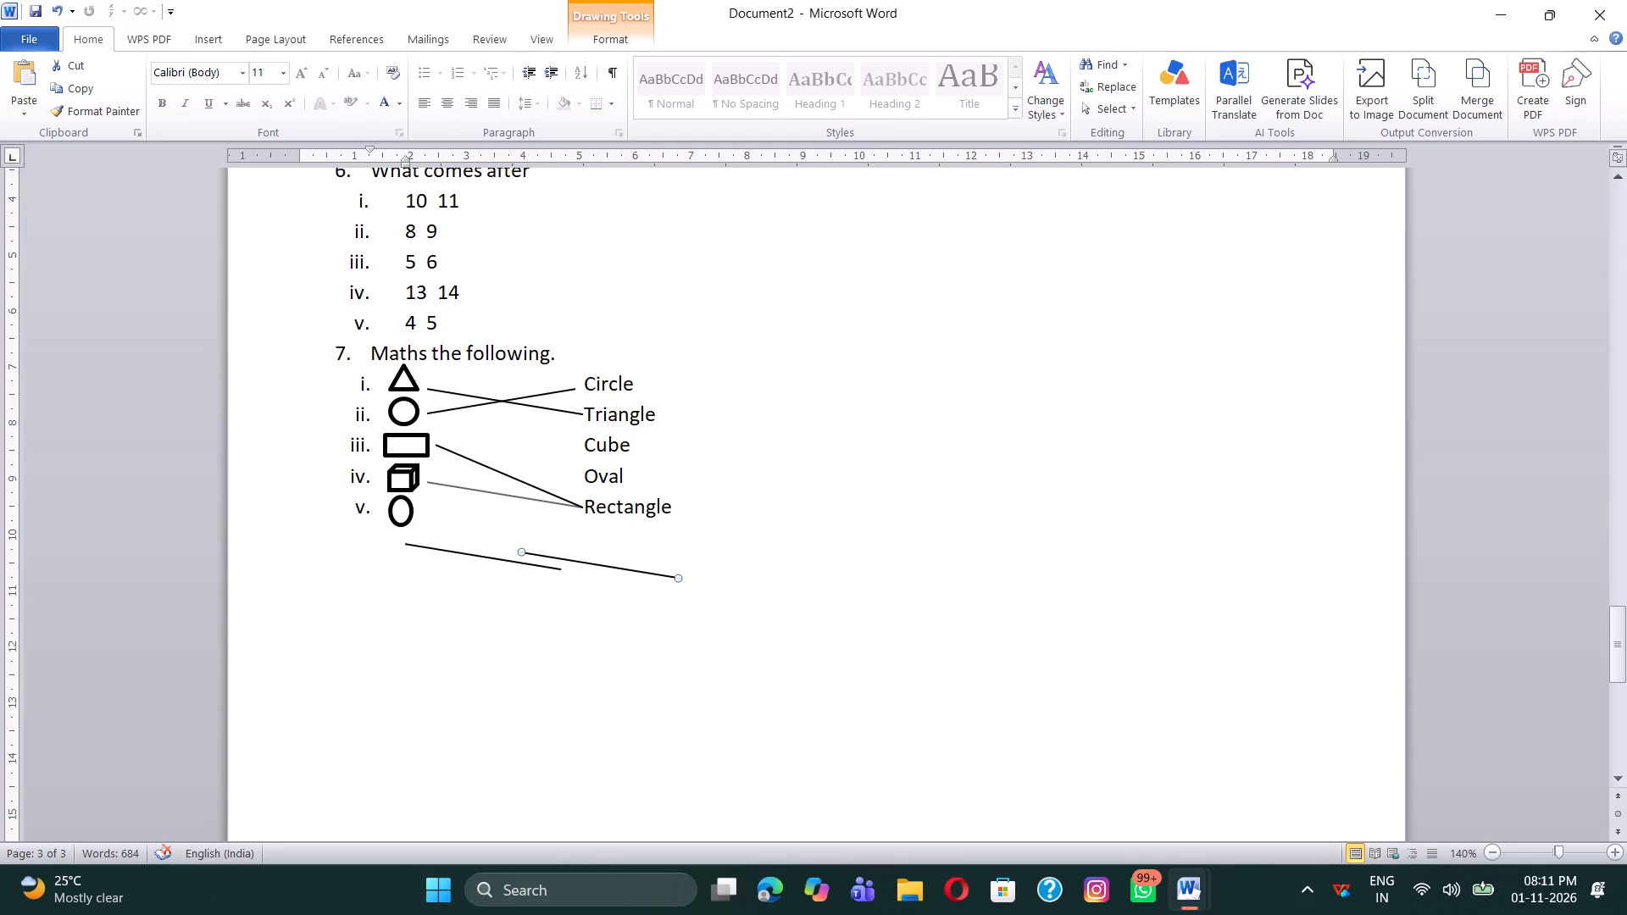
drag(475, 485, 469, 485)
drag(578, 507, 584, 466)
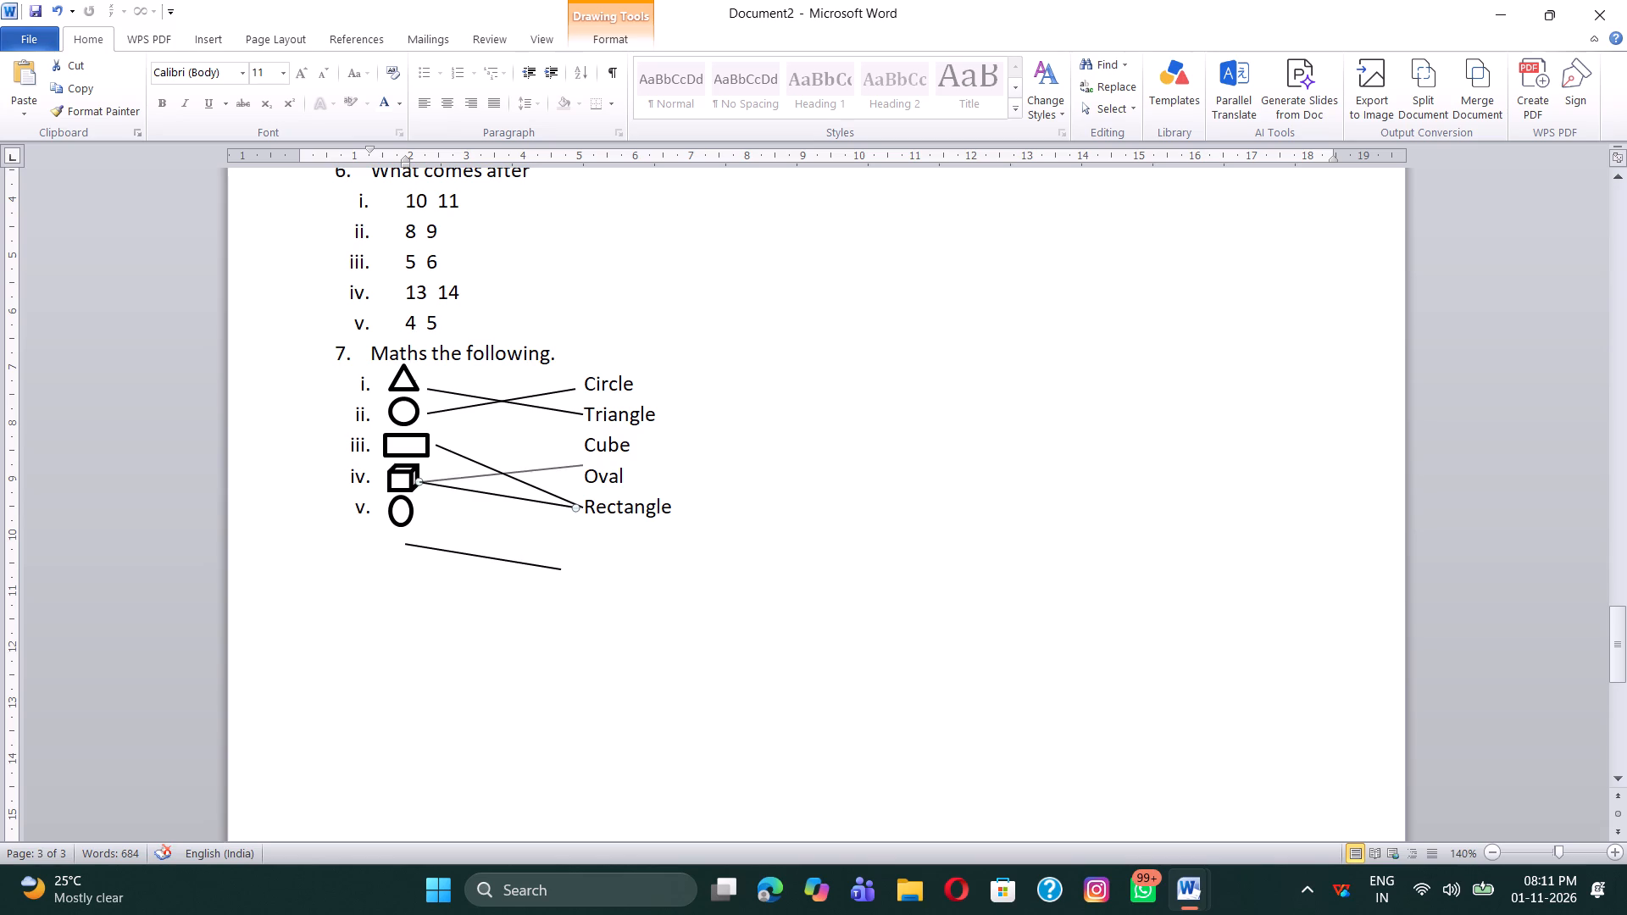
drag(584, 466, 579, 449)
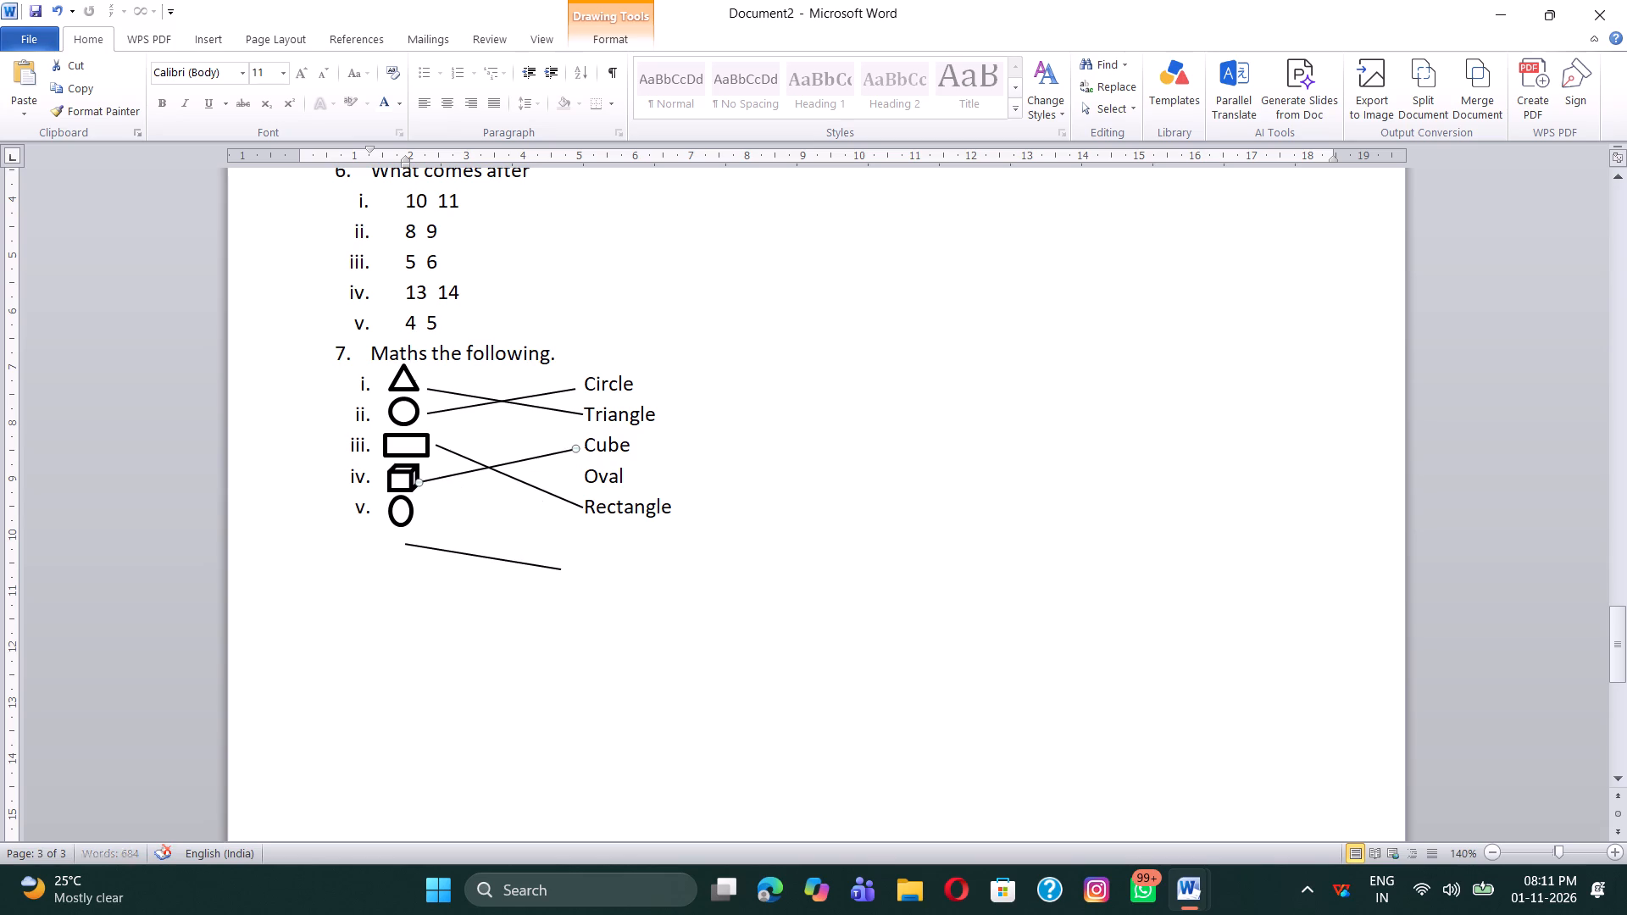
click(453, 502)
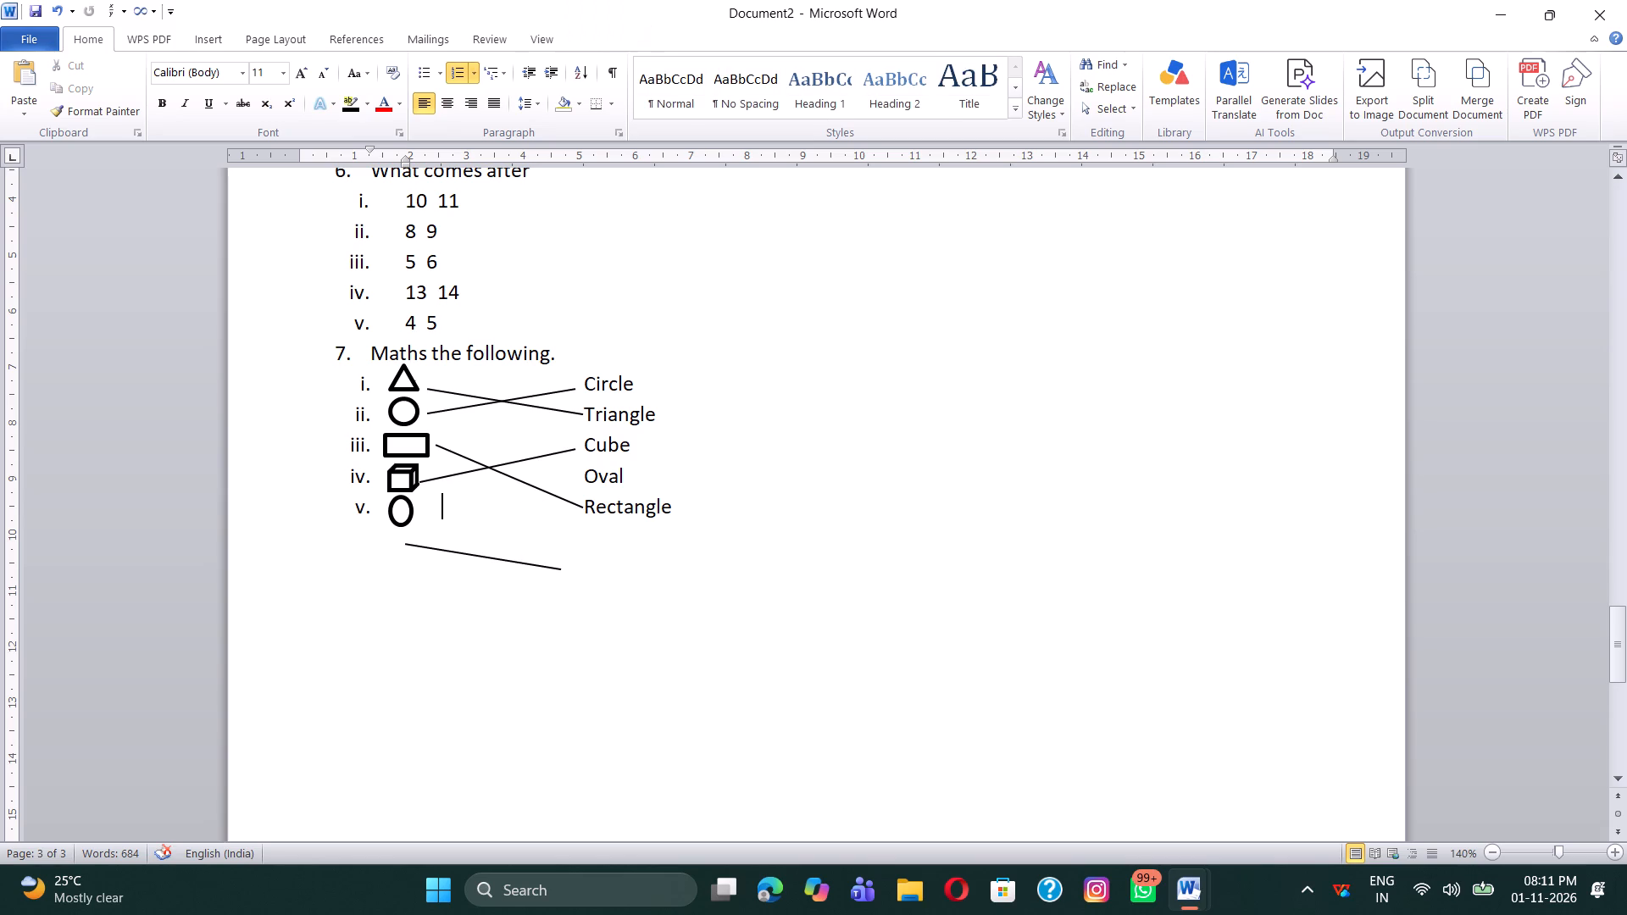
Reposition the last spare line so it runs from the oval beside sub-item v up to the word Oval.
drag(452, 555, 465, 520)
drag(465, 520, 463, 524)
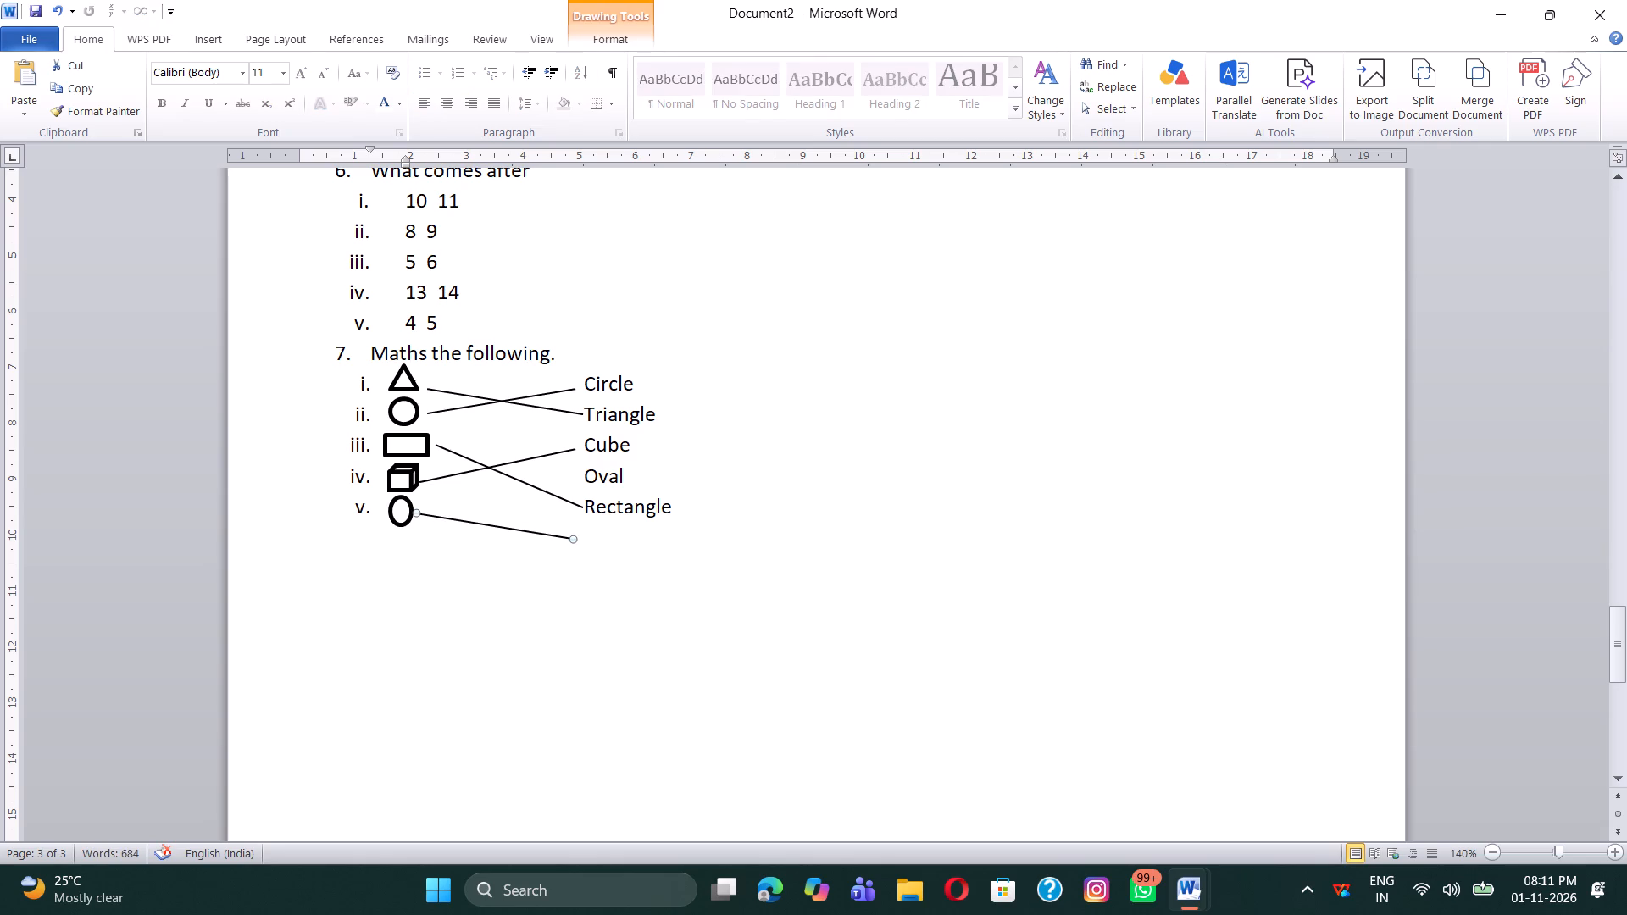
drag(575, 538, 580, 483)
drag(580, 483, 581, 481)
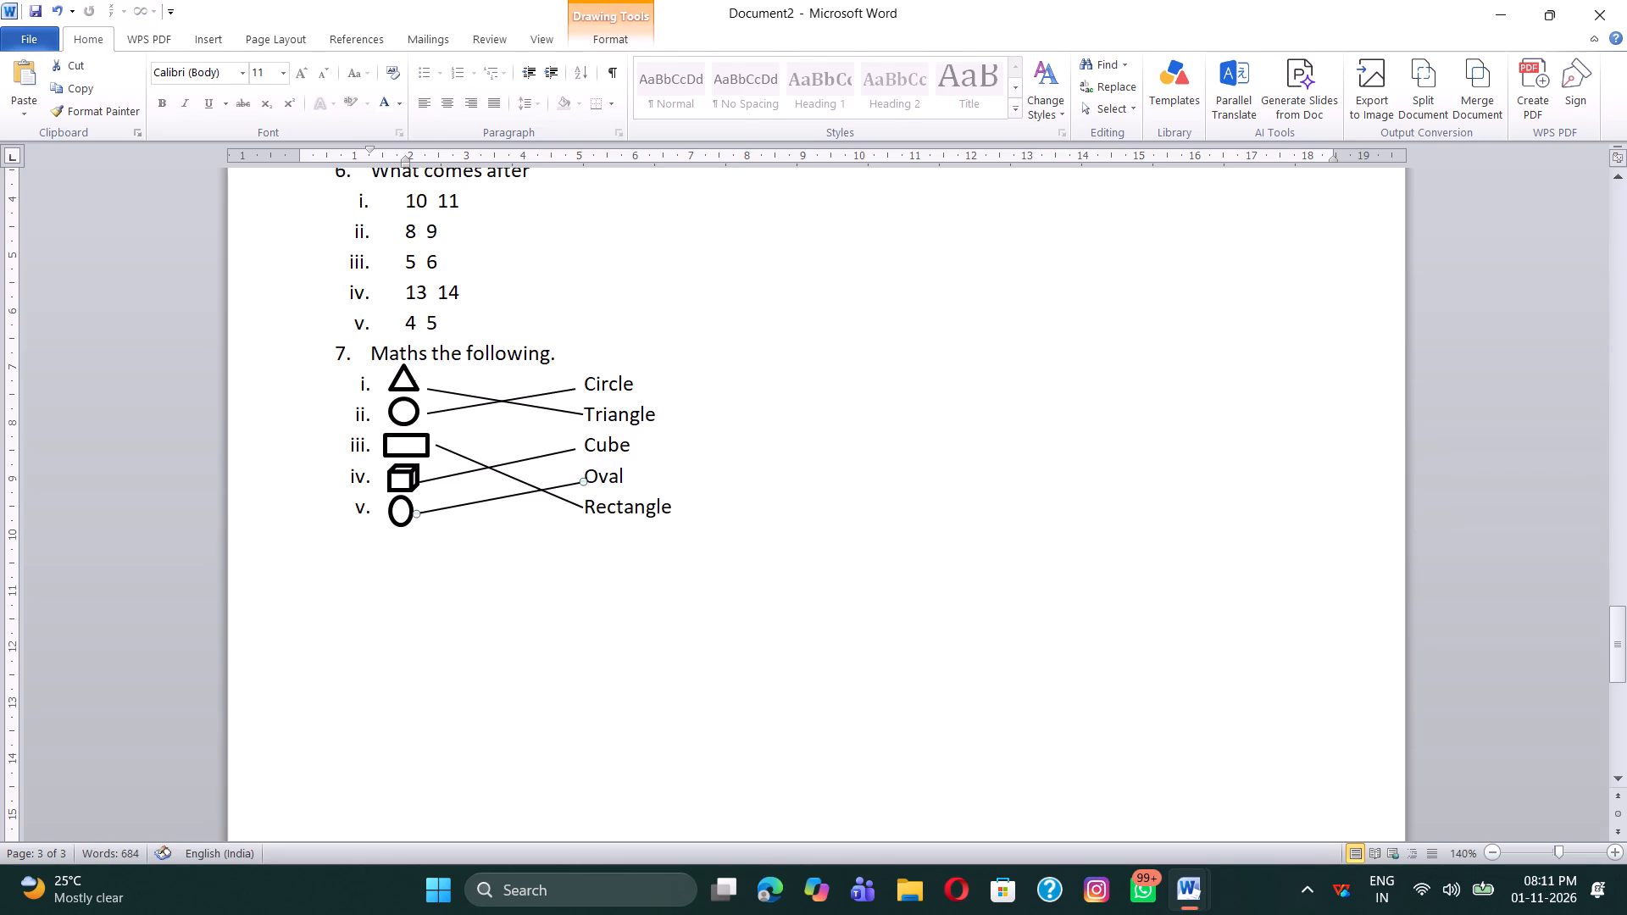
click(706, 487)
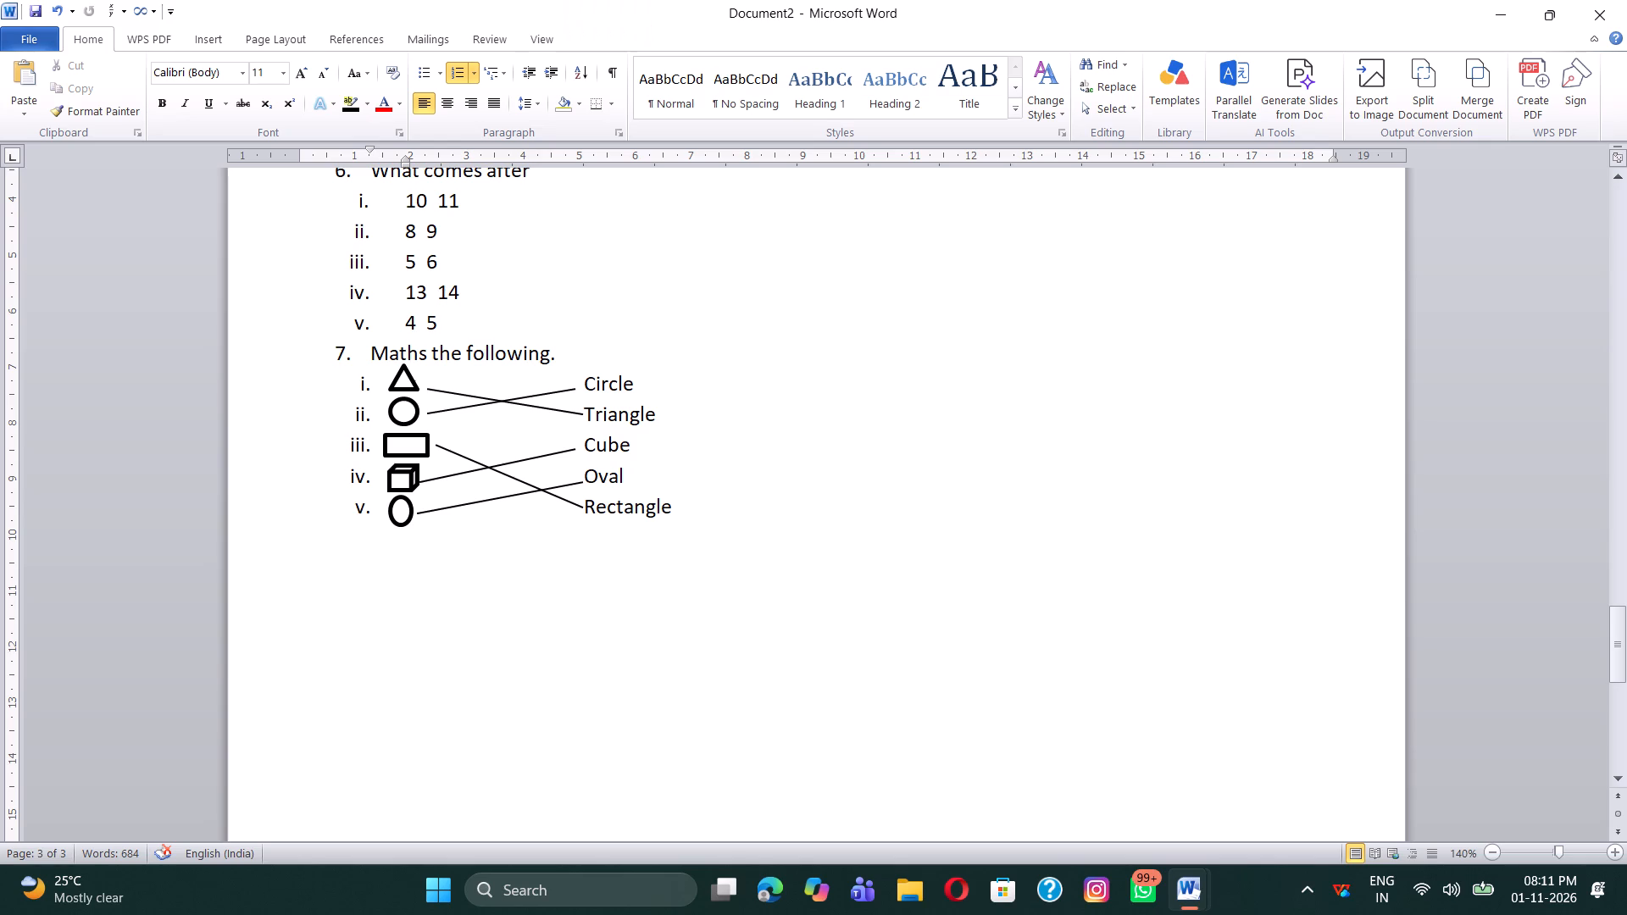
Add question 8 below the matching list, in the 1, 2, 3 numbering format, reading "Circle the correct number.".
click(724, 508)
key(Return)
key(BackSpace)
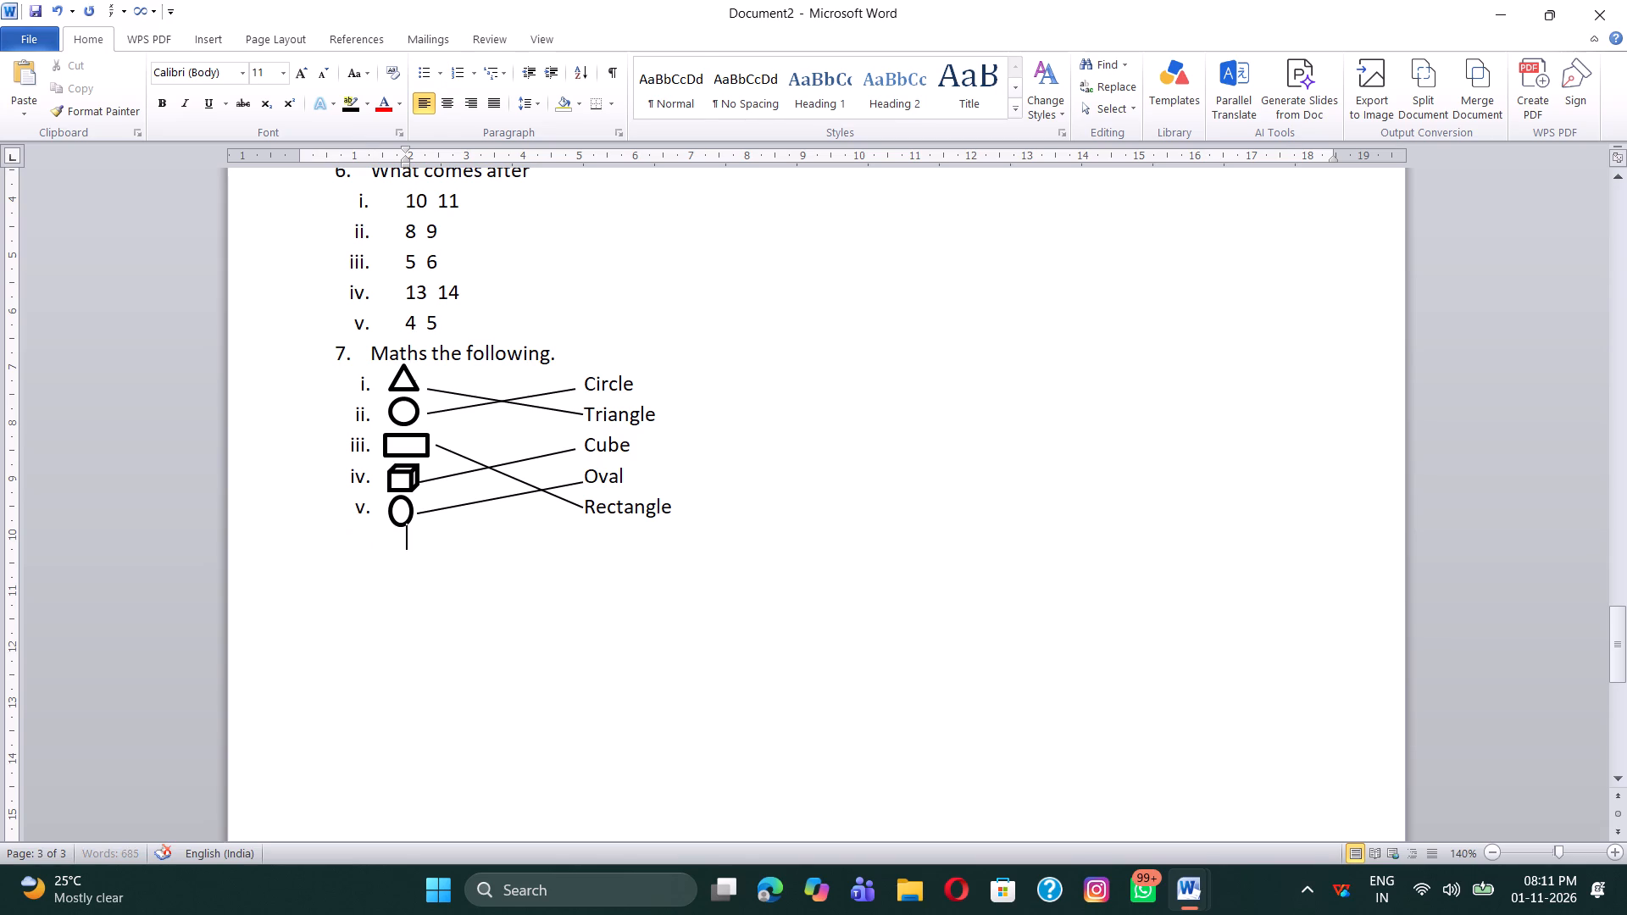
key(BackSpace)
key(BackSpace)
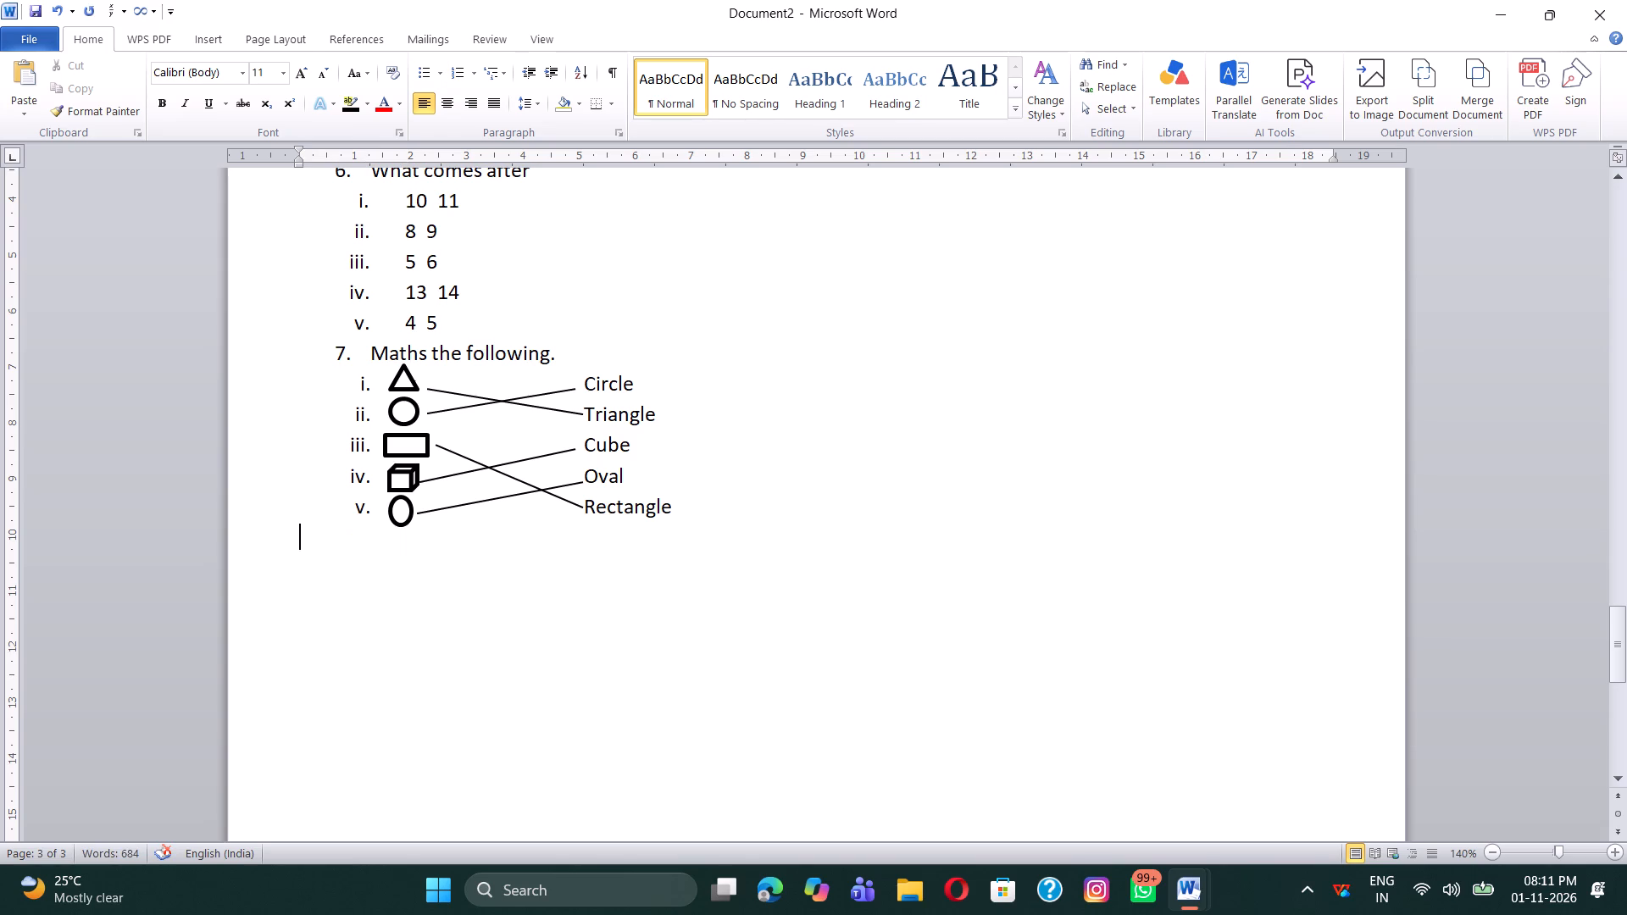
click(199, 35)
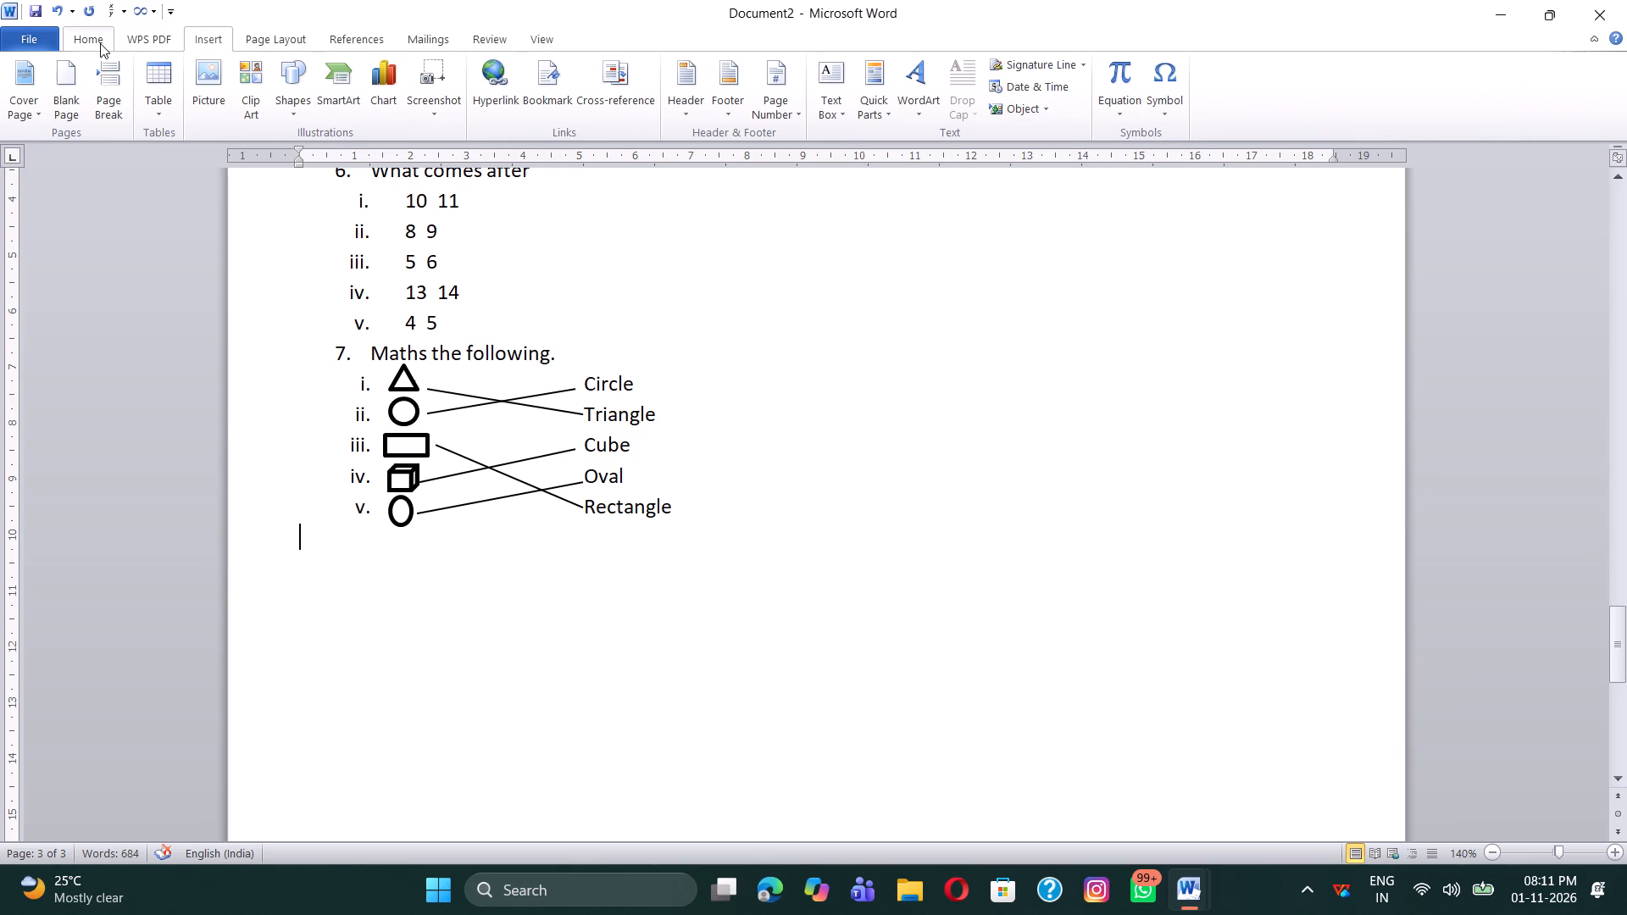
click(100, 43)
click(470, 79)
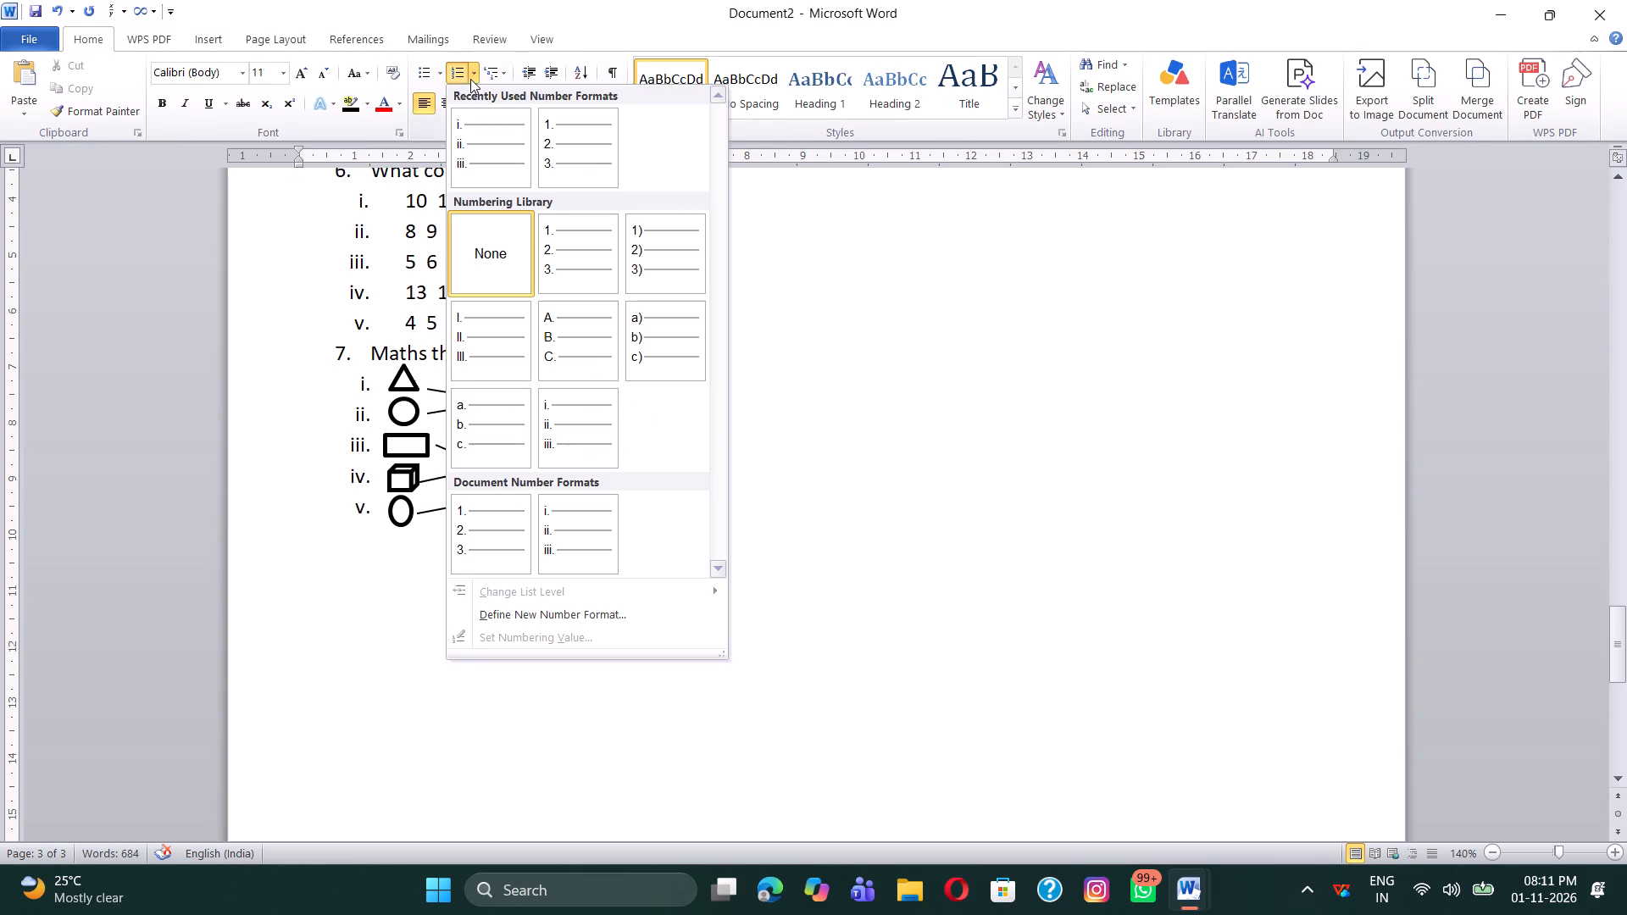
click(553, 149)
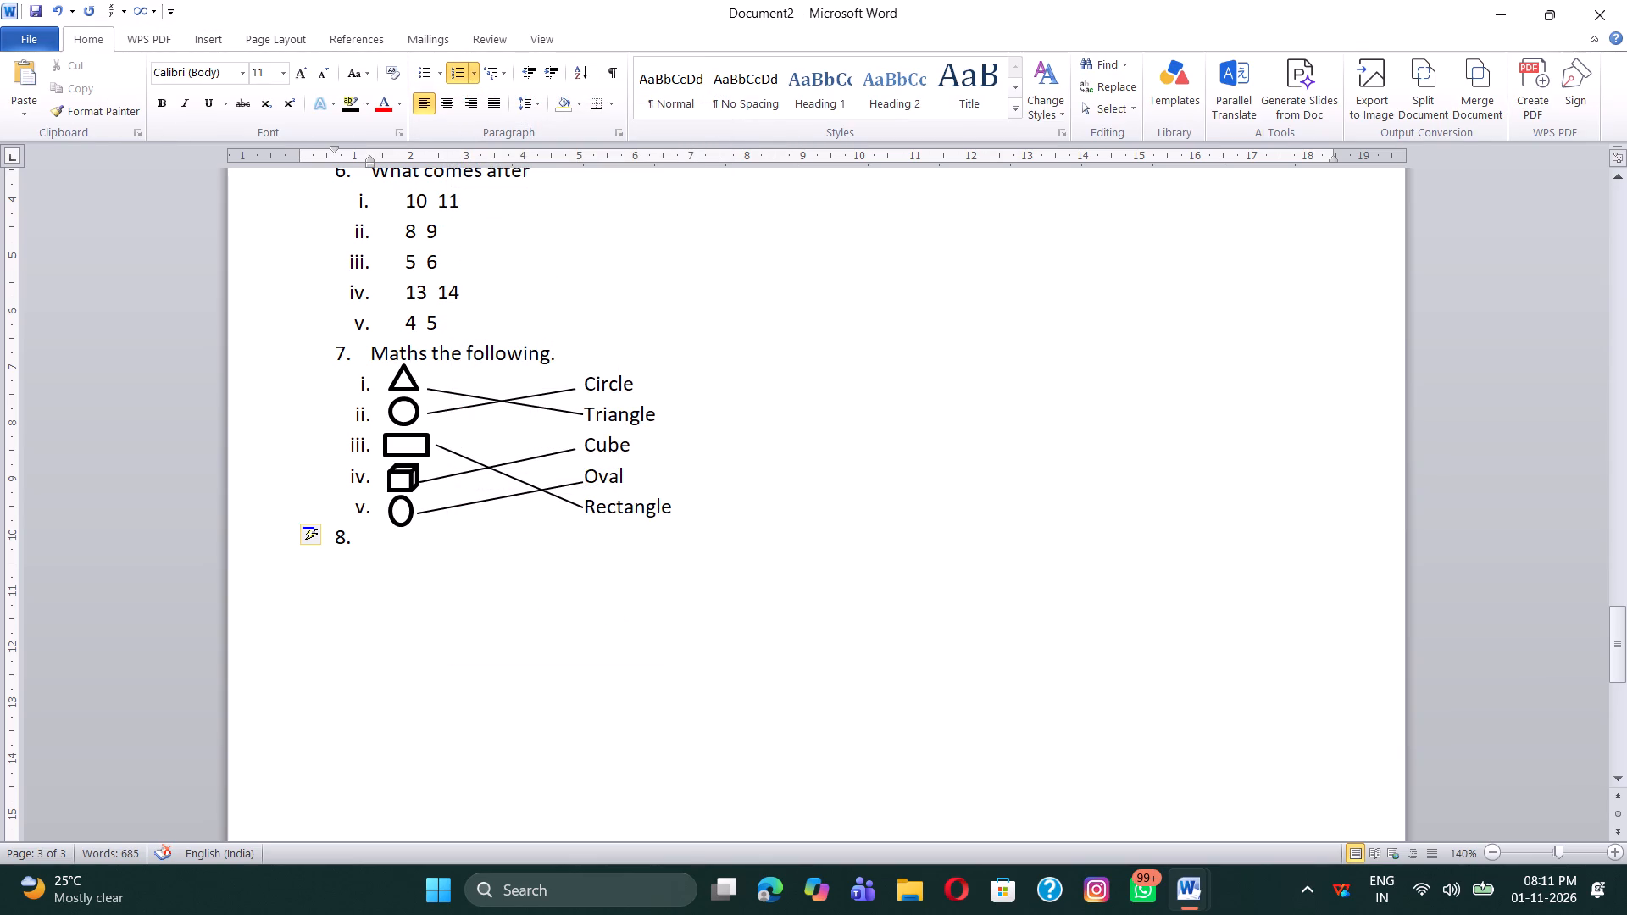
text(Circle)
key(space)
text(the c)
key(o)
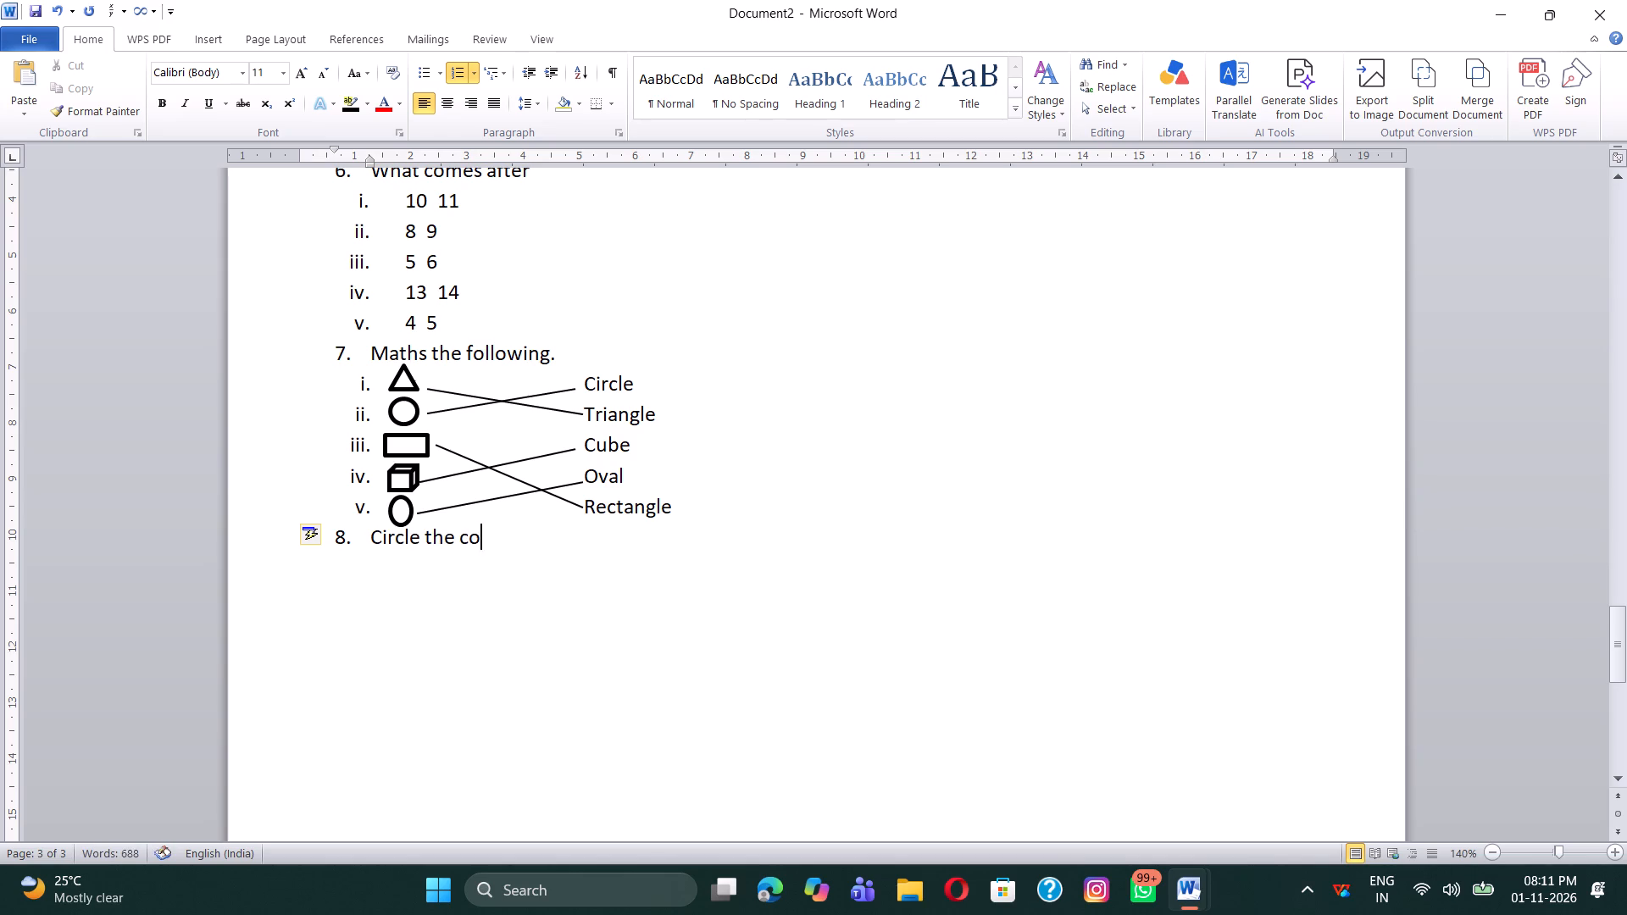
text(rrect)
key(space)
text(number)
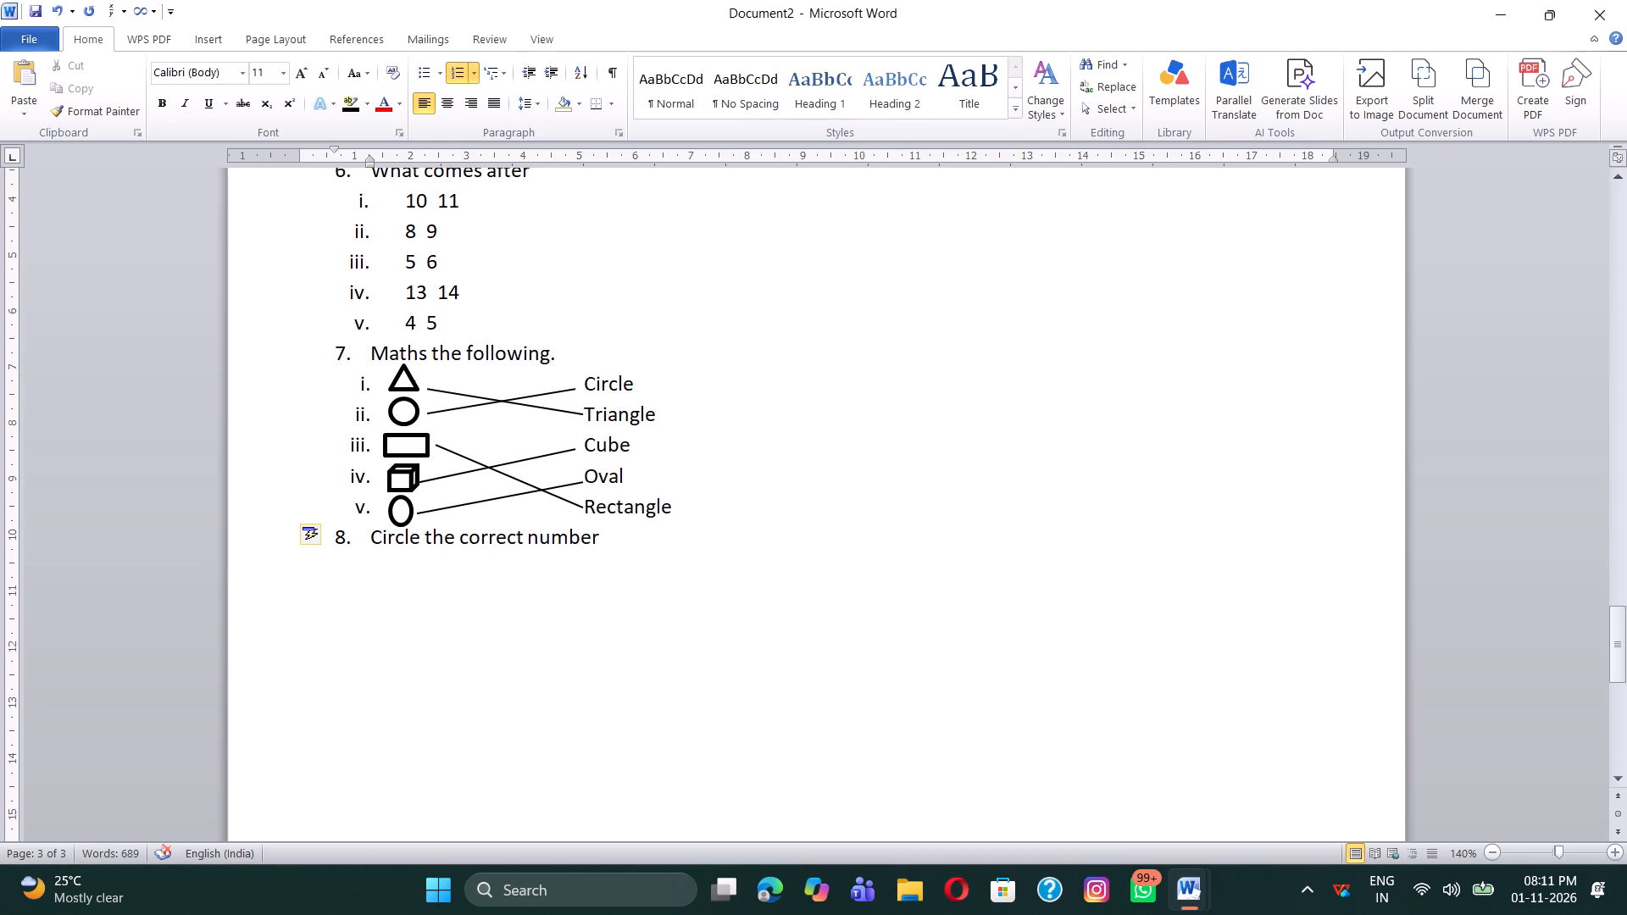
key(period)
Start a sub-list under question 8 in the i, ii, iii format, moving its number outward to align with question 7's sub-items.
key(Return)
key(BackSpace)
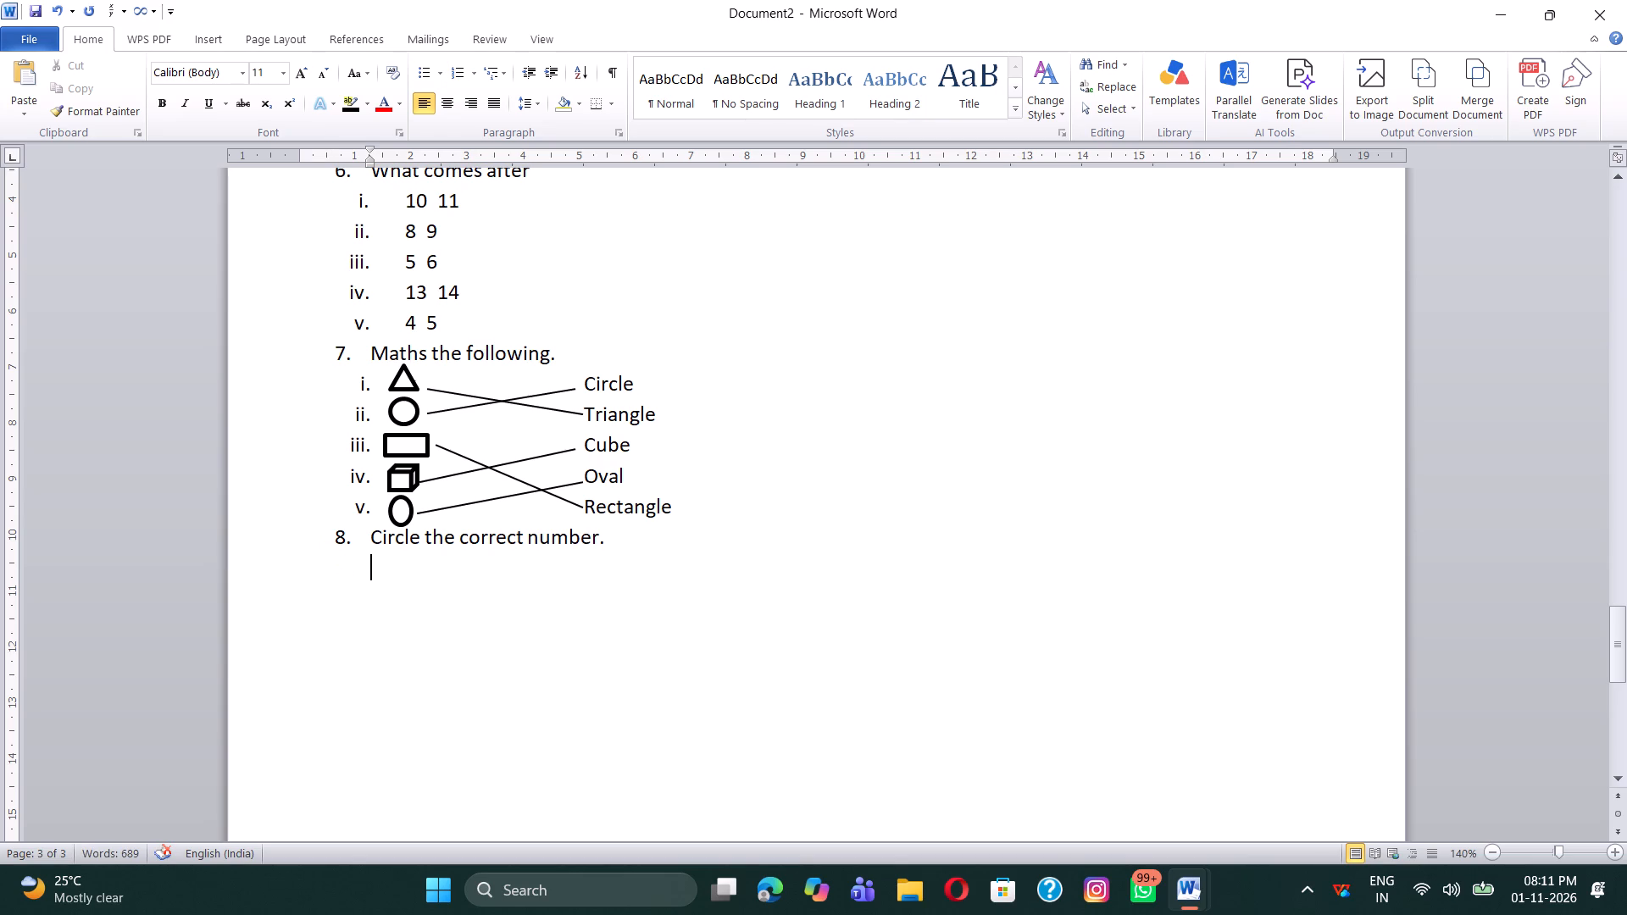
click(477, 77)
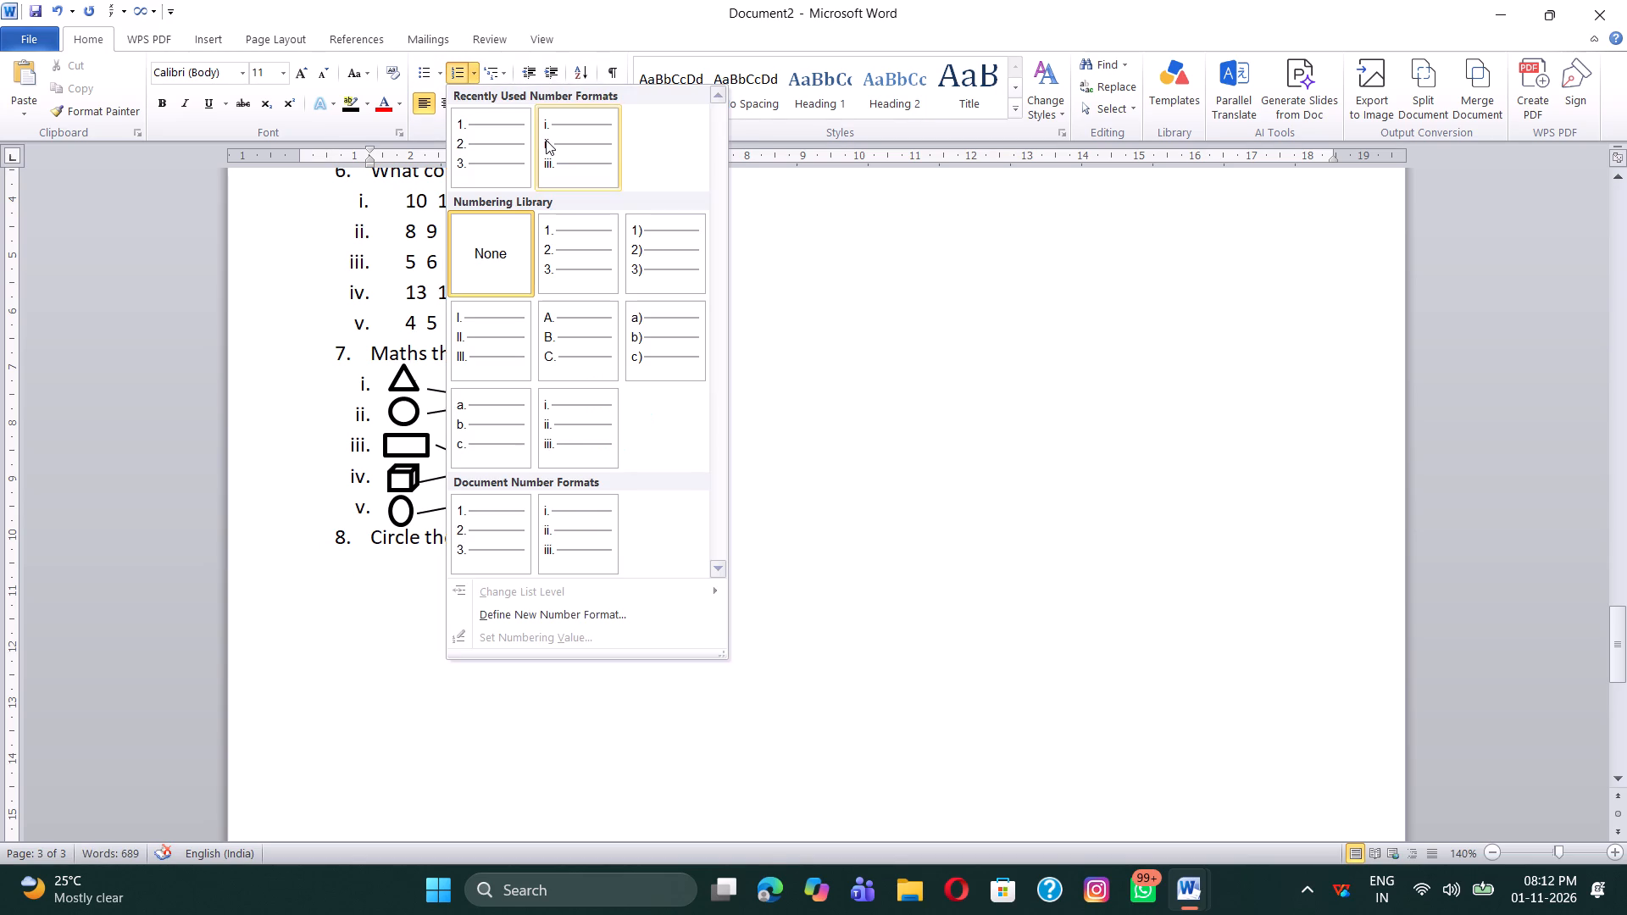
click(546, 141)
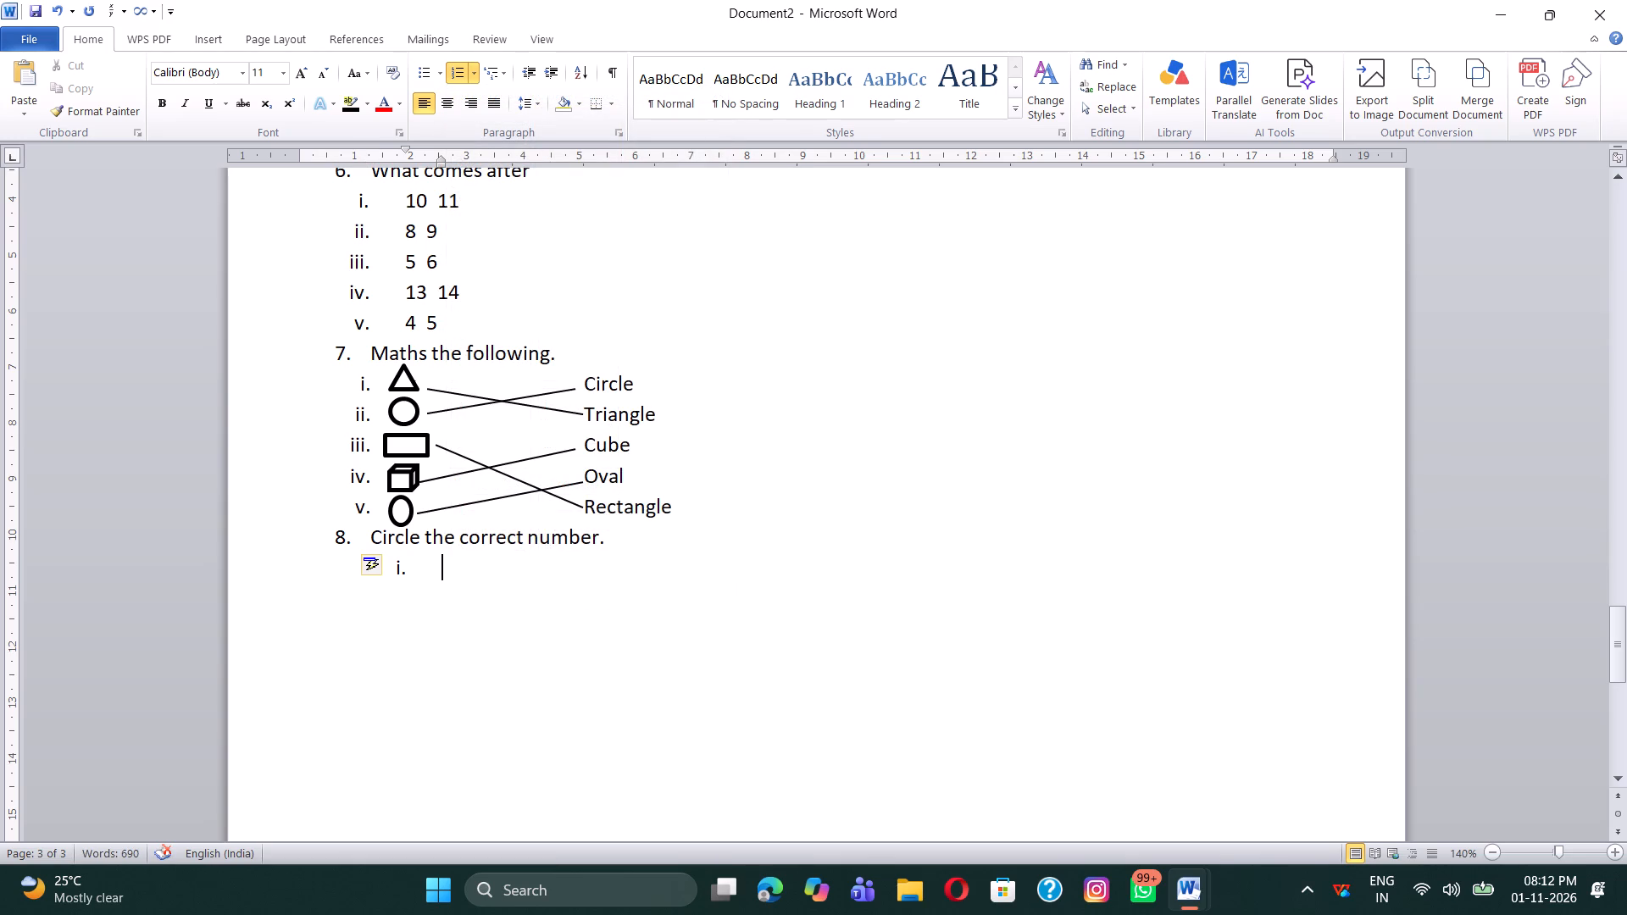
click(395, 565)
click(402, 568)
drag(402, 568, 363, 576)
click(429, 574)
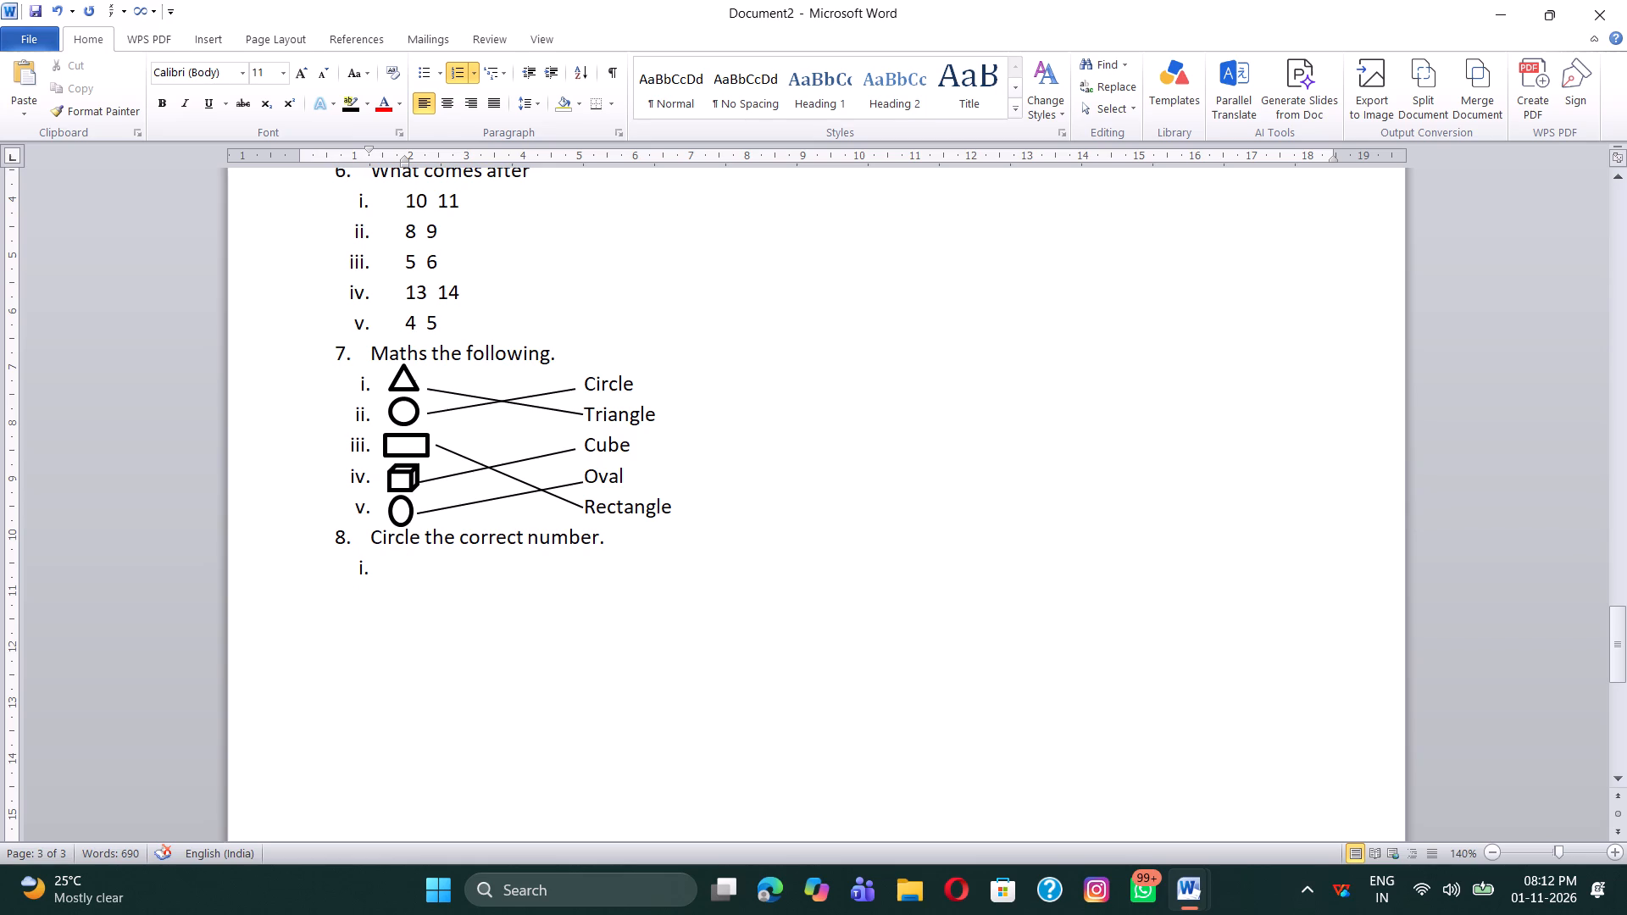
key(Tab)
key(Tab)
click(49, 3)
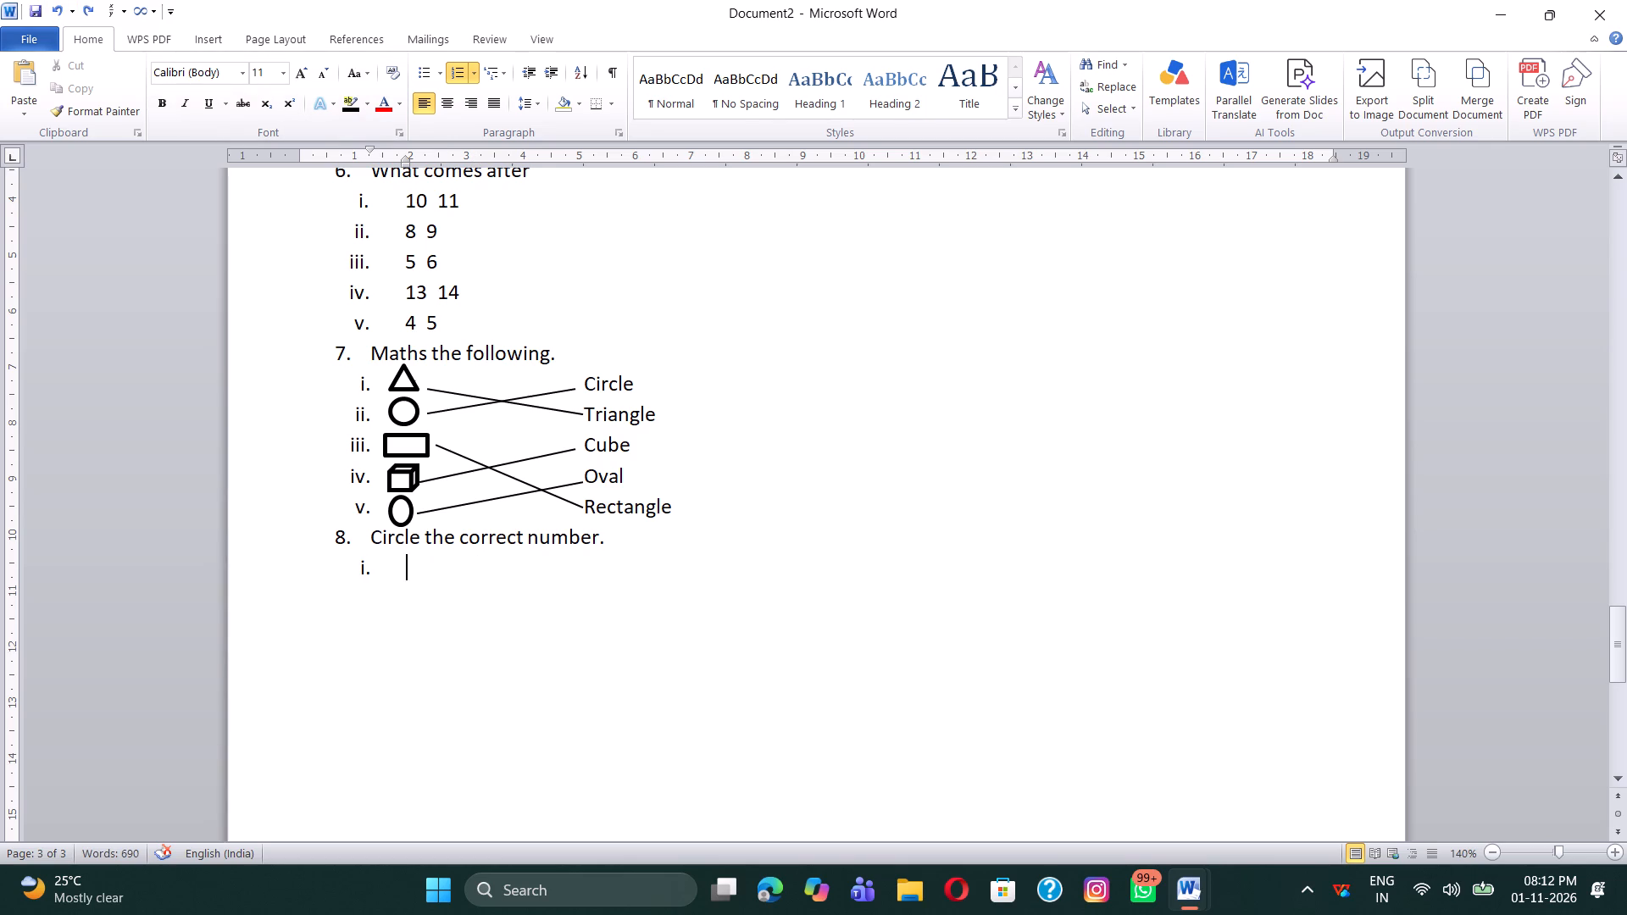
Fill sub-item i of question 8 with a wide blank gap followed by "- 2 3 1", double-spacing the numbers.
key(space)
key(Tab)
key(Tab)
key(BackSpace)
key(space)
key(space)
key(space)
text(-)
key(space)
key(space)
text(2)
key(space)
key(space)
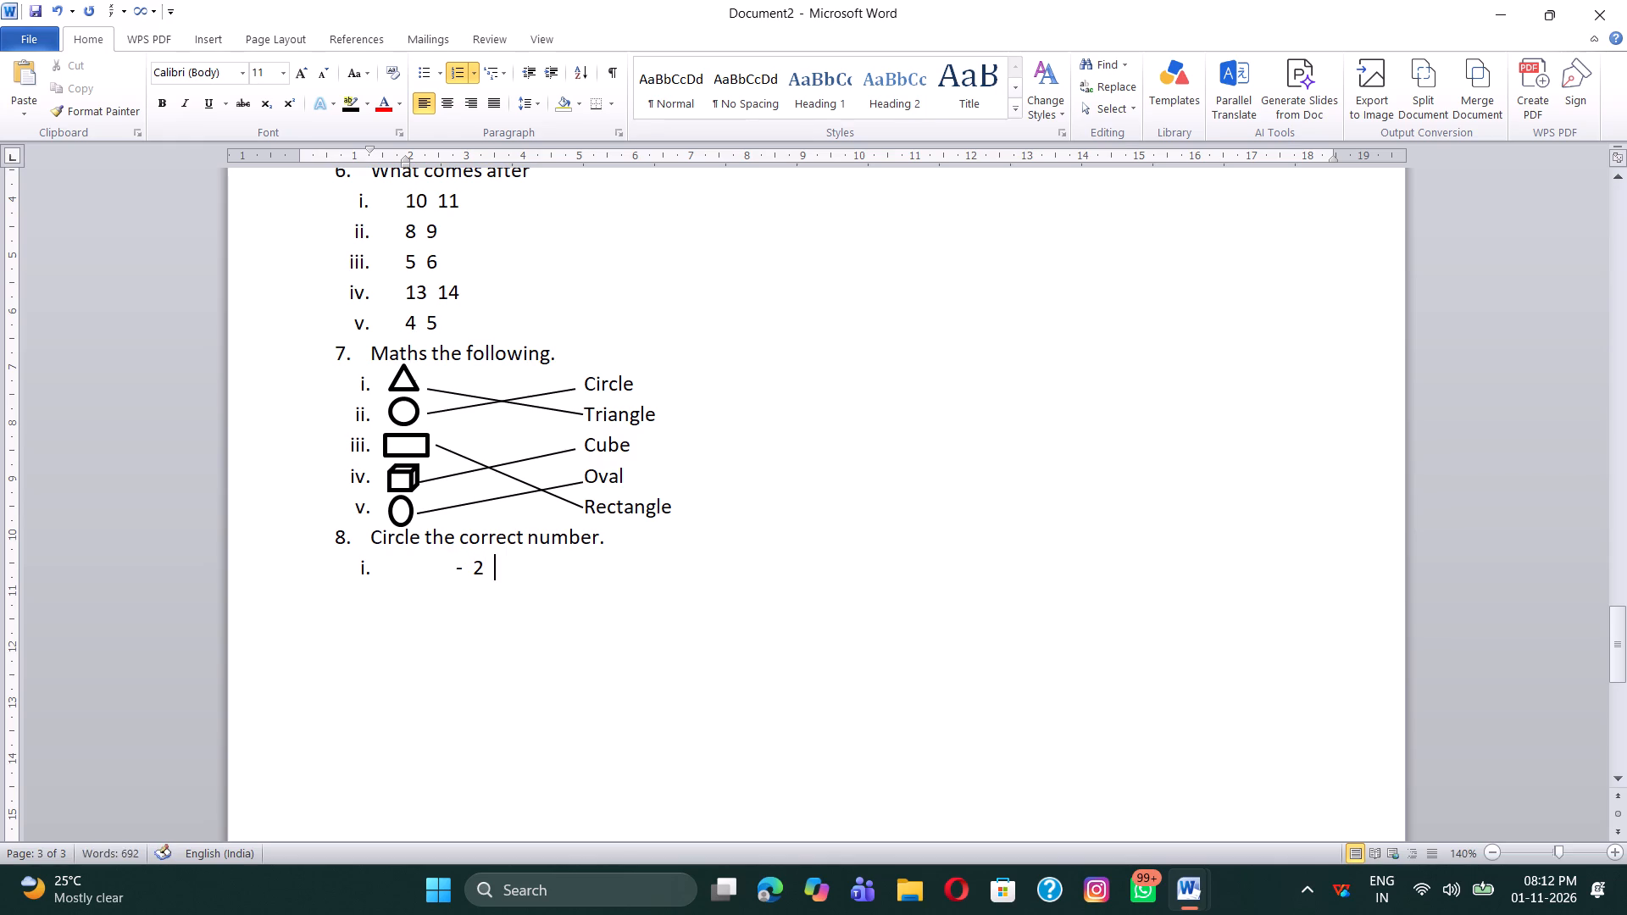
text(3 1)
Leave an unnumbered blank line and add sub-item ii with the same leading gap followed by "- 5 2 4".
key(Return)
key(BackSpace)
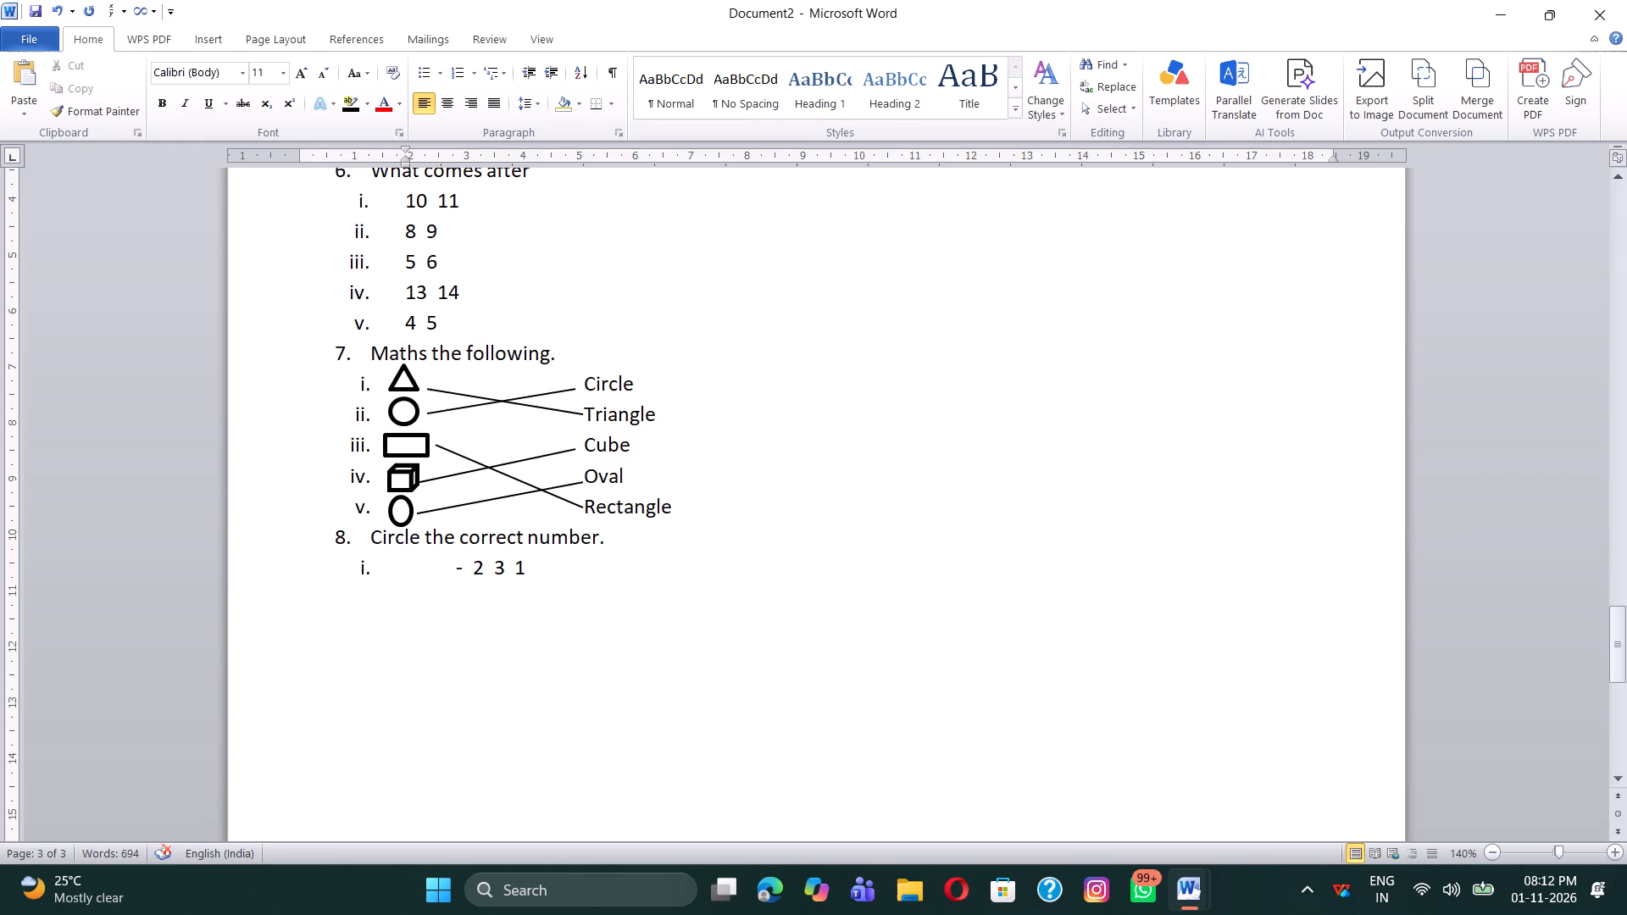
key(Return)
click(459, 68)
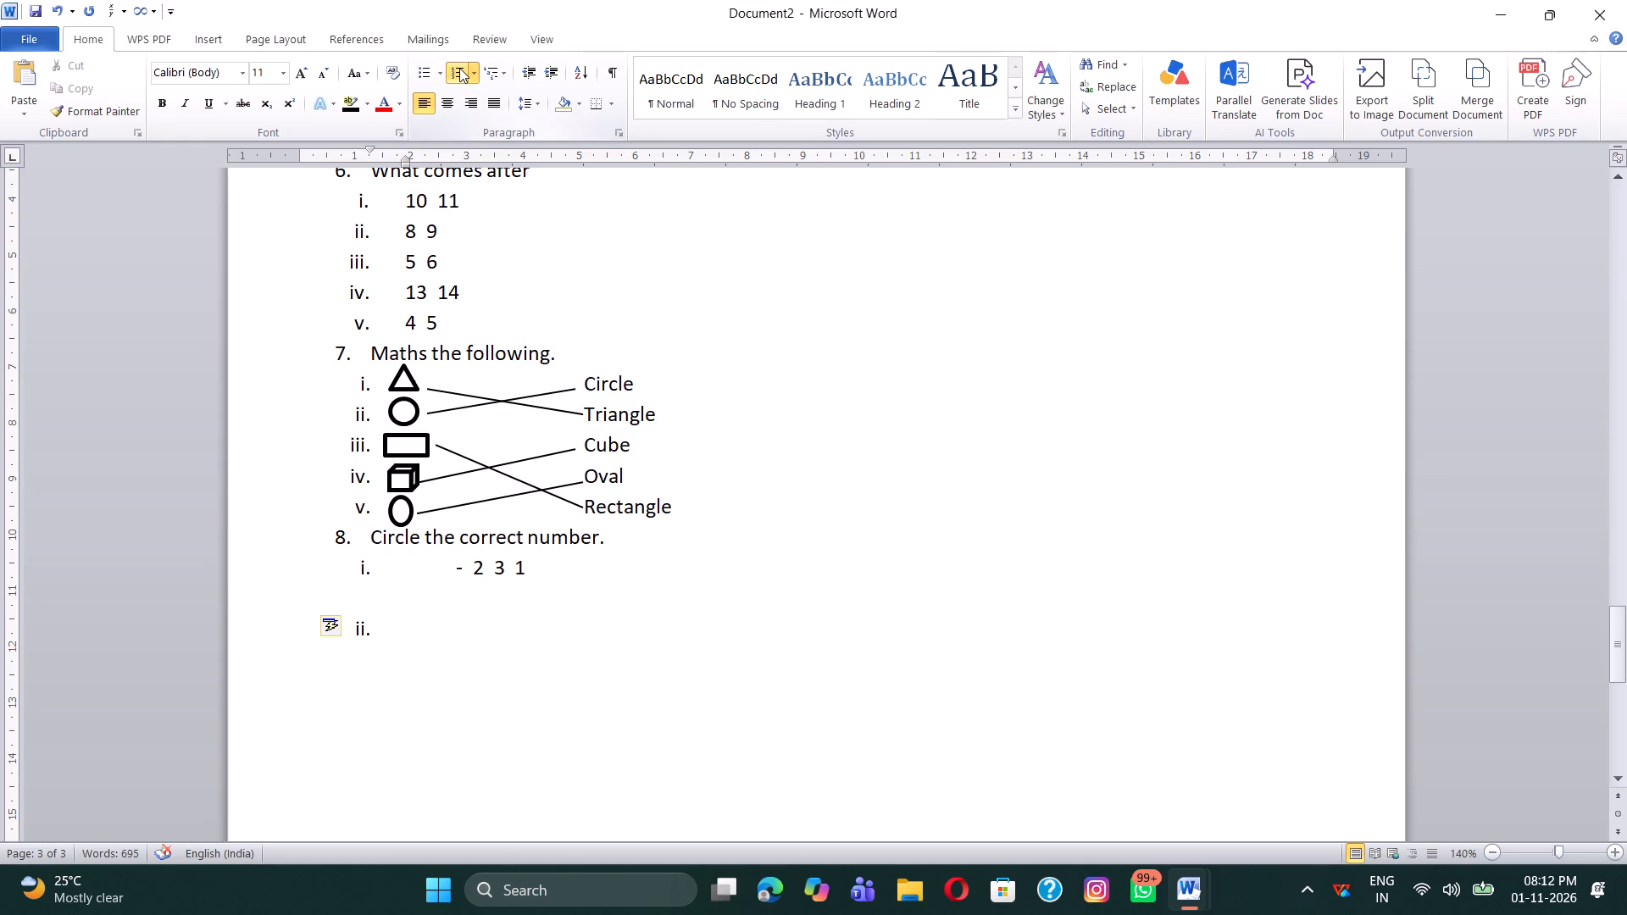
key(space)
key(space)
key(space)
key(space)
key(space)
key(space)
key(space)
key(space)
key(space)
key(space)
key(minus)
key(space)
key(space)
text(5)
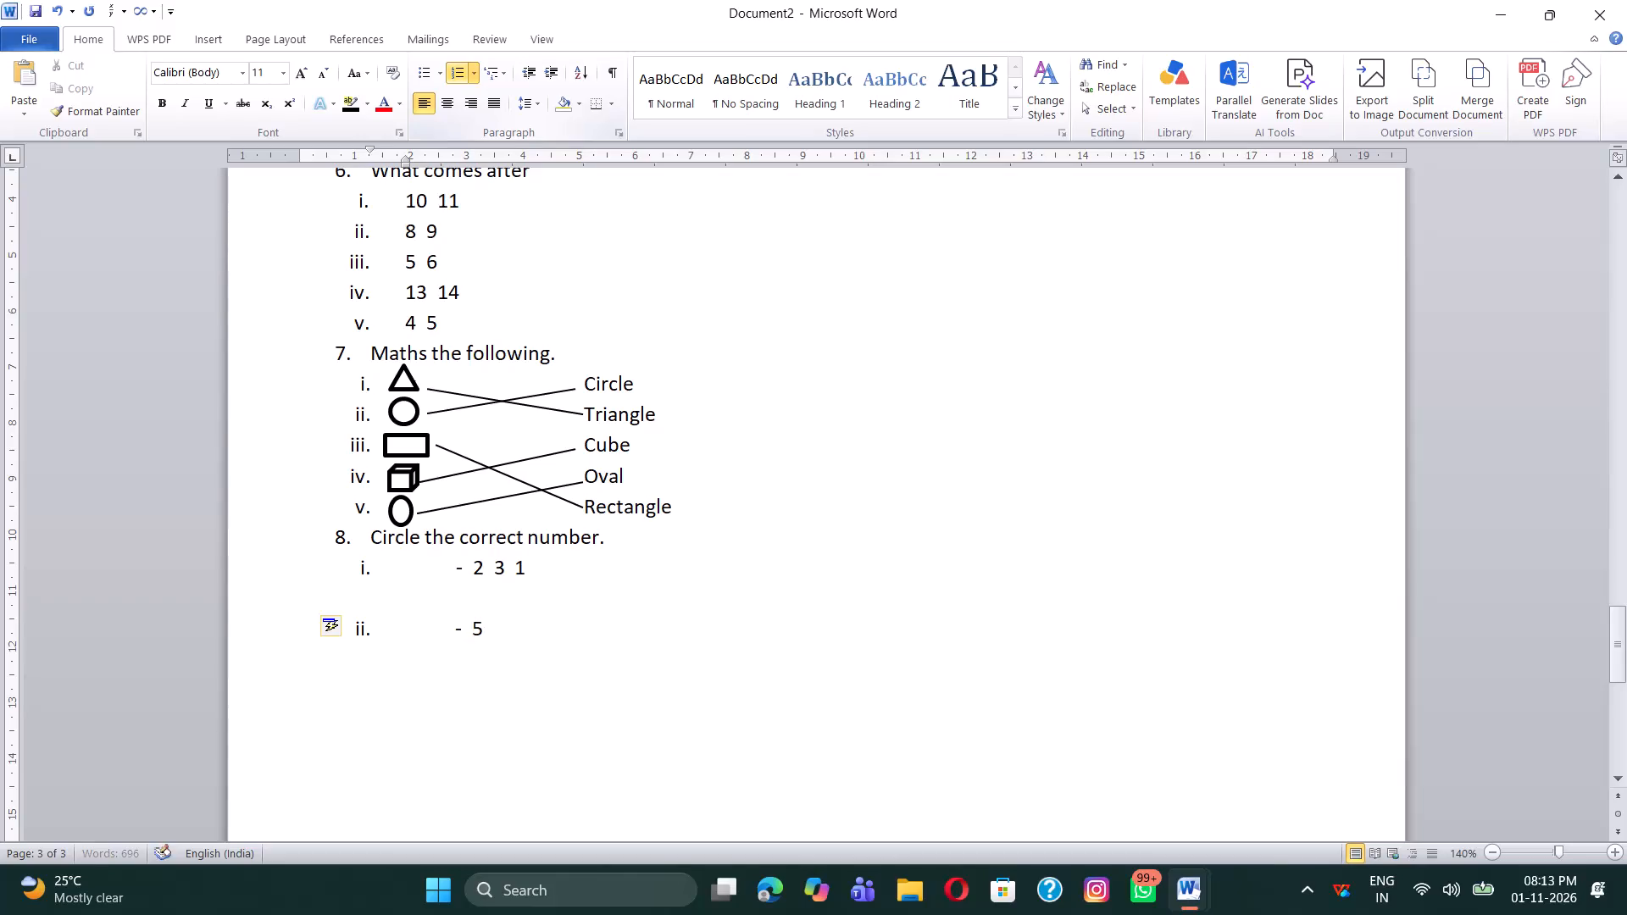
key(space)
key(space)
key(2)
key(space)
key(space)
text(4)
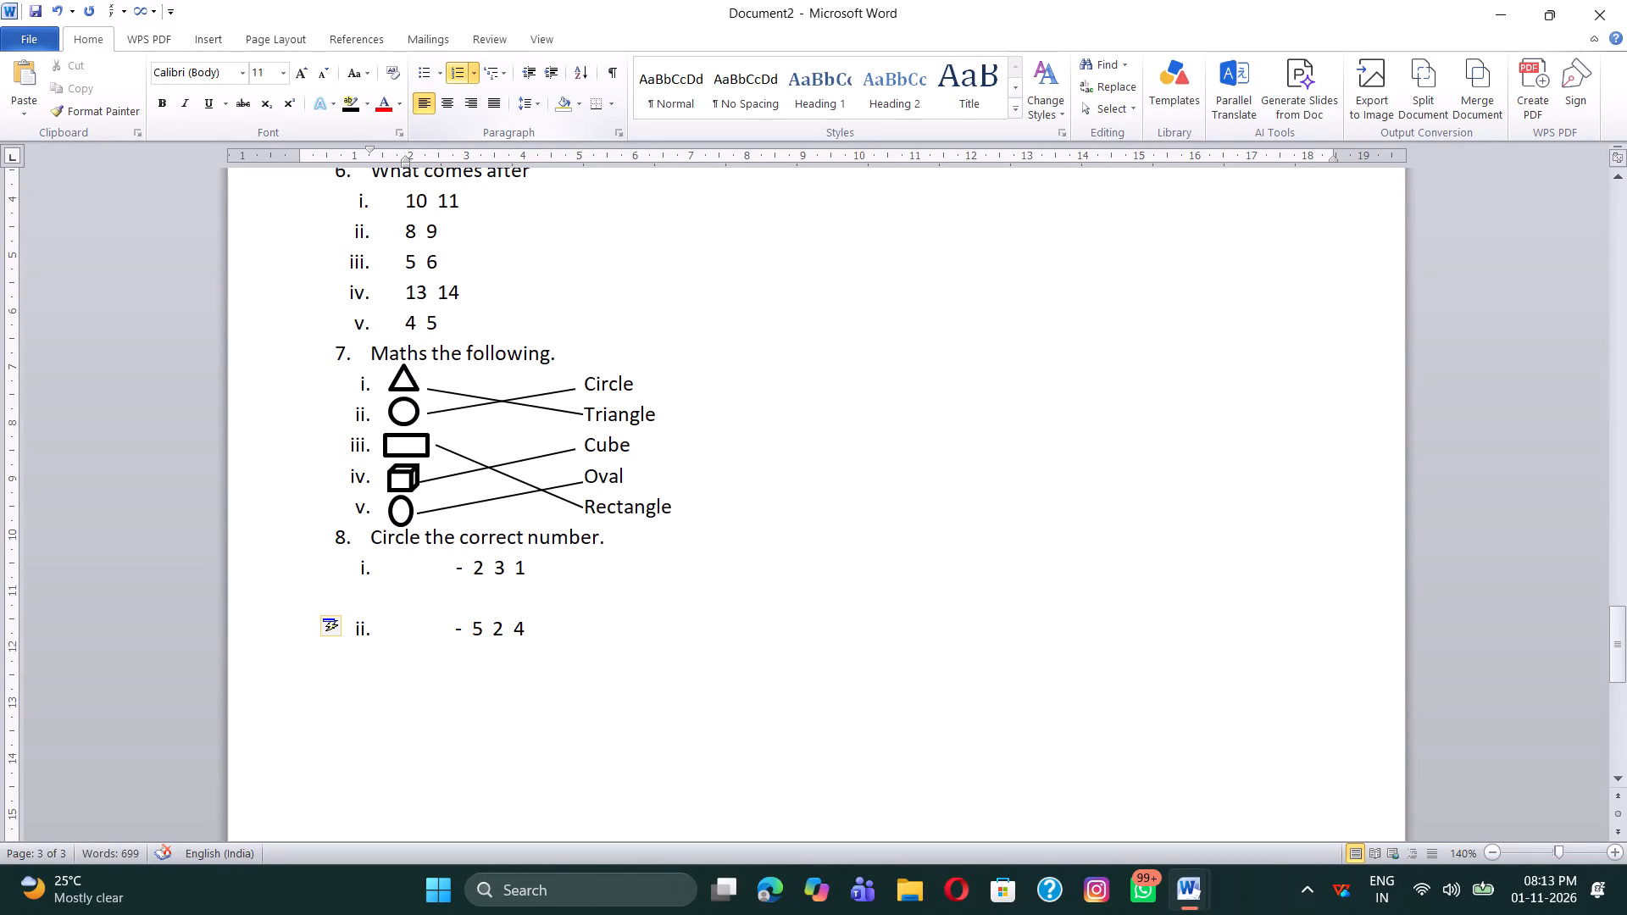
Leave another unnumbered blank line and add sub-item iii with the same leading gap followed by "- 4 6 3".
key(Return)
key(BackSpace)
key(Return)
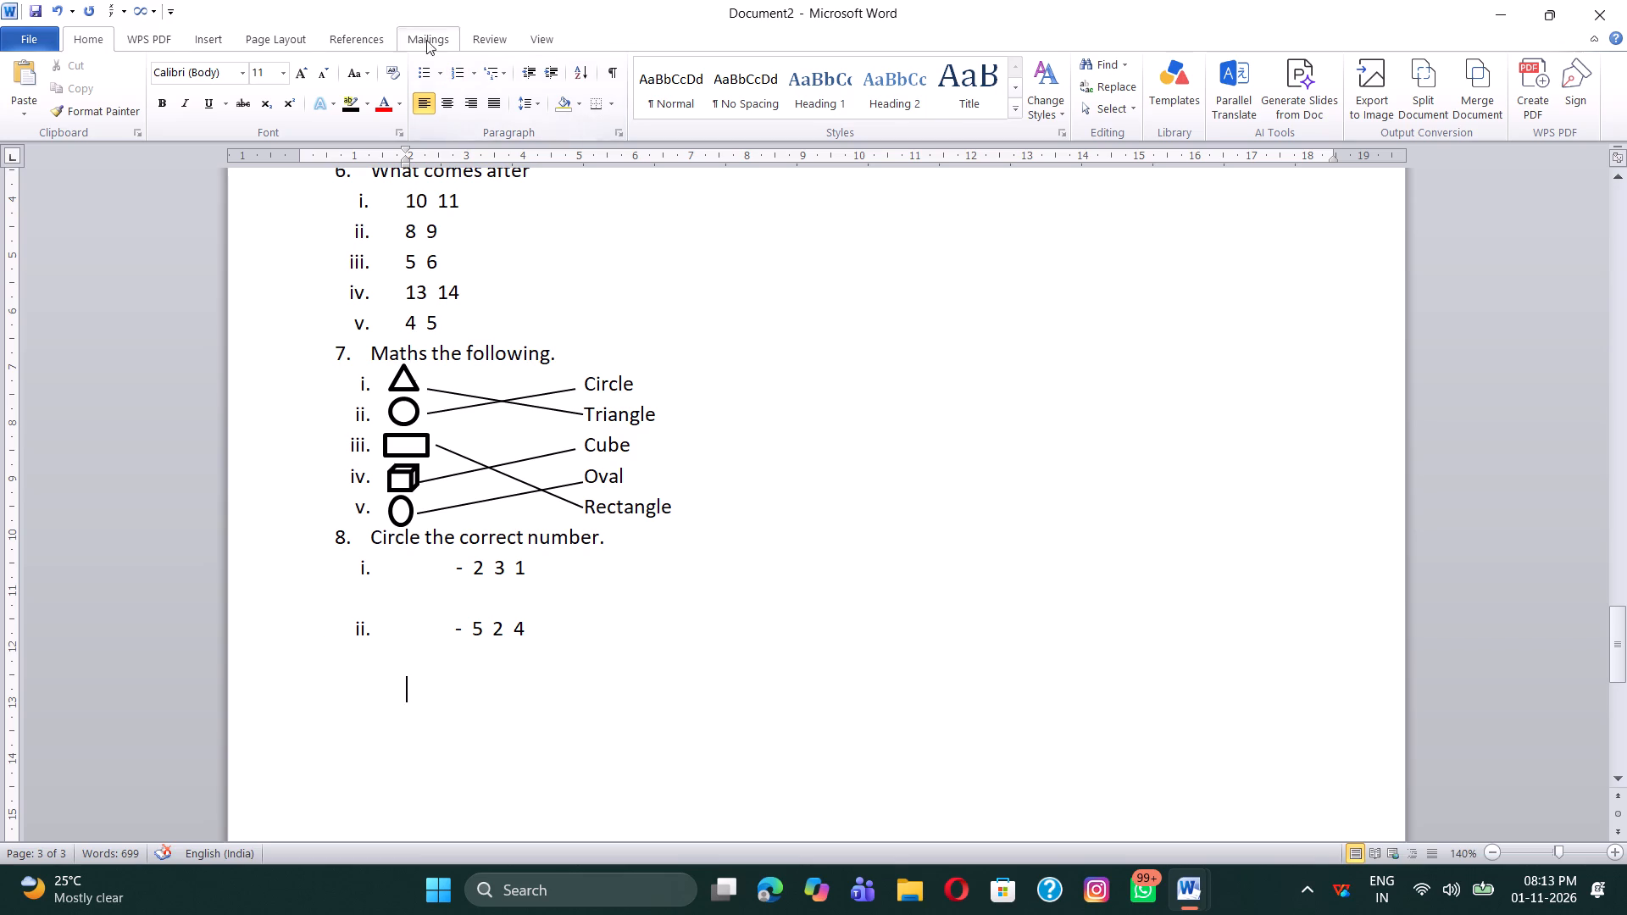
click(460, 70)
key(space)
key(Tab)
key(Tab)
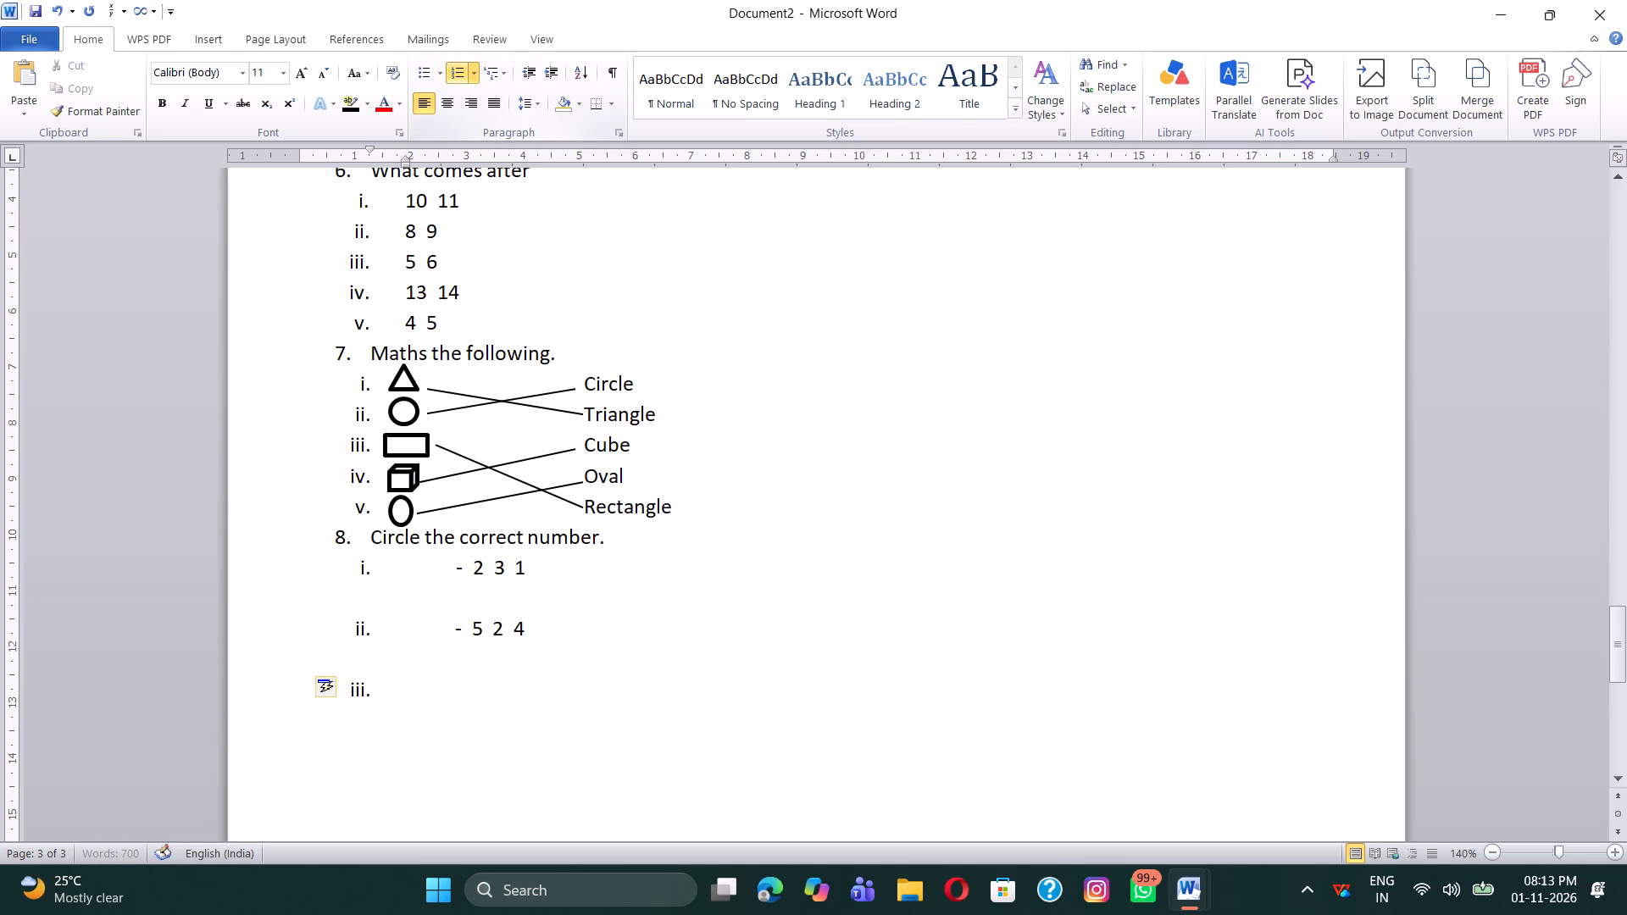
key(BackSpace)
key(space)
key(space)
key(space)
key(minus)
key(space)
key(space)
text(4 6 3)
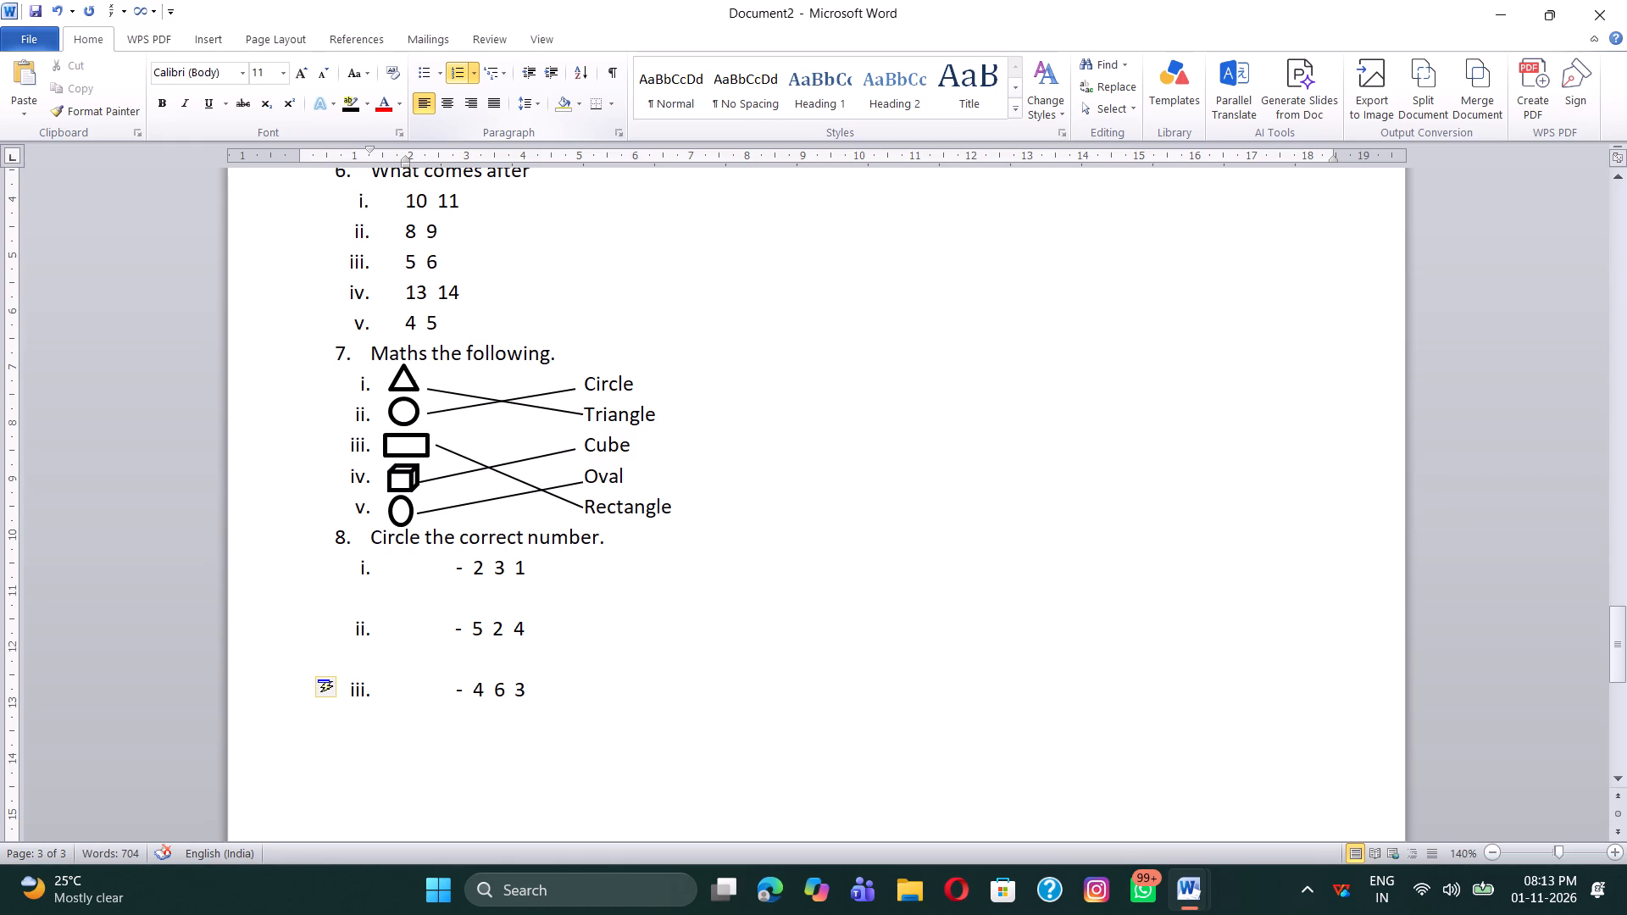
Leave an unnumbered blank line and add sub-item iv of question 8 with a wide leading gap followed by "- 2 1 3", double-spacing the numbers.
key(Return)
key(BackSpace)
key(Return)
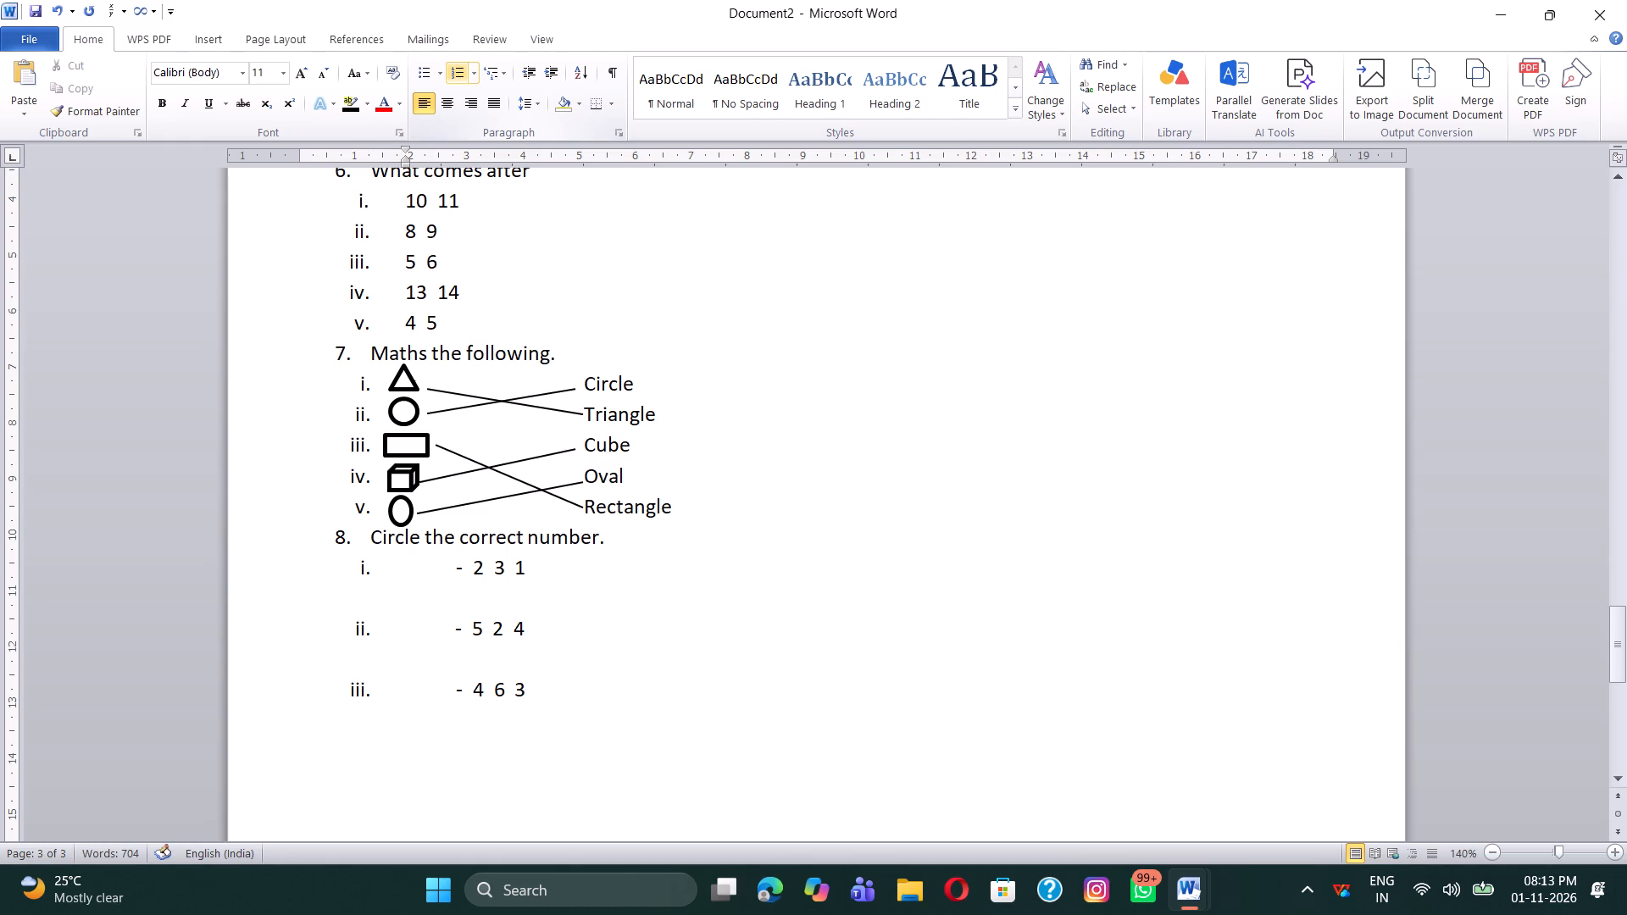
click(460, 67)
key(space)
key(Tab)
key(space)
key(space)
key(space)
key(space)
key(minus)
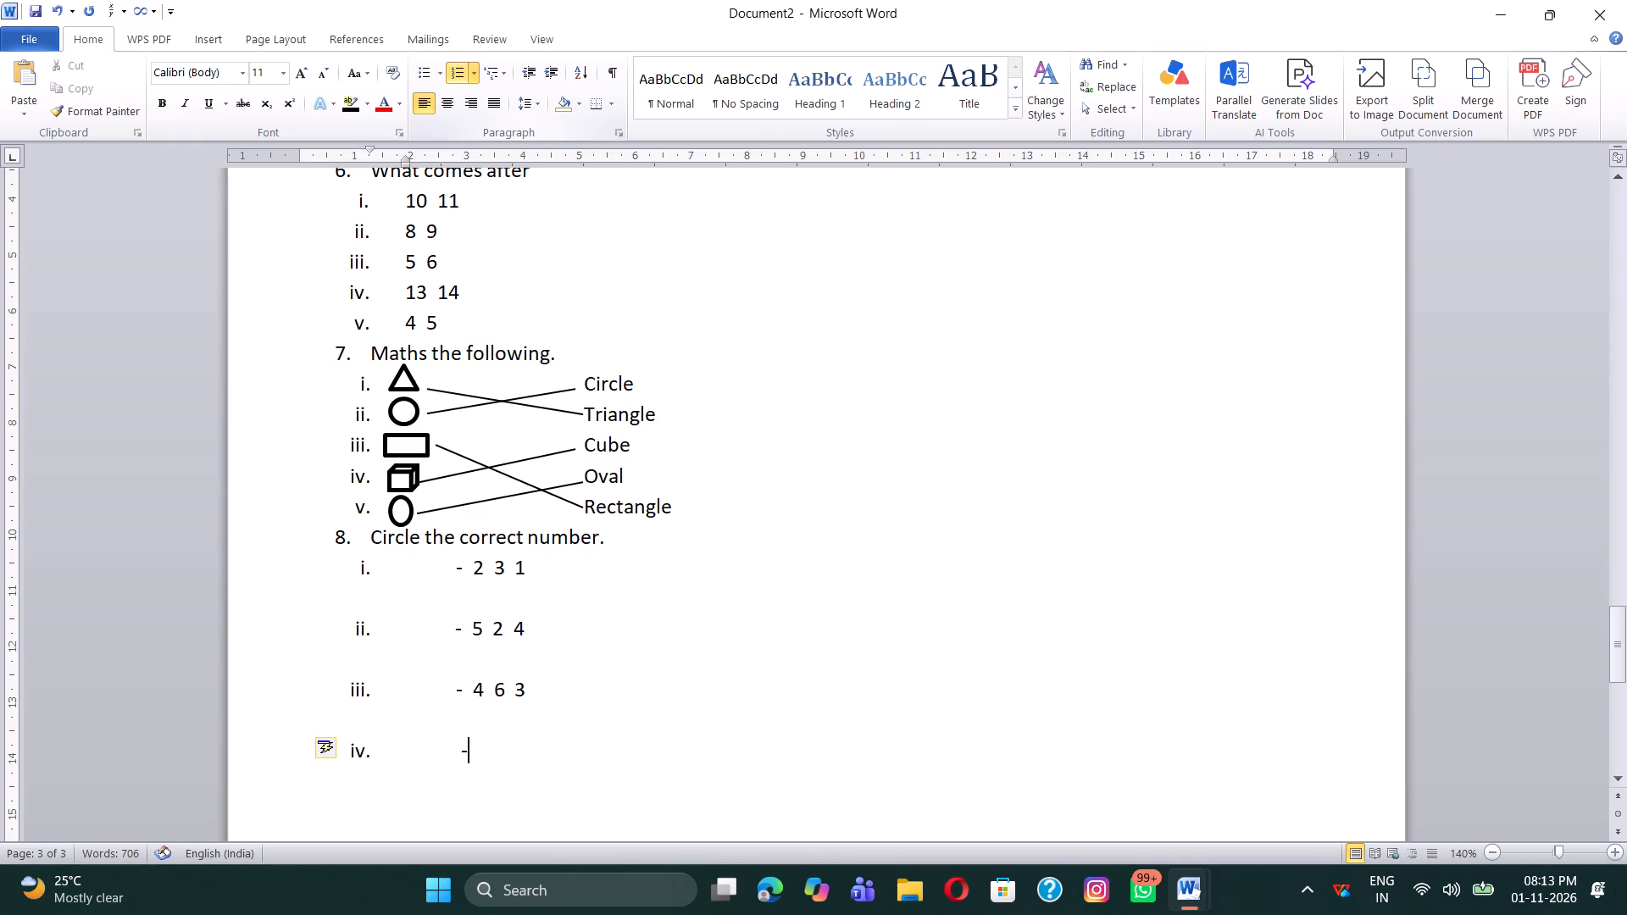
key(space)
key(space)
text(2 1)
key(space)
key(space)
text(3)
Add sub-item v directly below sub-item iv, with a wider leading gap of two tabs followed by "- 3 5 4", double-spacing the numbers.
key(Return)
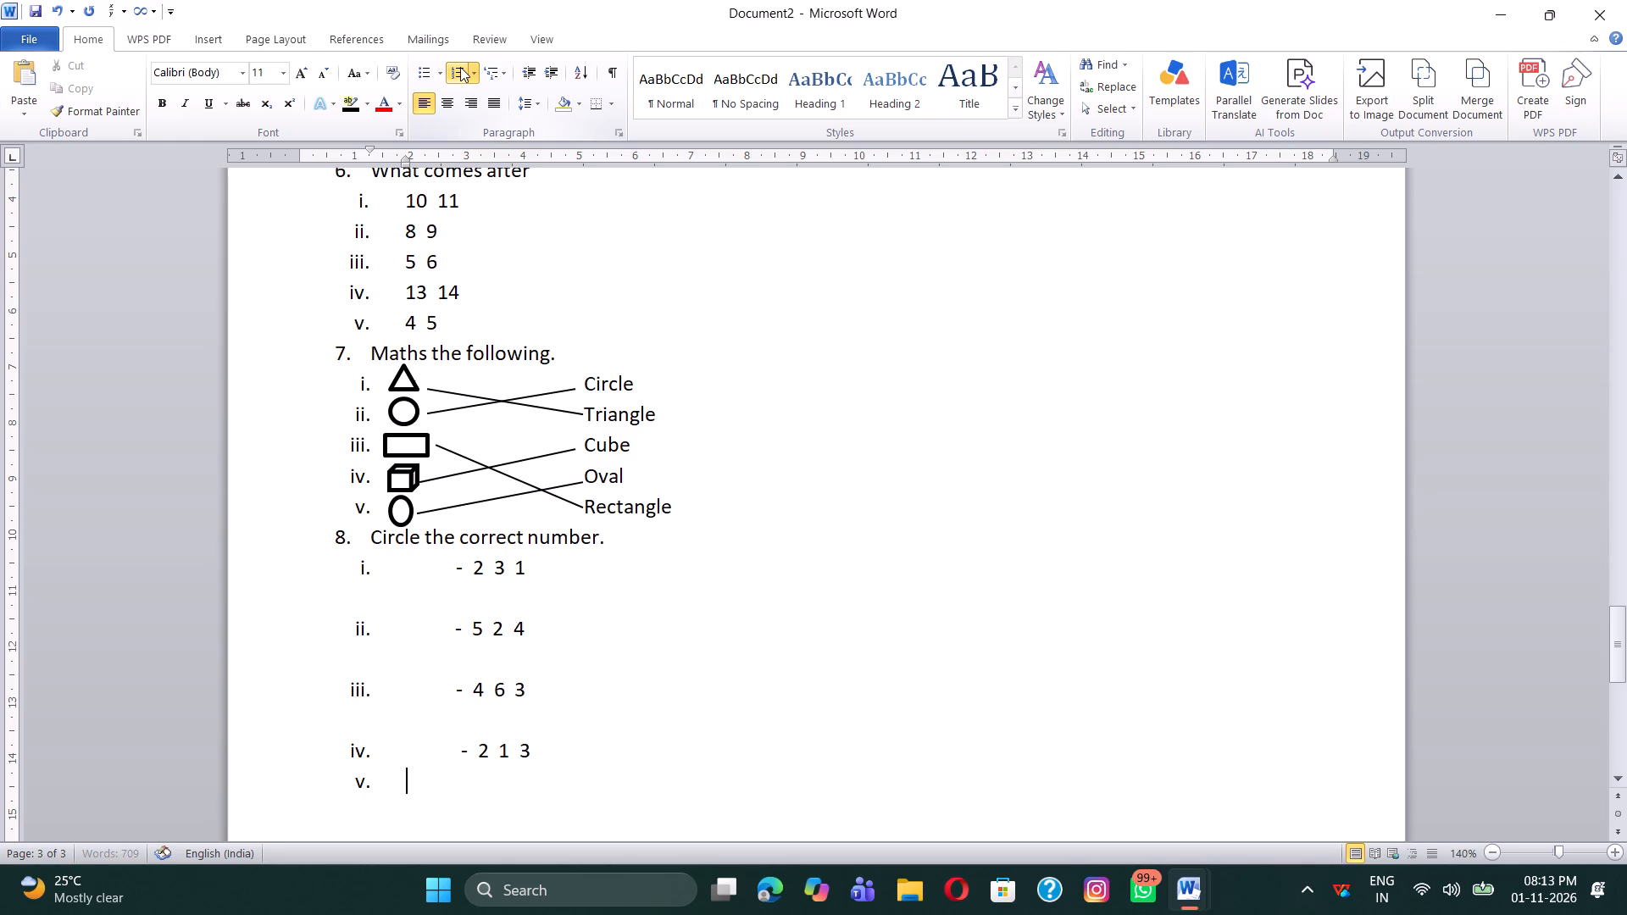
key(space)
key(Tab)
key(Tab)
text(-)
key(space)
key(space)
text(3)
key(space)
key(space)
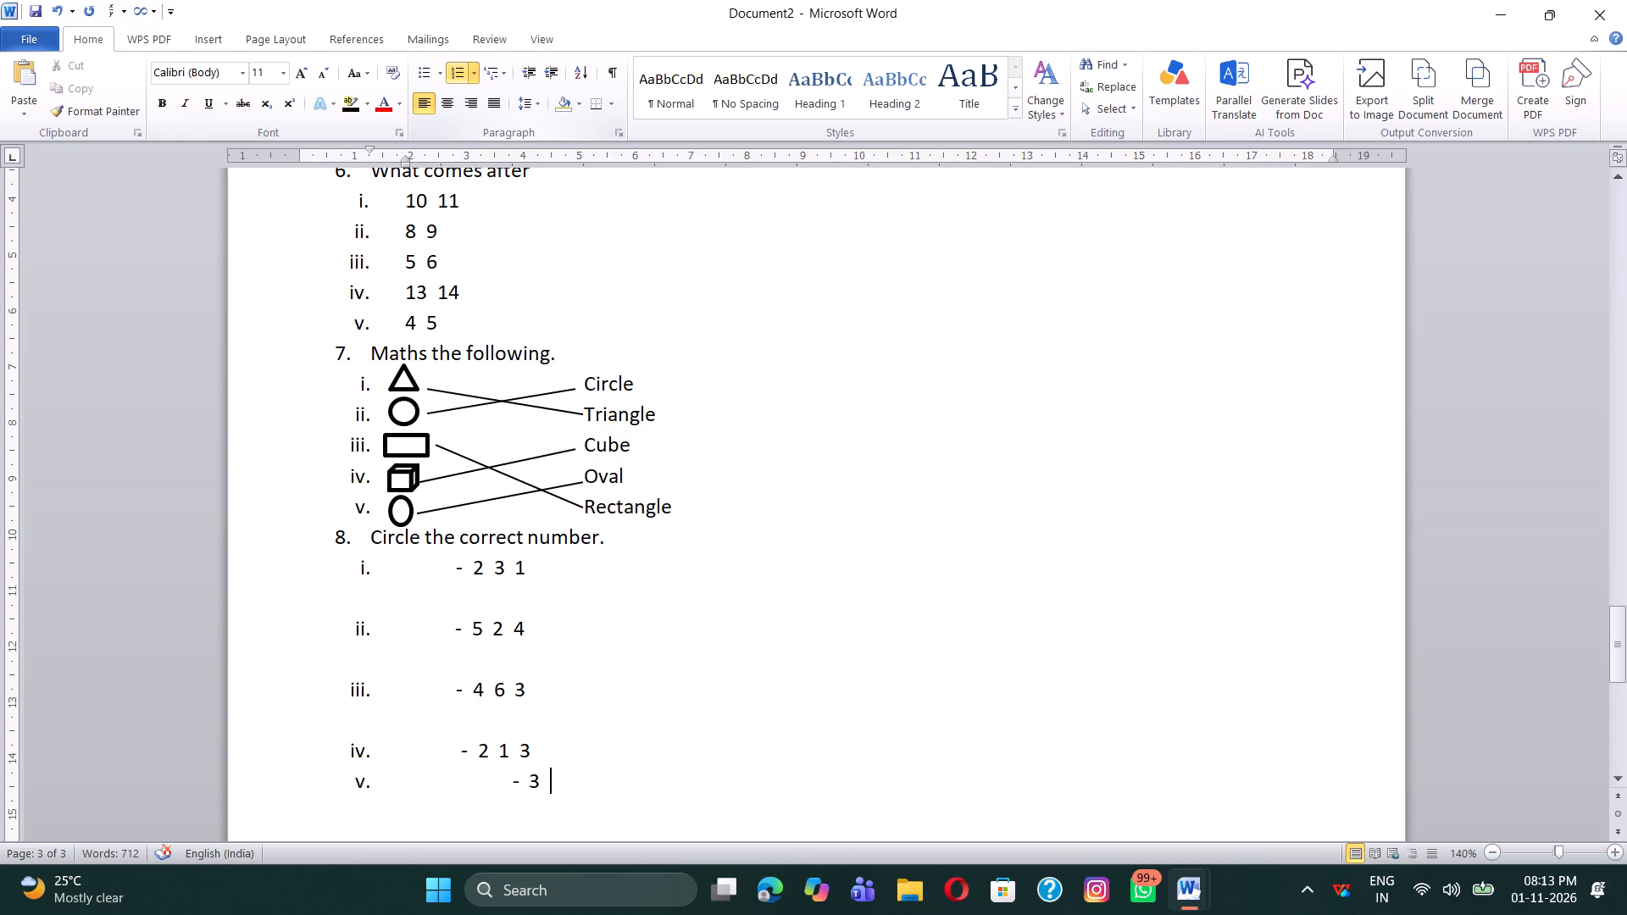
text(5v)
key(space)
key(4)
key(BackSpace)
key(BackSpace)
key(BackSpace)
key(space)
key(space)
text(4)
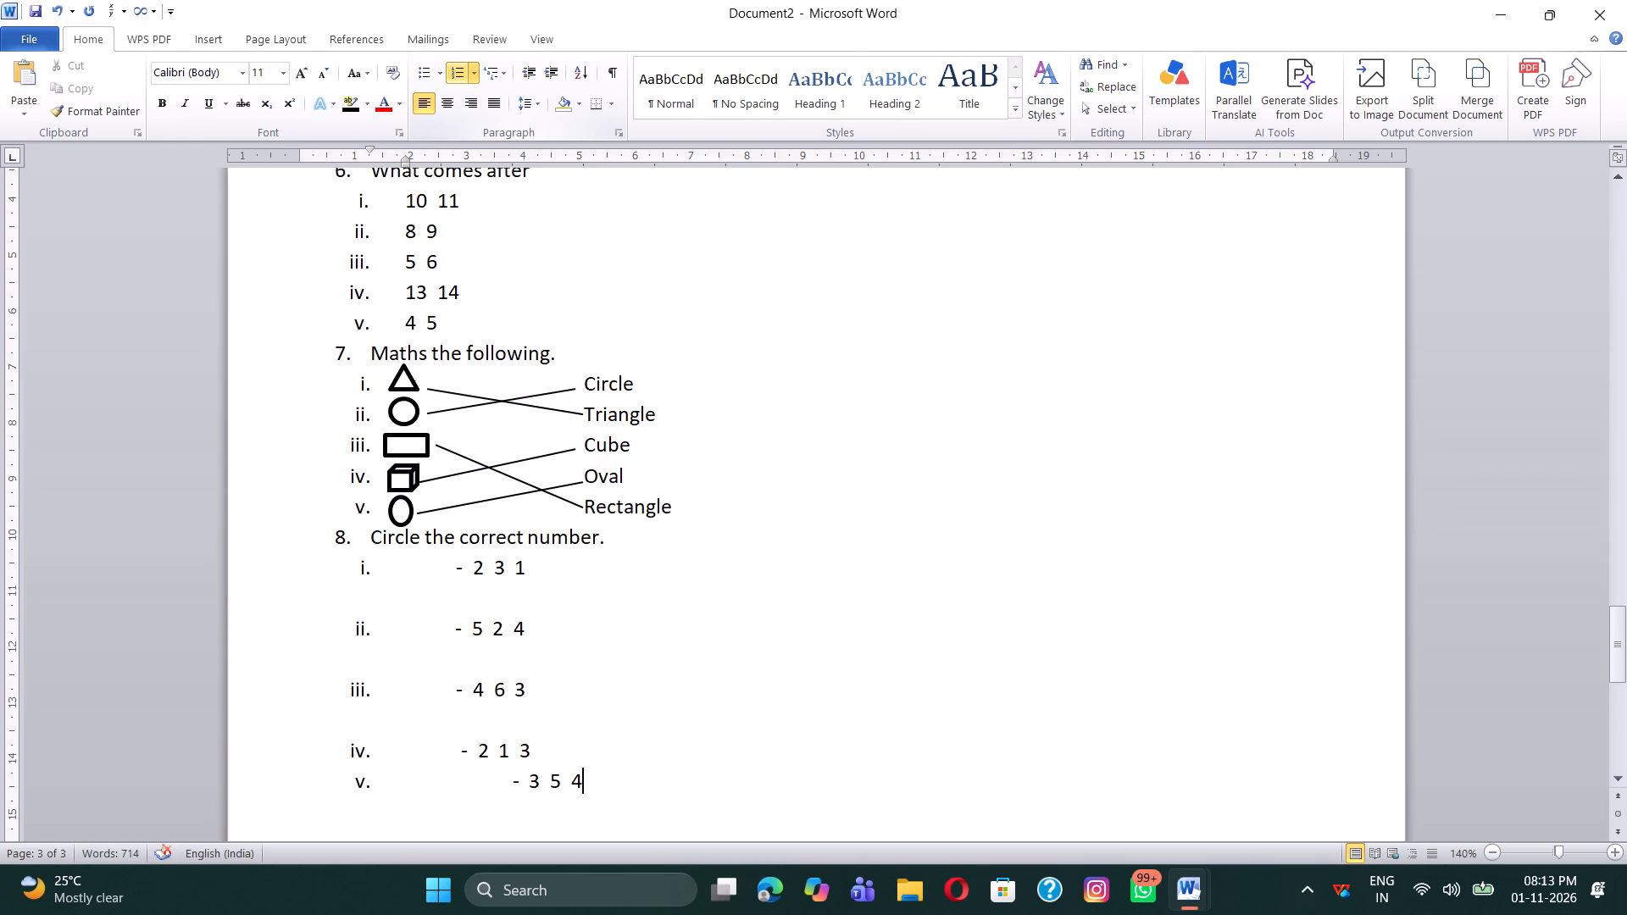
End the sub-list after item v and start question 9 at the margin, continuing the main 1, 2, 3 numbering.
scroll(460, 67, down, 1)
scroll(618, 94, down, 1)
scroll(558, 332, down, 1)
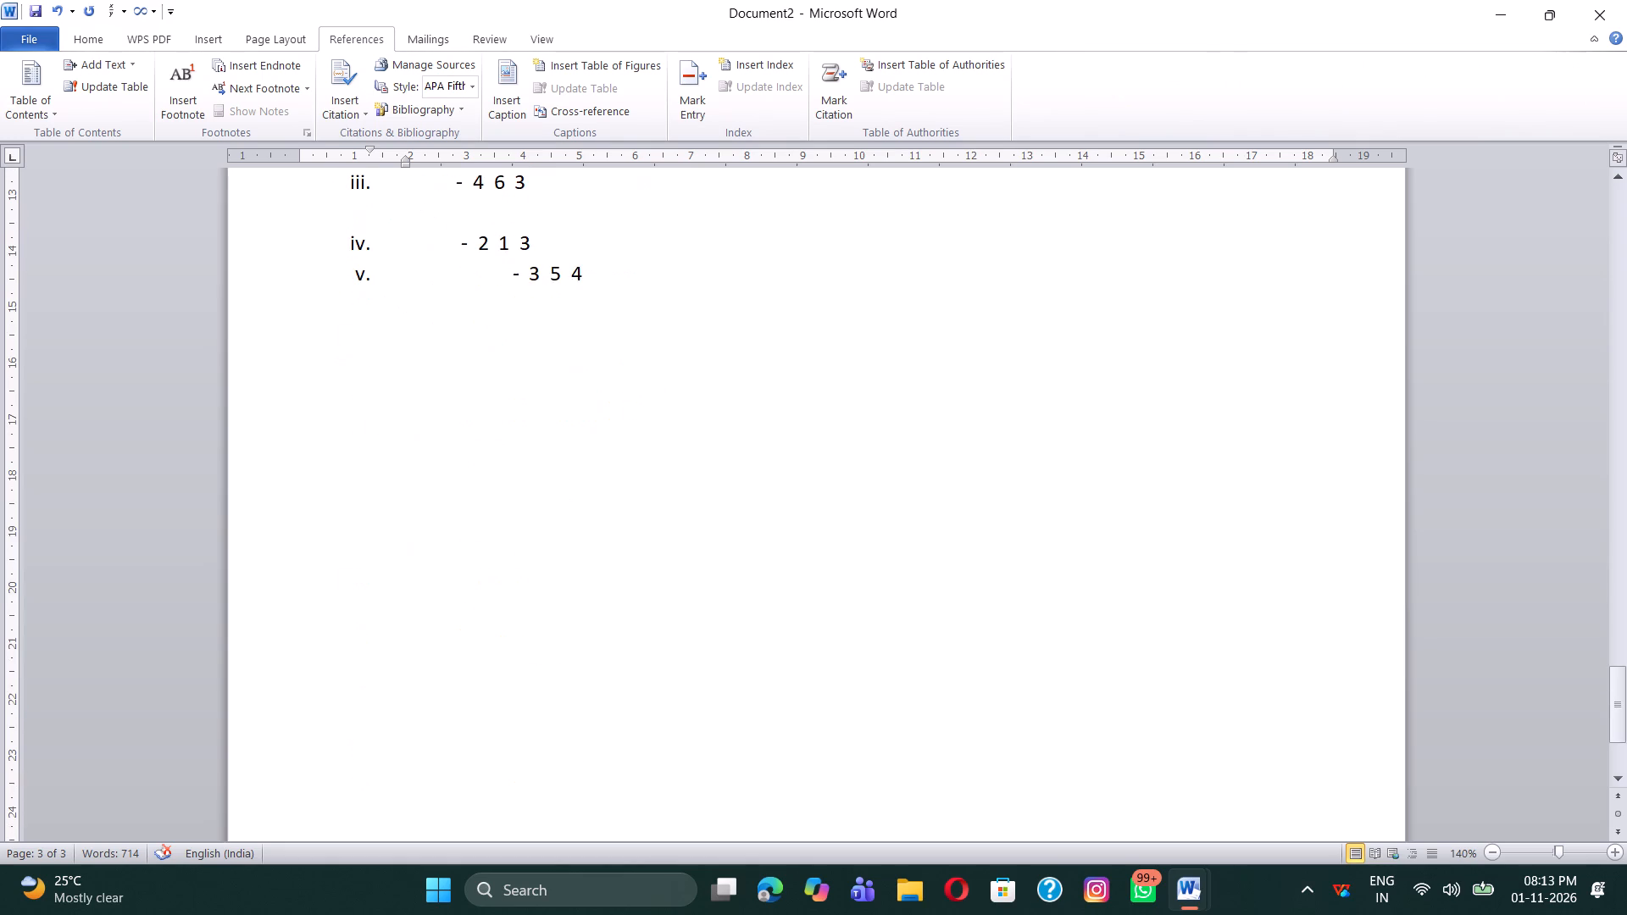
scroll(558, 332, down, 1)
key(Return)
key(BackSpace)
key(BackSpace)
key(BackSpace)
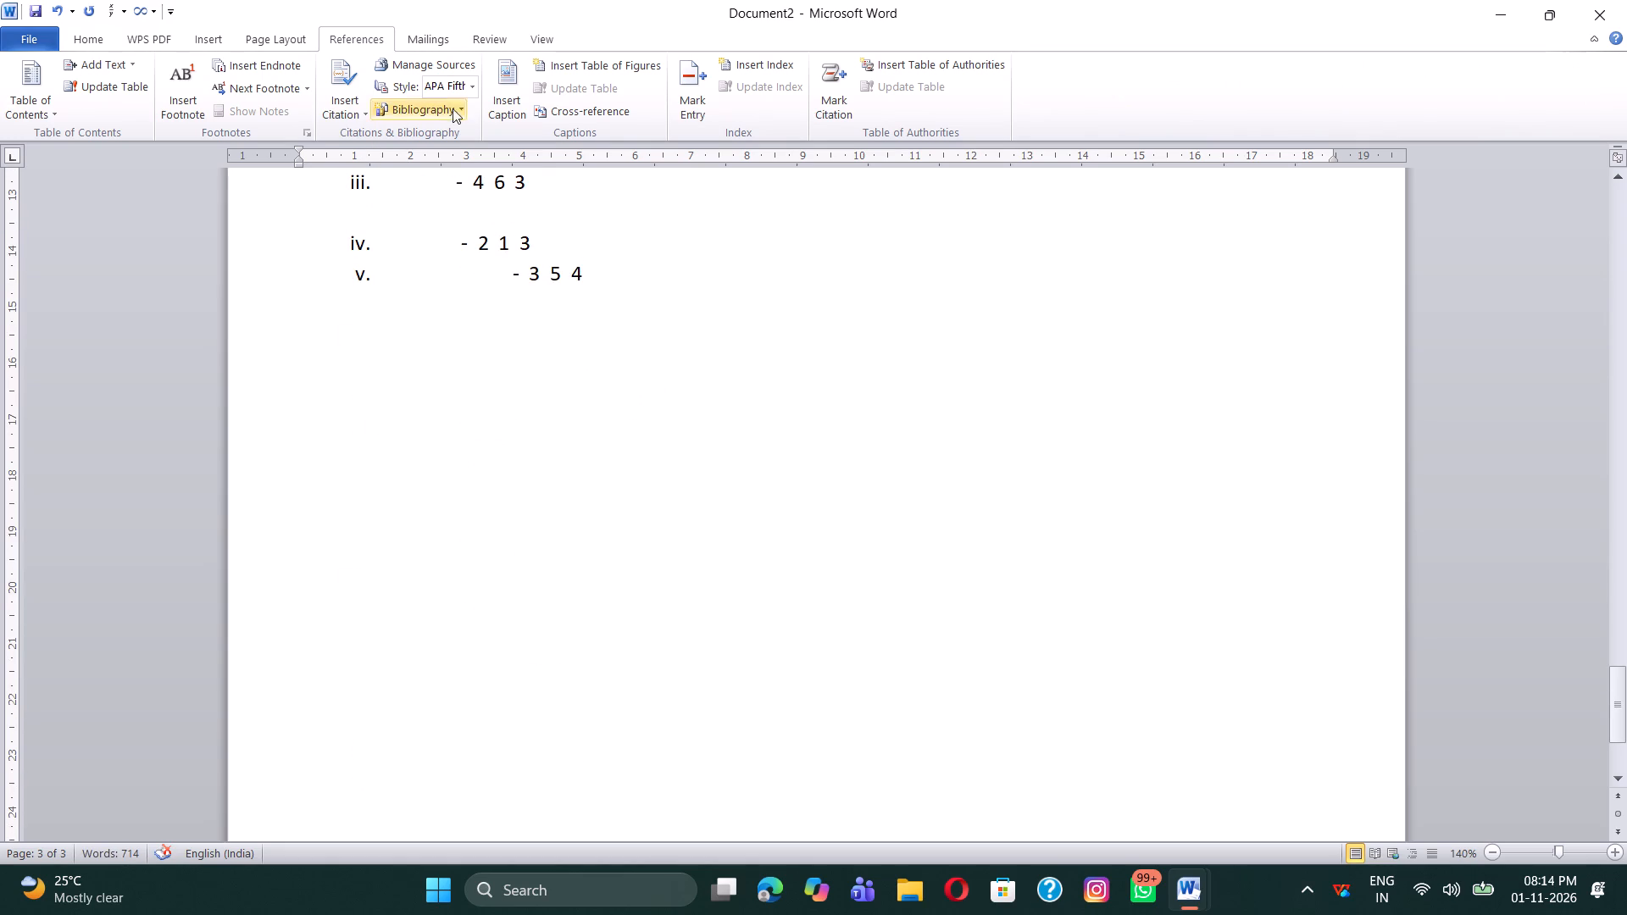
click(98, 46)
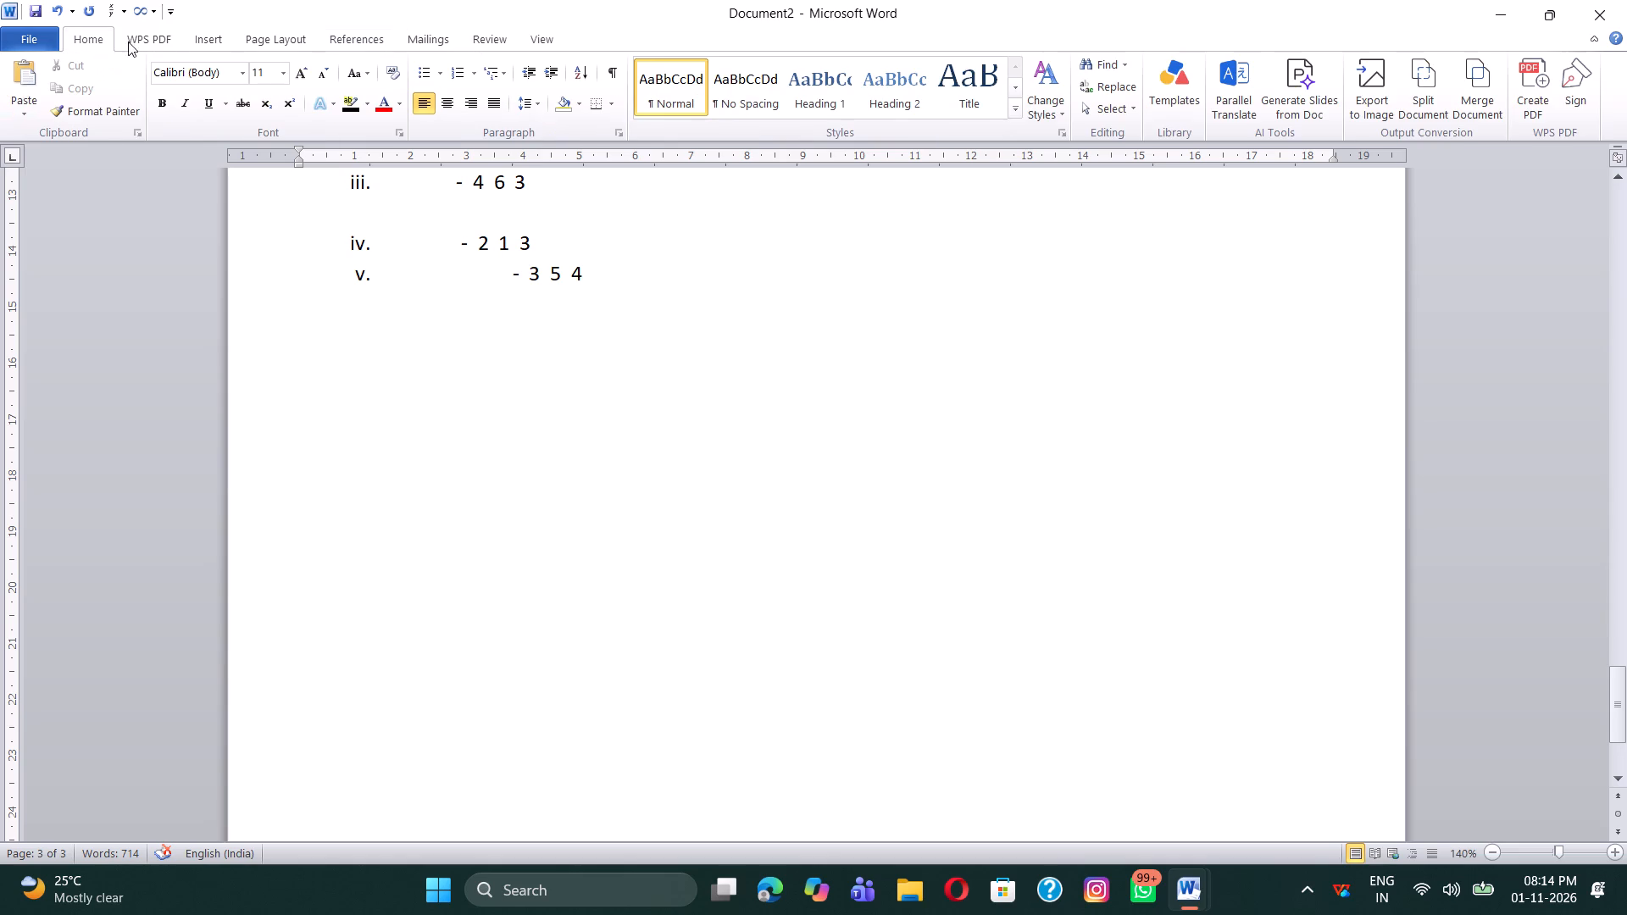
click(477, 79)
click(573, 147)
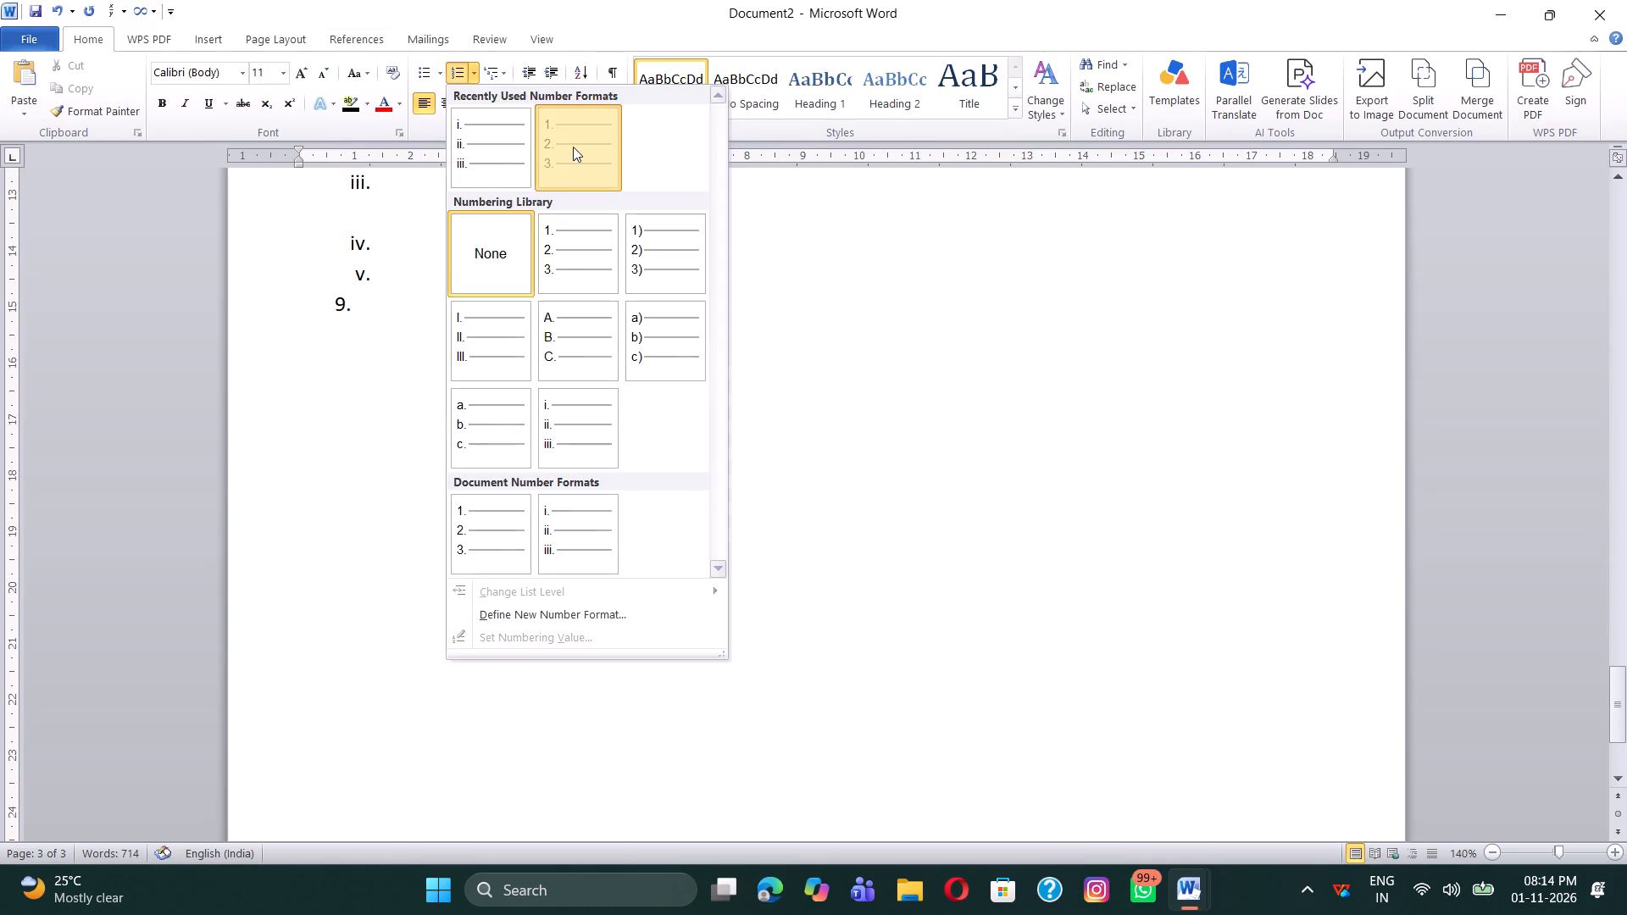
Enter "Write the missing letters." as the text of question 9.
key(shift+w)
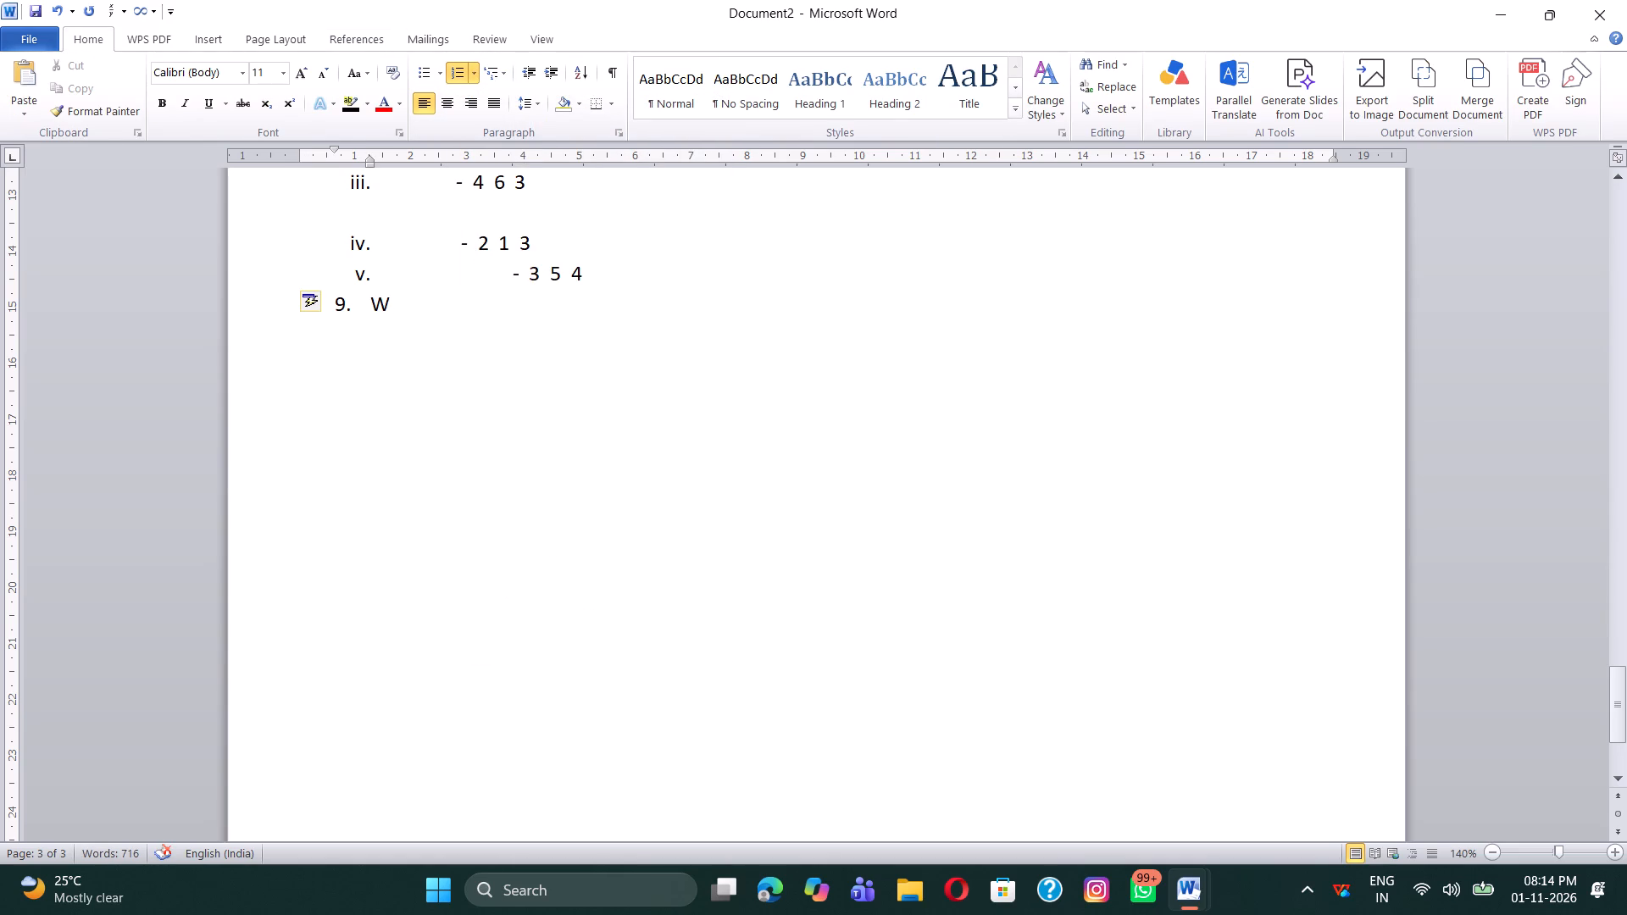
text(Write)
key(BackSpace)
key(BackSpace)
key(BackSpace)
key(BackSpace)
key(BackSpace)
text(rite)
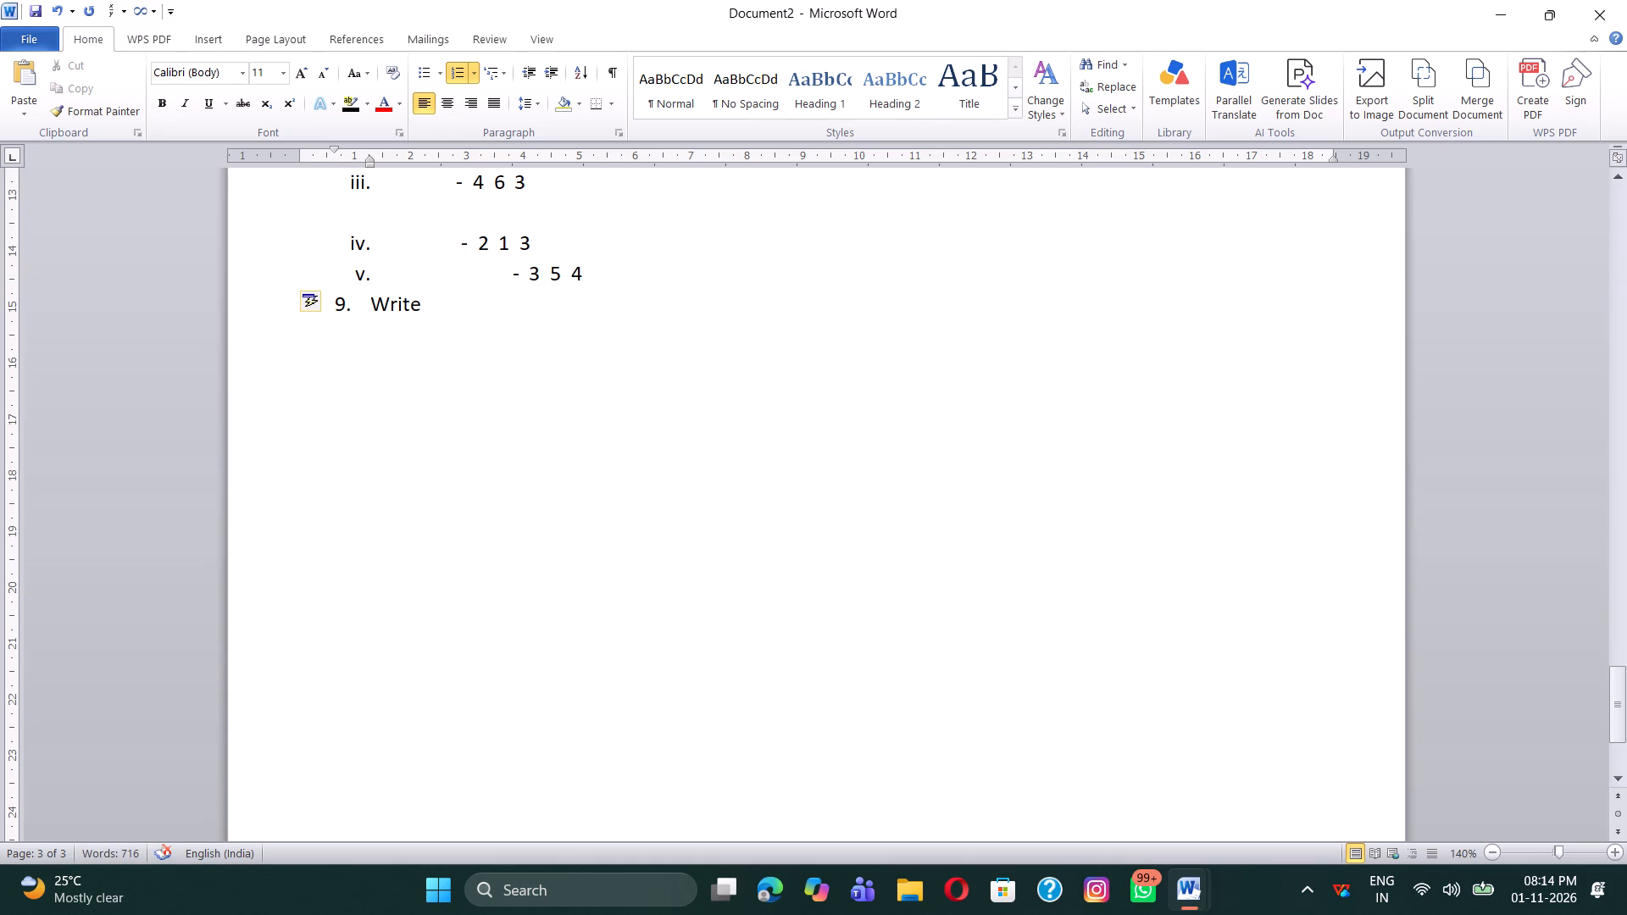
key(space)
text(the missing)
key(space)
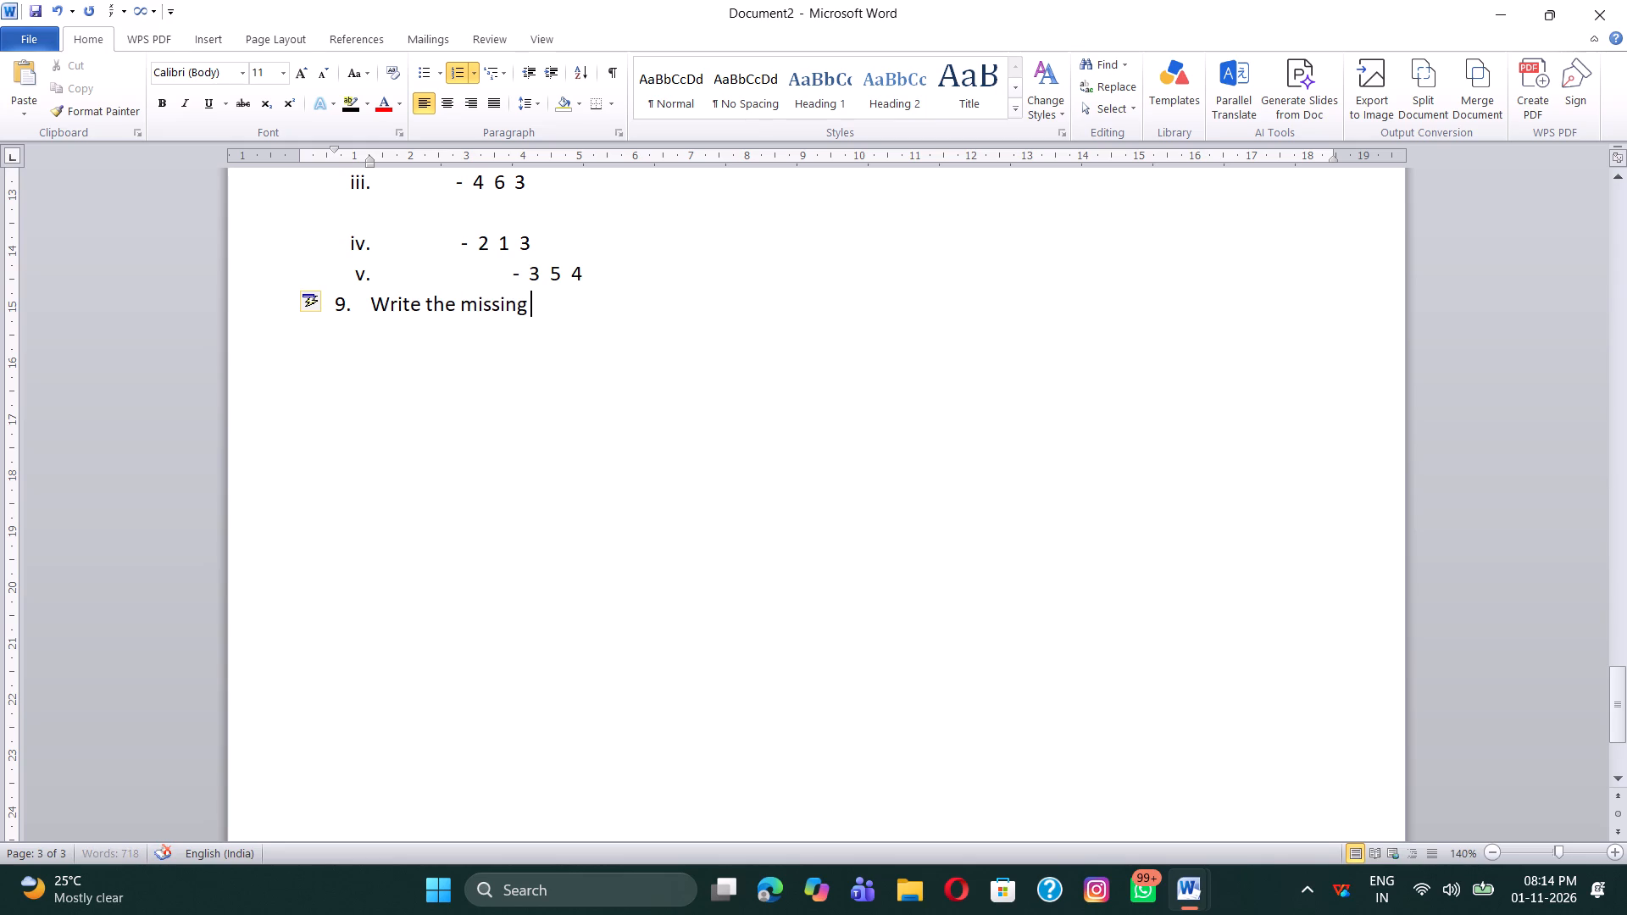
text(letters)
key(period)
Start an unnumbered line under question 9 reading "i) S E V E N T Y", with single spaces between the letters.
key(Return)
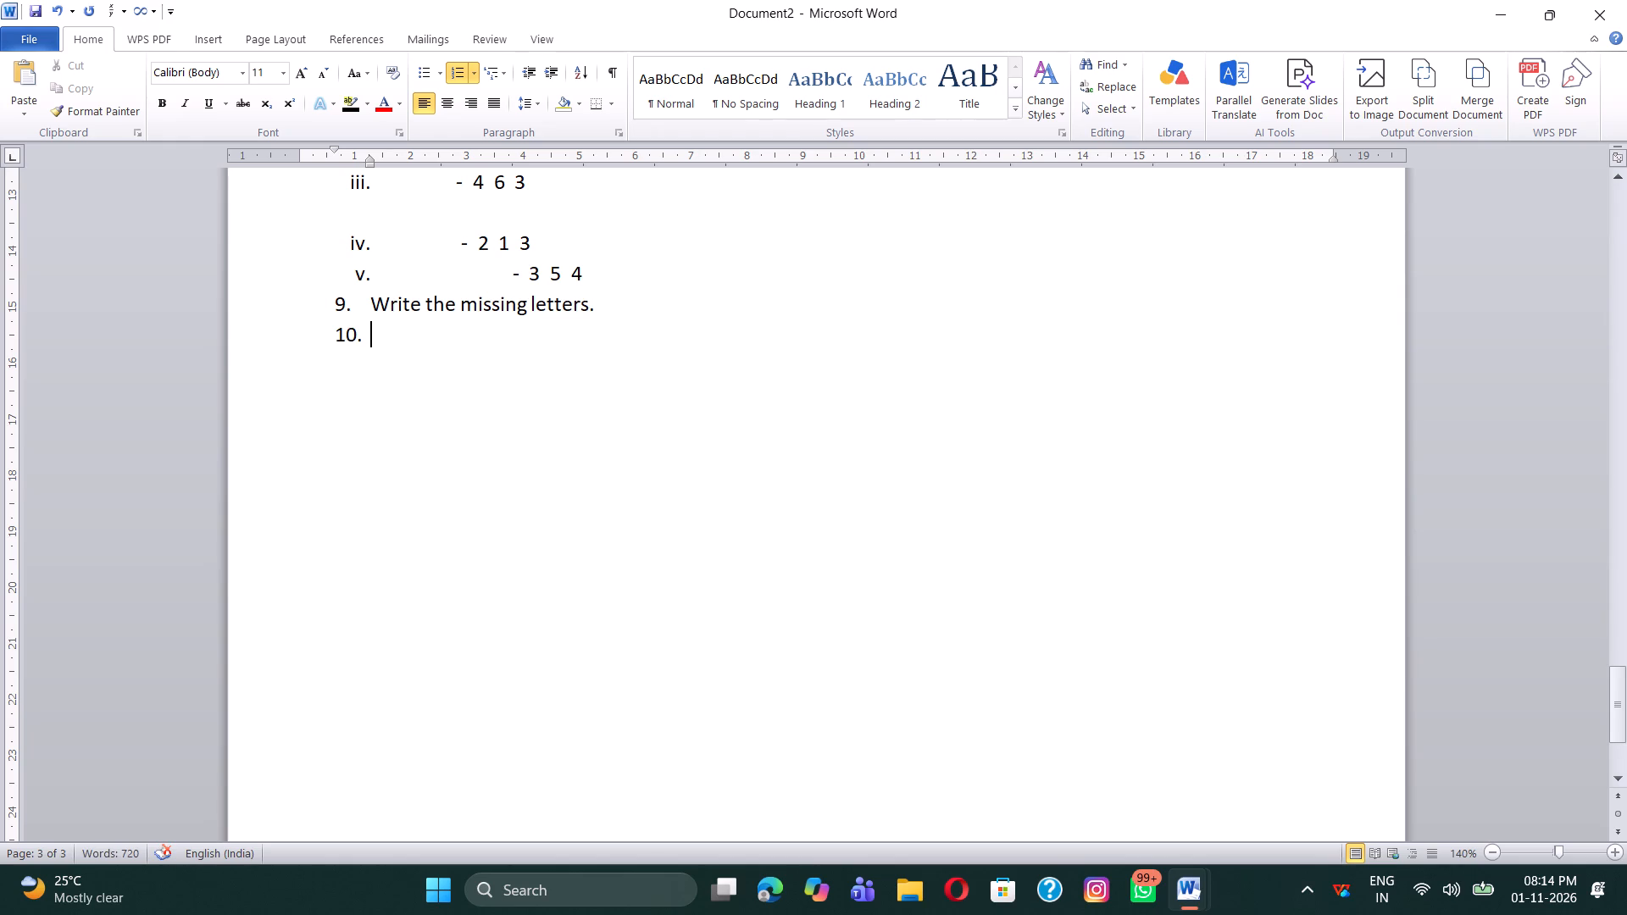
key(BackSpace)
key(BackSpace)
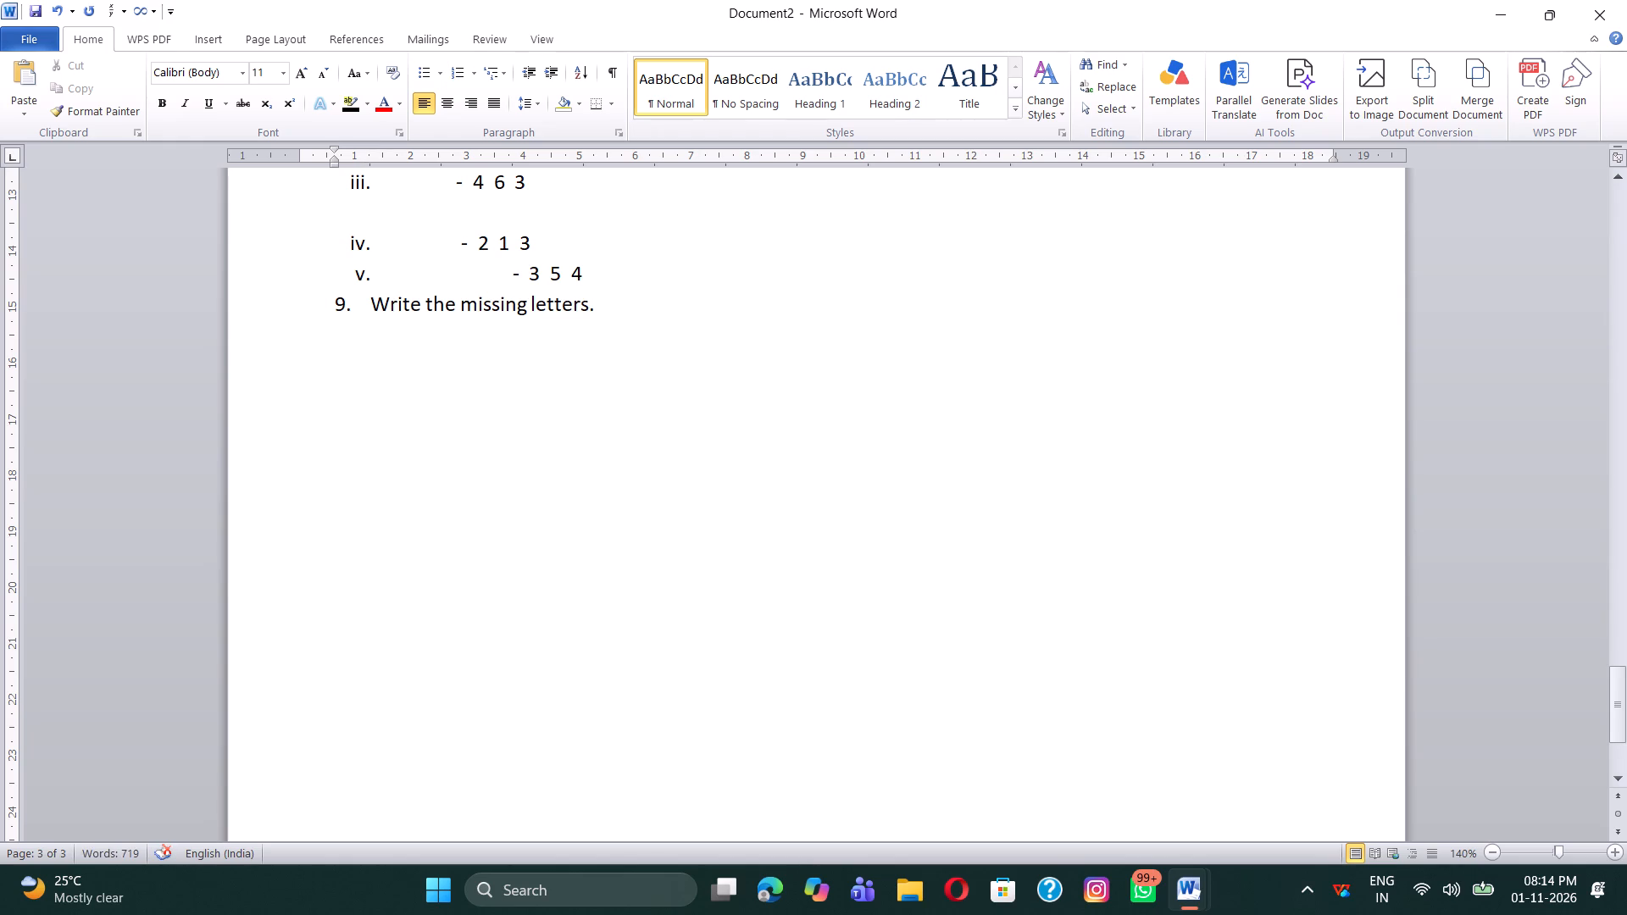
text(i))
key(space)
text(S)
key(space)
key(shift+e)
key(space)
text(V)
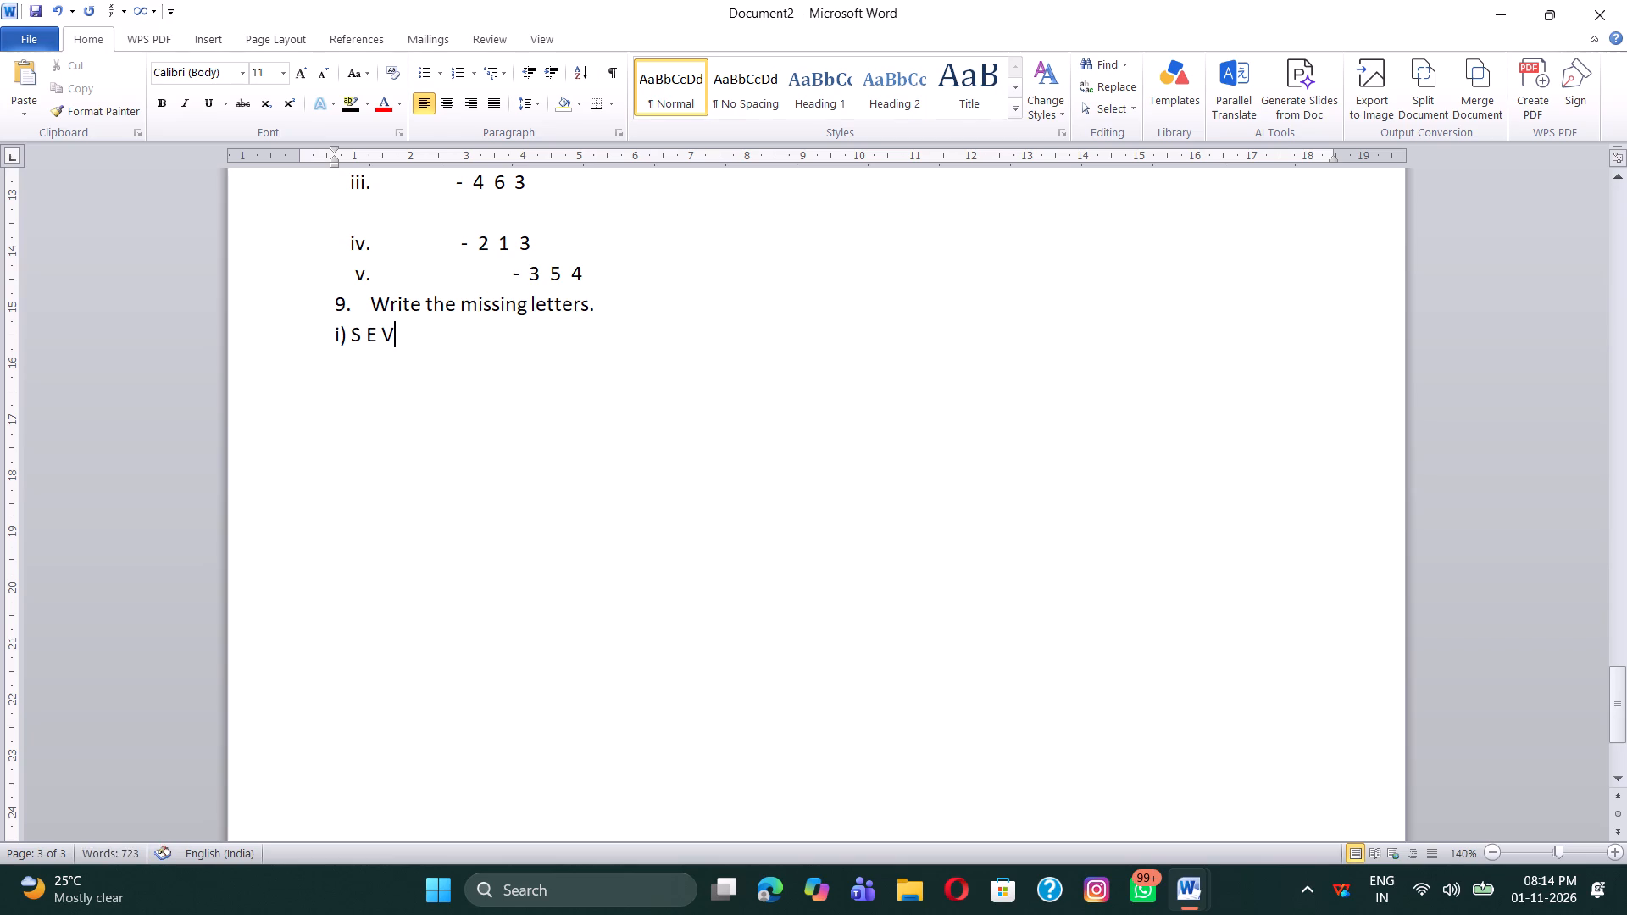
key(space)
text(E N)
key(space)
text(T Y)
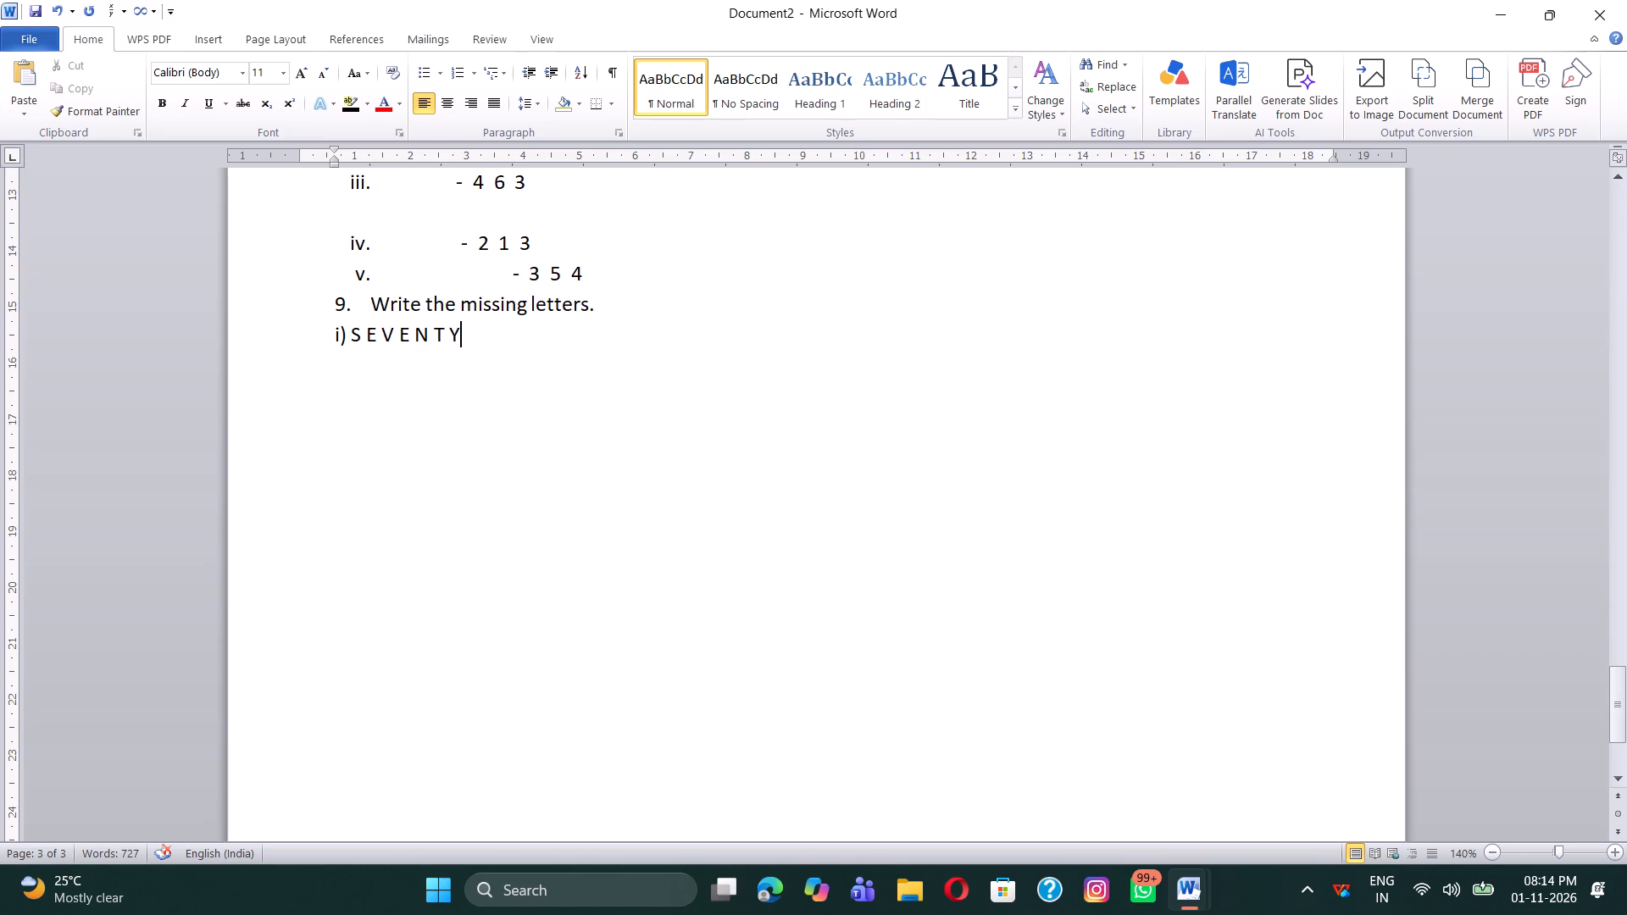
Complete item i under question 9 by appending "- F I V E" after "S E V E N T Y", single-spacing the letters.
key(space)
text(-)
key(space)
key(f)
key(space)
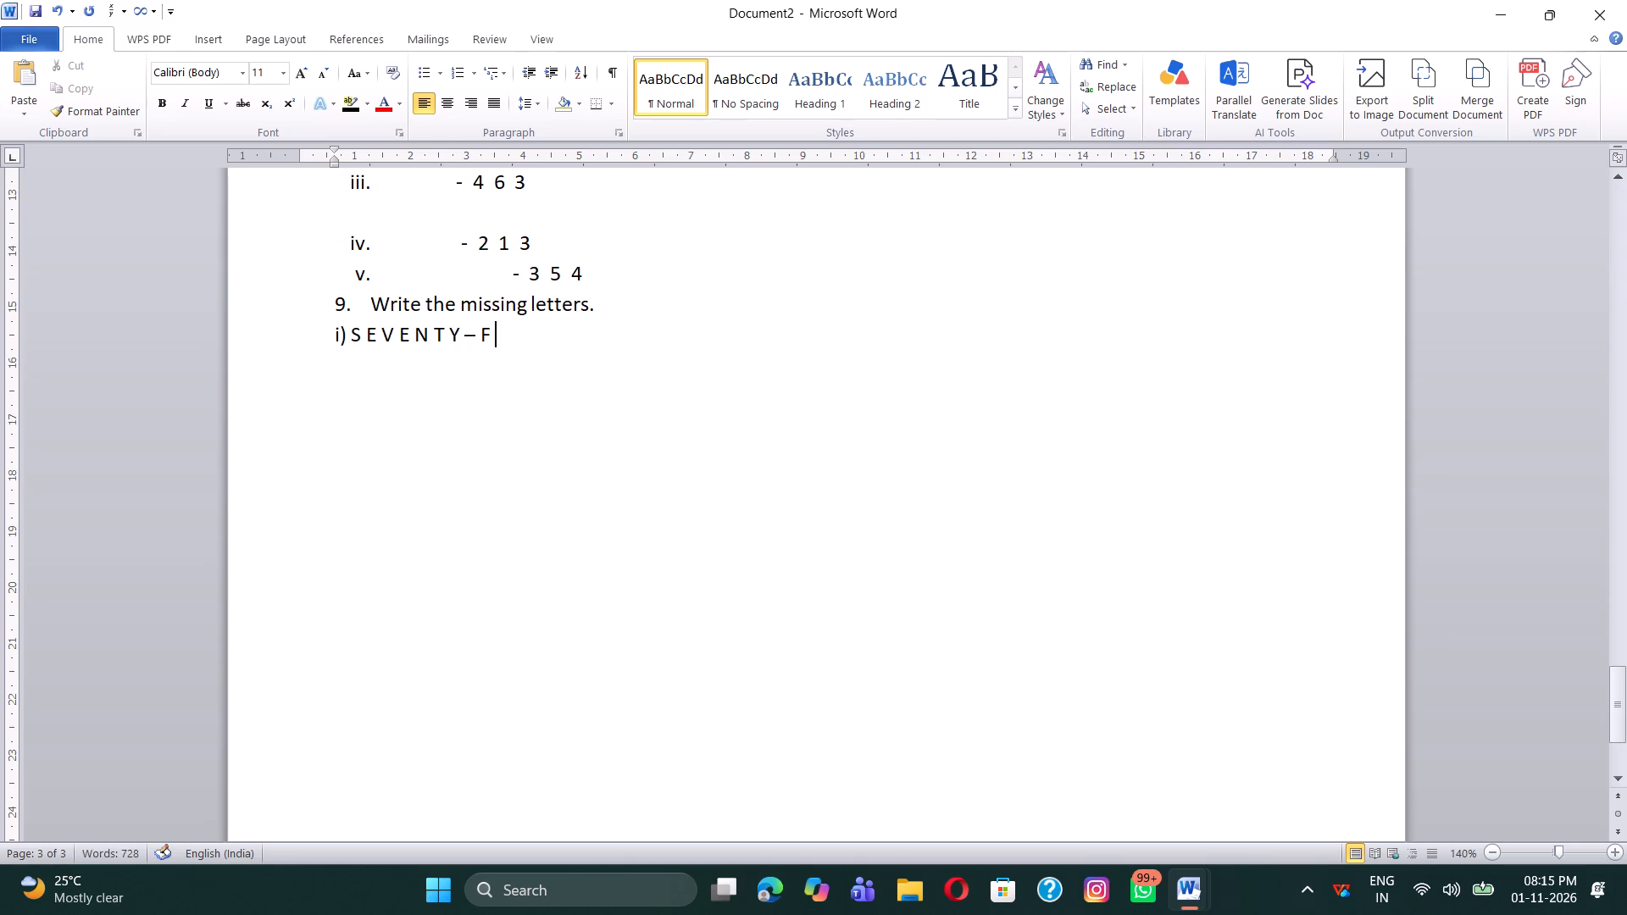
text(I V E)
key(space)
Add item ii one tab after item i on the same line, reading "ii) S I X T Y - S I X".
key(Tab)
text(II)
key(BackSpace)
key(BackSpace)
text(ii))
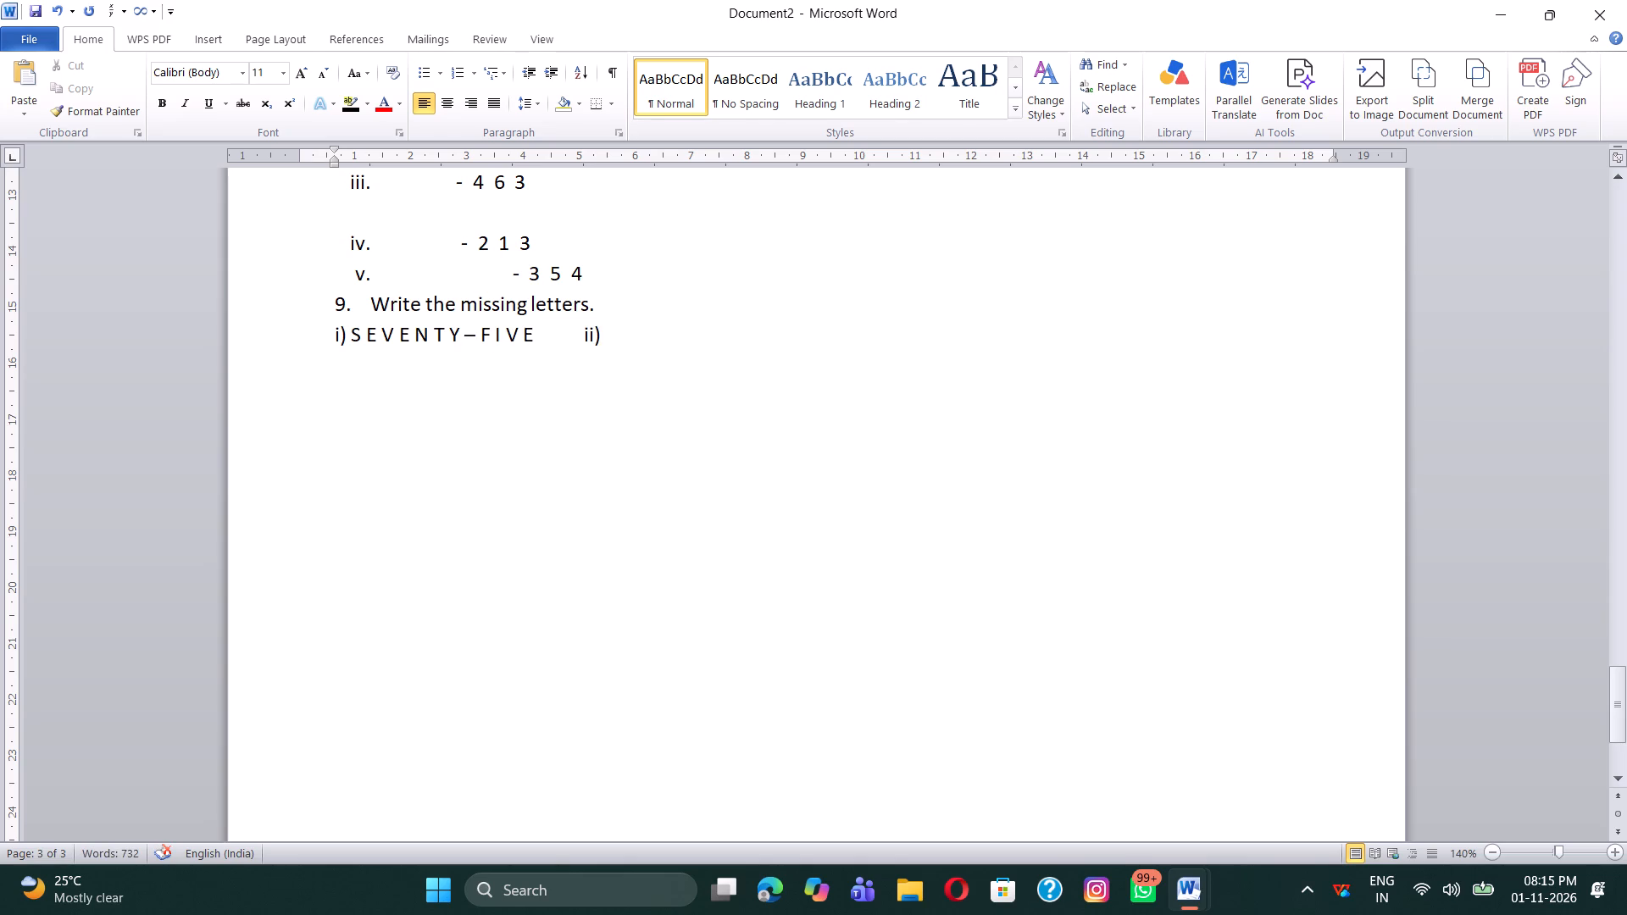
key(space)
text(S I)
key(space)
text(X)
key(space)
text(T Y)
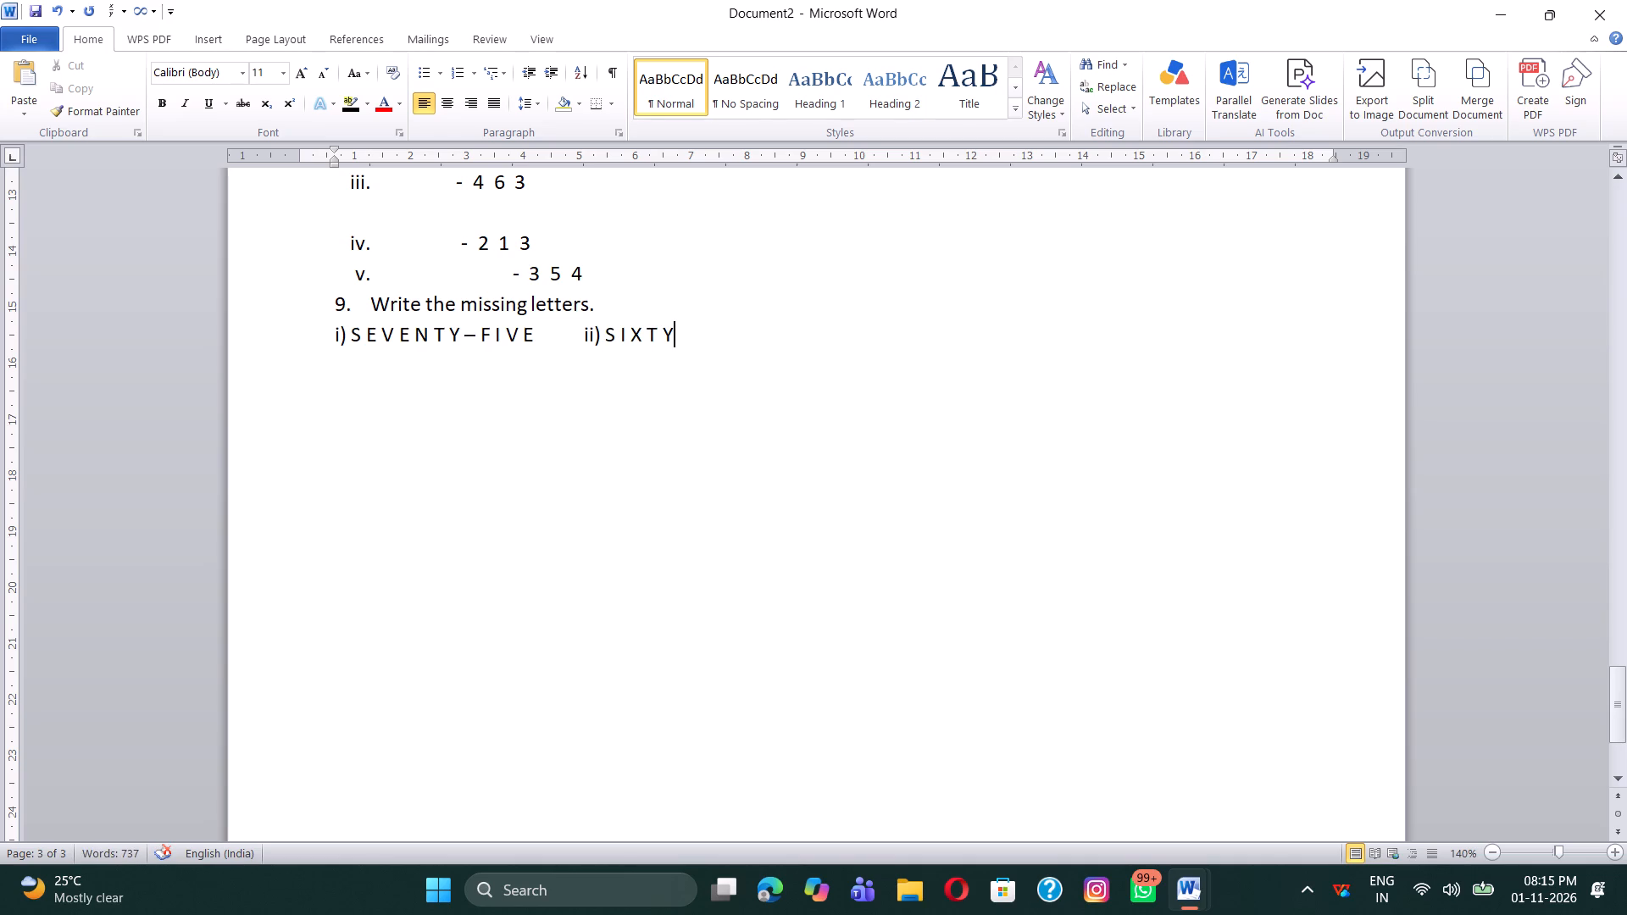
key(space)
text(-)
key(space)
text(S I)
key(space)
key(x)
Add item iii one tab after item ii on the same line, reading "iii) E I G H T Y - O N E".
key(Tab)
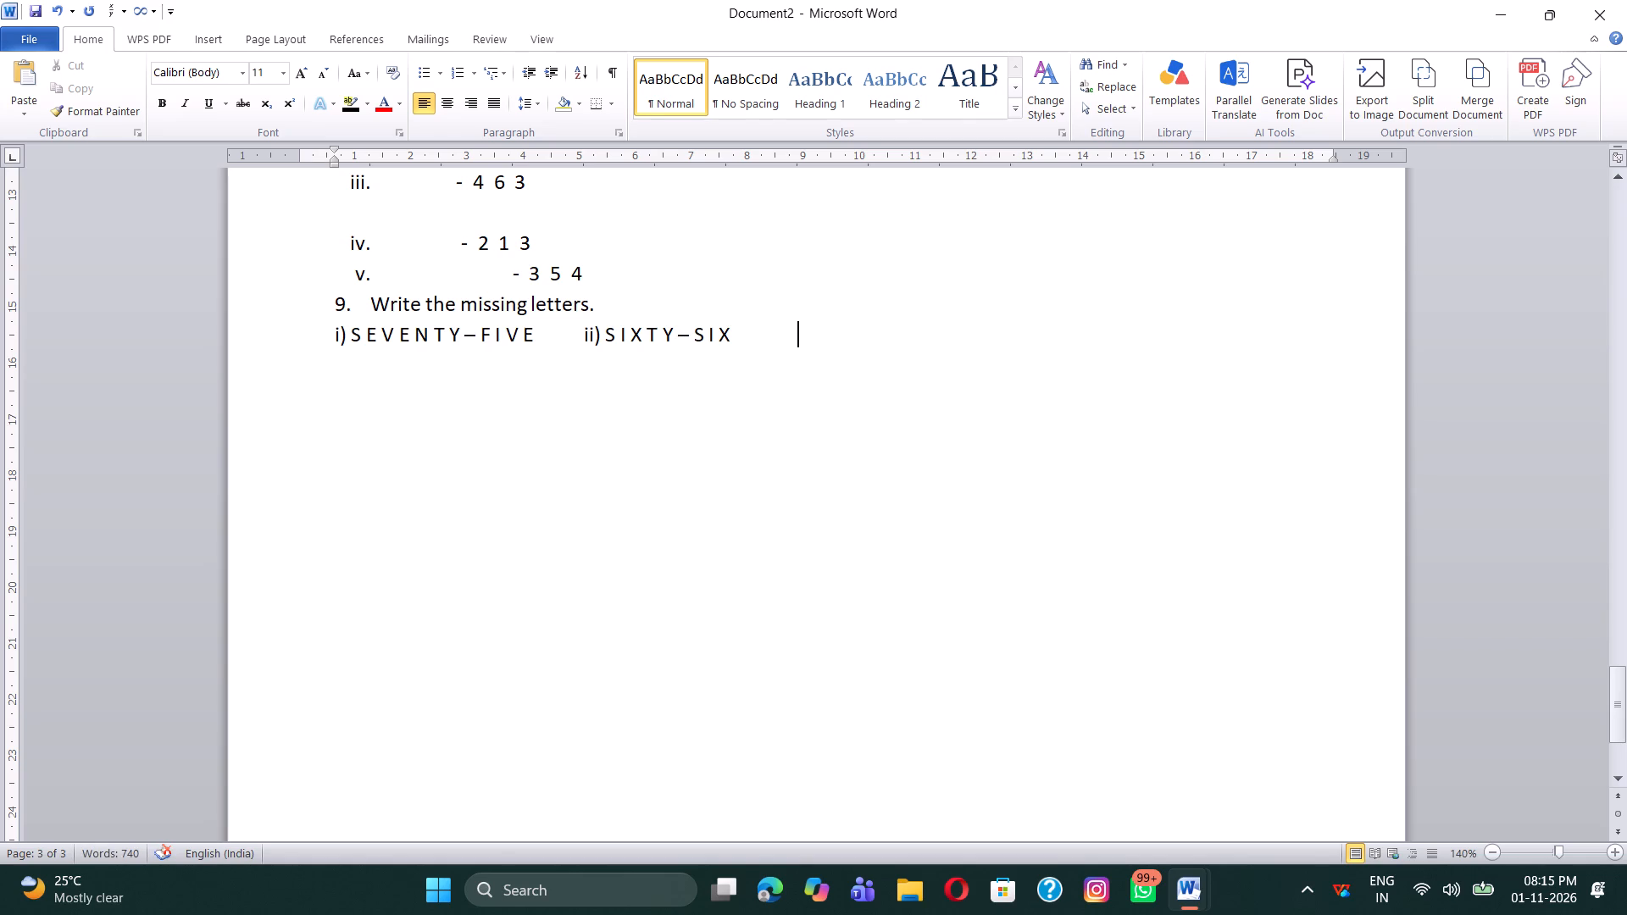
text(iii)
key(shift+parenright)
key(e)
key(BackSpace)
key(space)
text(E I)
key(space)
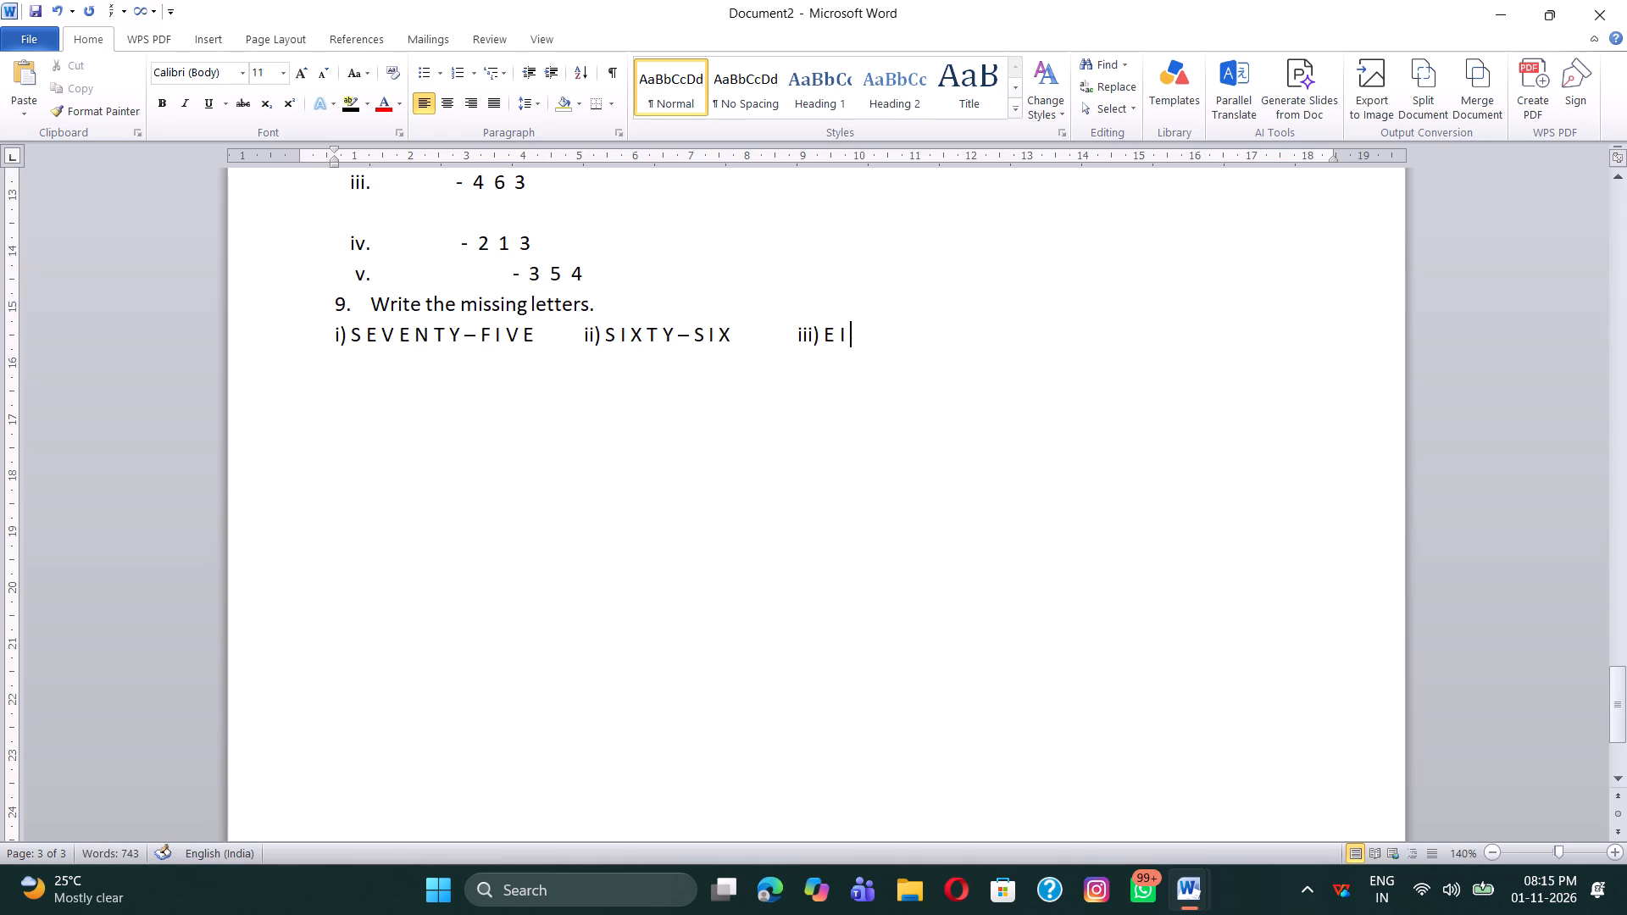
text(G H T Y)
key(space)
text(- O N E)
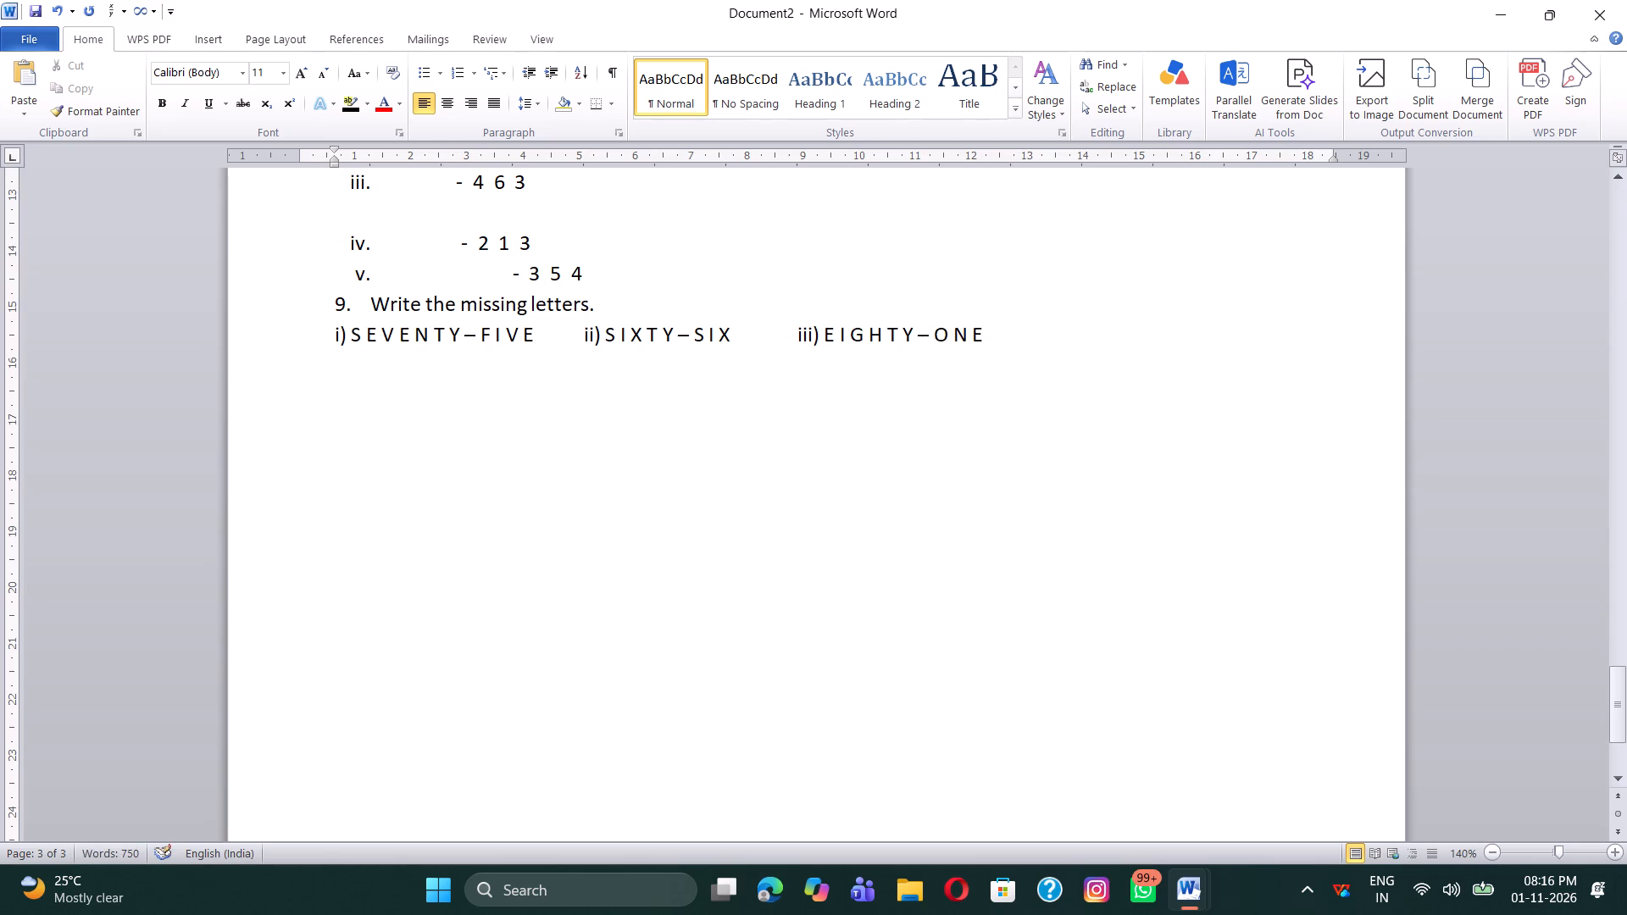
Add item iv one tab after item iii on the same line, reading "iv) H U N D R E D".
key(Tab)
text(iv))
key(space)
key(h)
key(space)
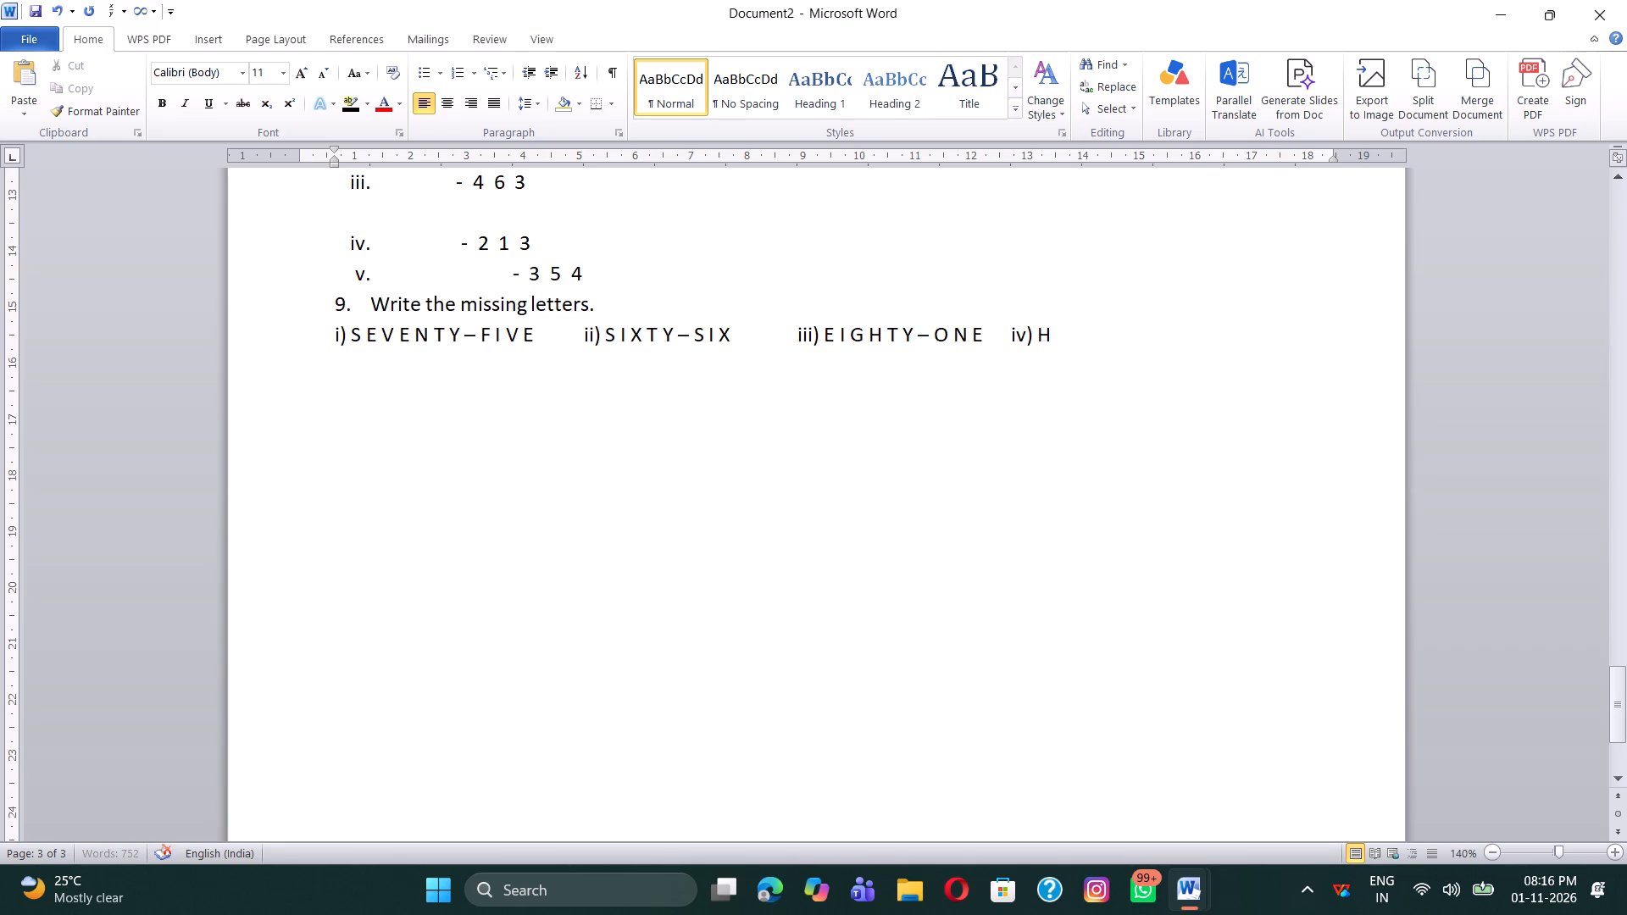
text(U N)
key(space)
text(D R E D)
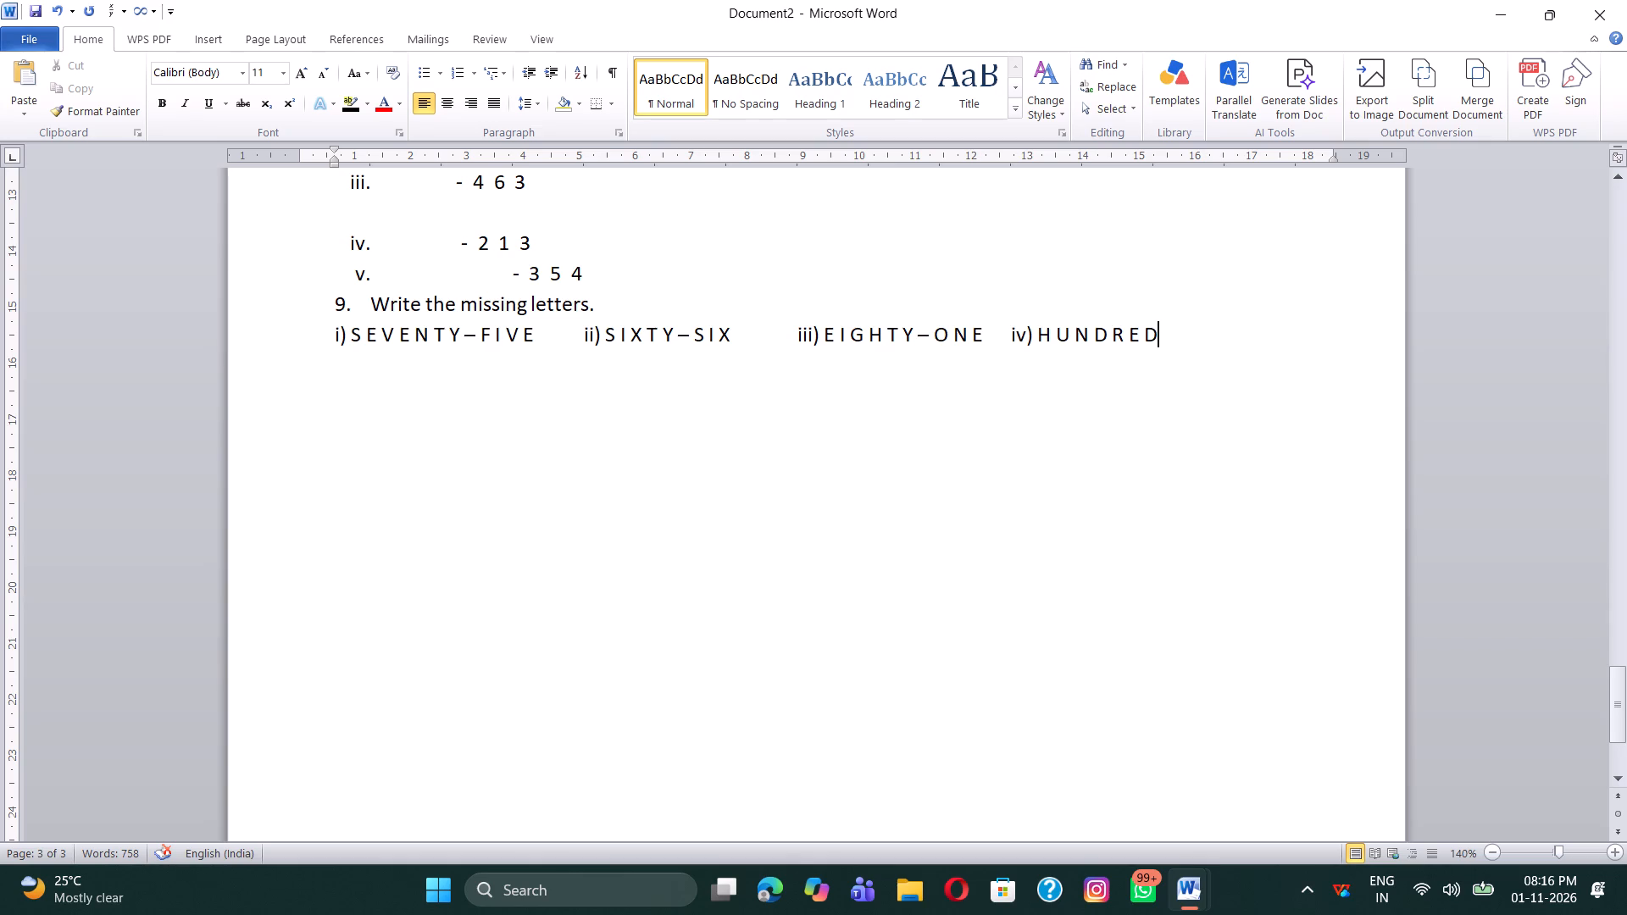
Add item v on the same line, set off from item iv by a tab, with the word NINETY in spaced capital letters.
key(space)
text(v))
key(Left)
key(Left)
key(Tab)
key(Right)
key(Right)
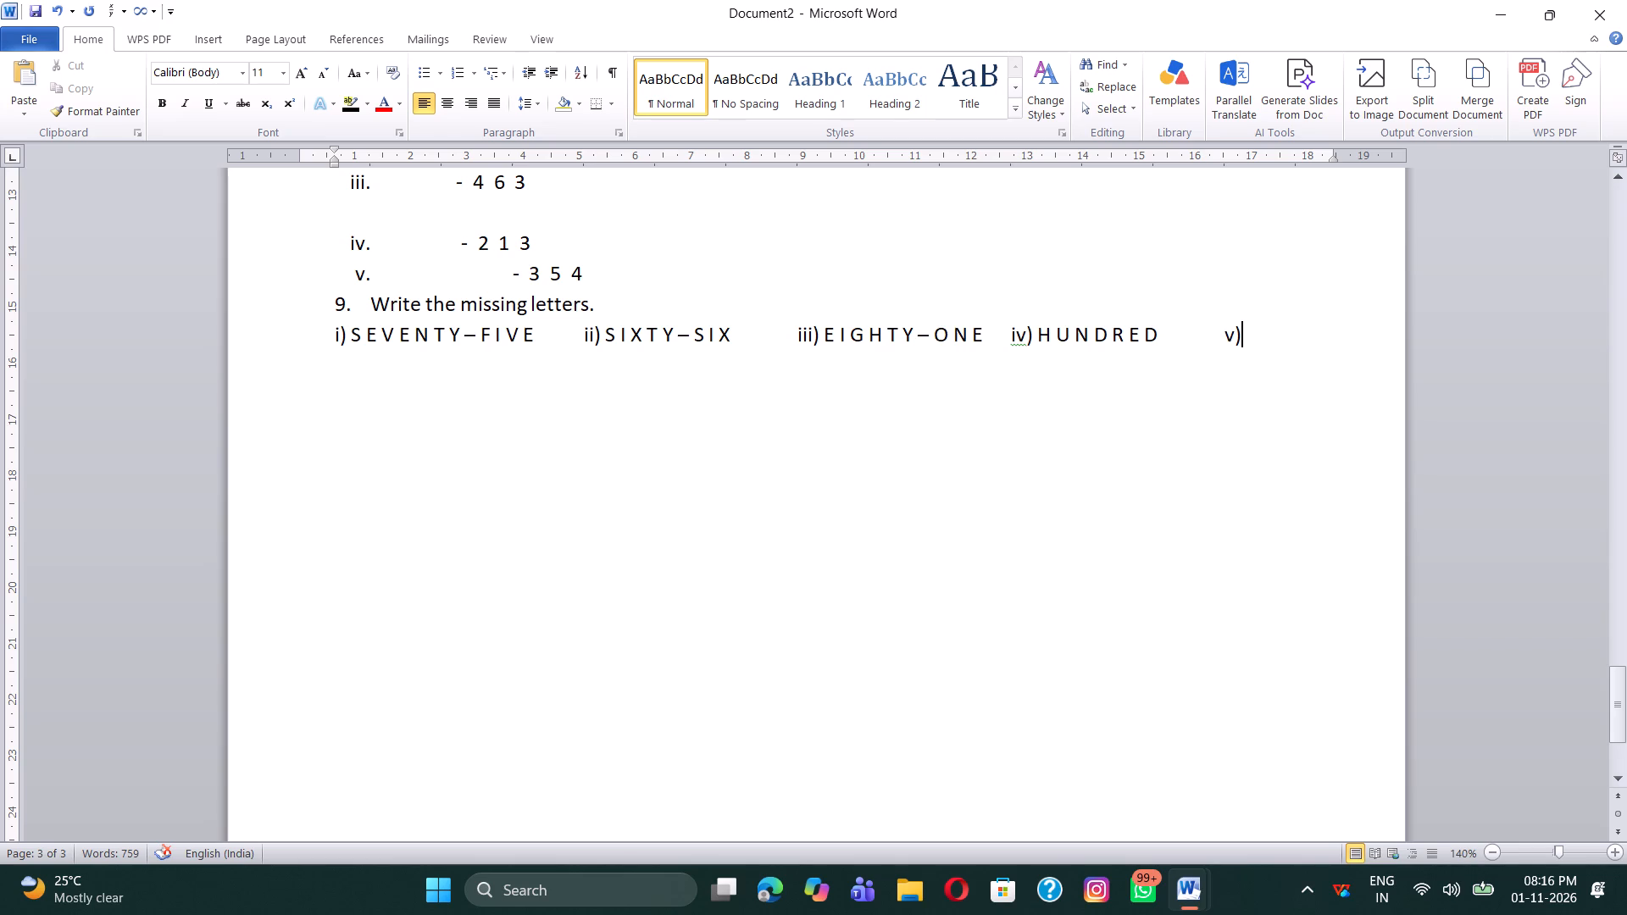
key(space)
text(N I)
key(space)
key(n)
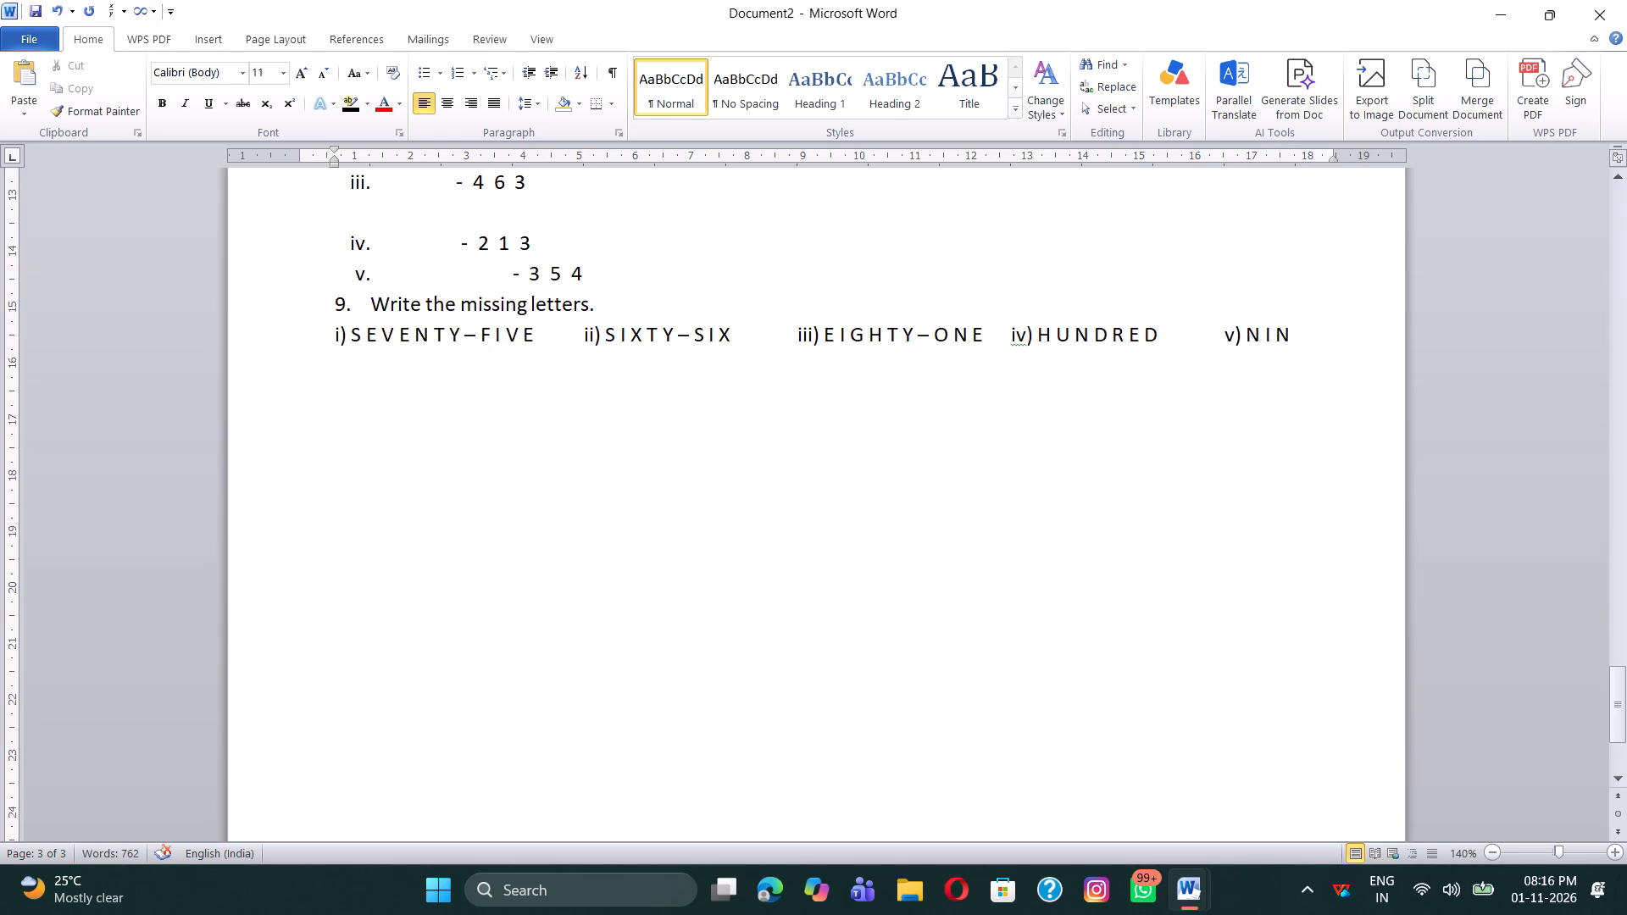
text(E T Y)
key(space)
Insert the missing space between the second N and the E of NINETY in item v.
key(Left)
key(Left)
key(Left)
key(Left)
key(Left)
key(Left)
key(space)
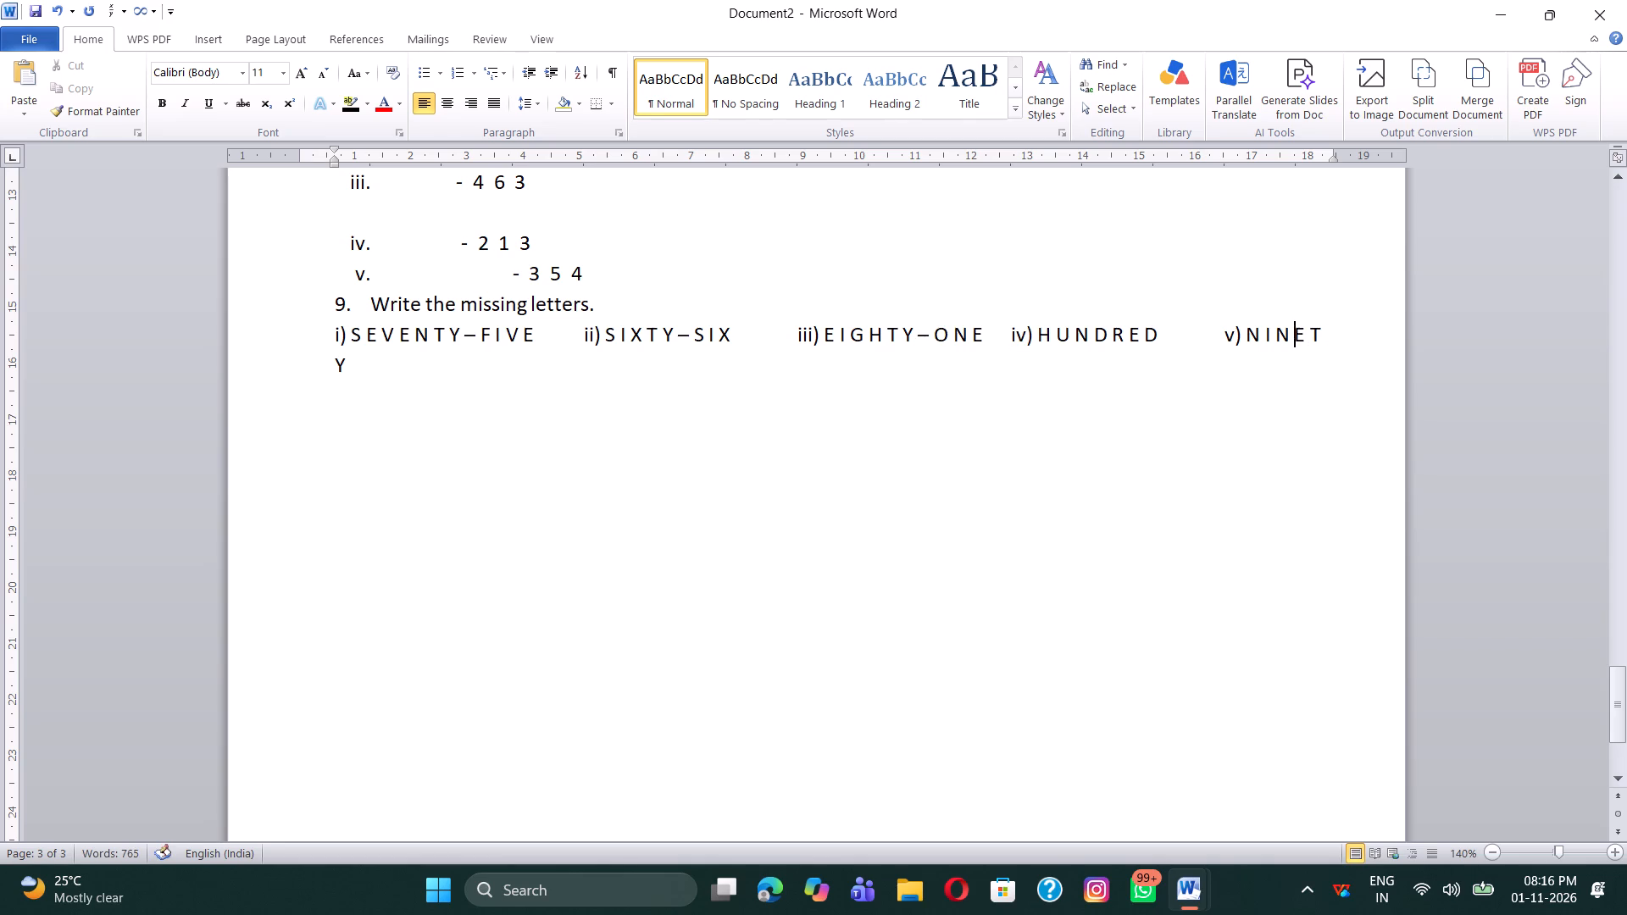
key(Right)
key(Right)
key(Right)
Complete item v as NINETY-THREE by adding a spaced hyphen and the letter-spaced word "T H R E E" after NINETY.
key(Right)
key(Right)
key(space)
text(-)
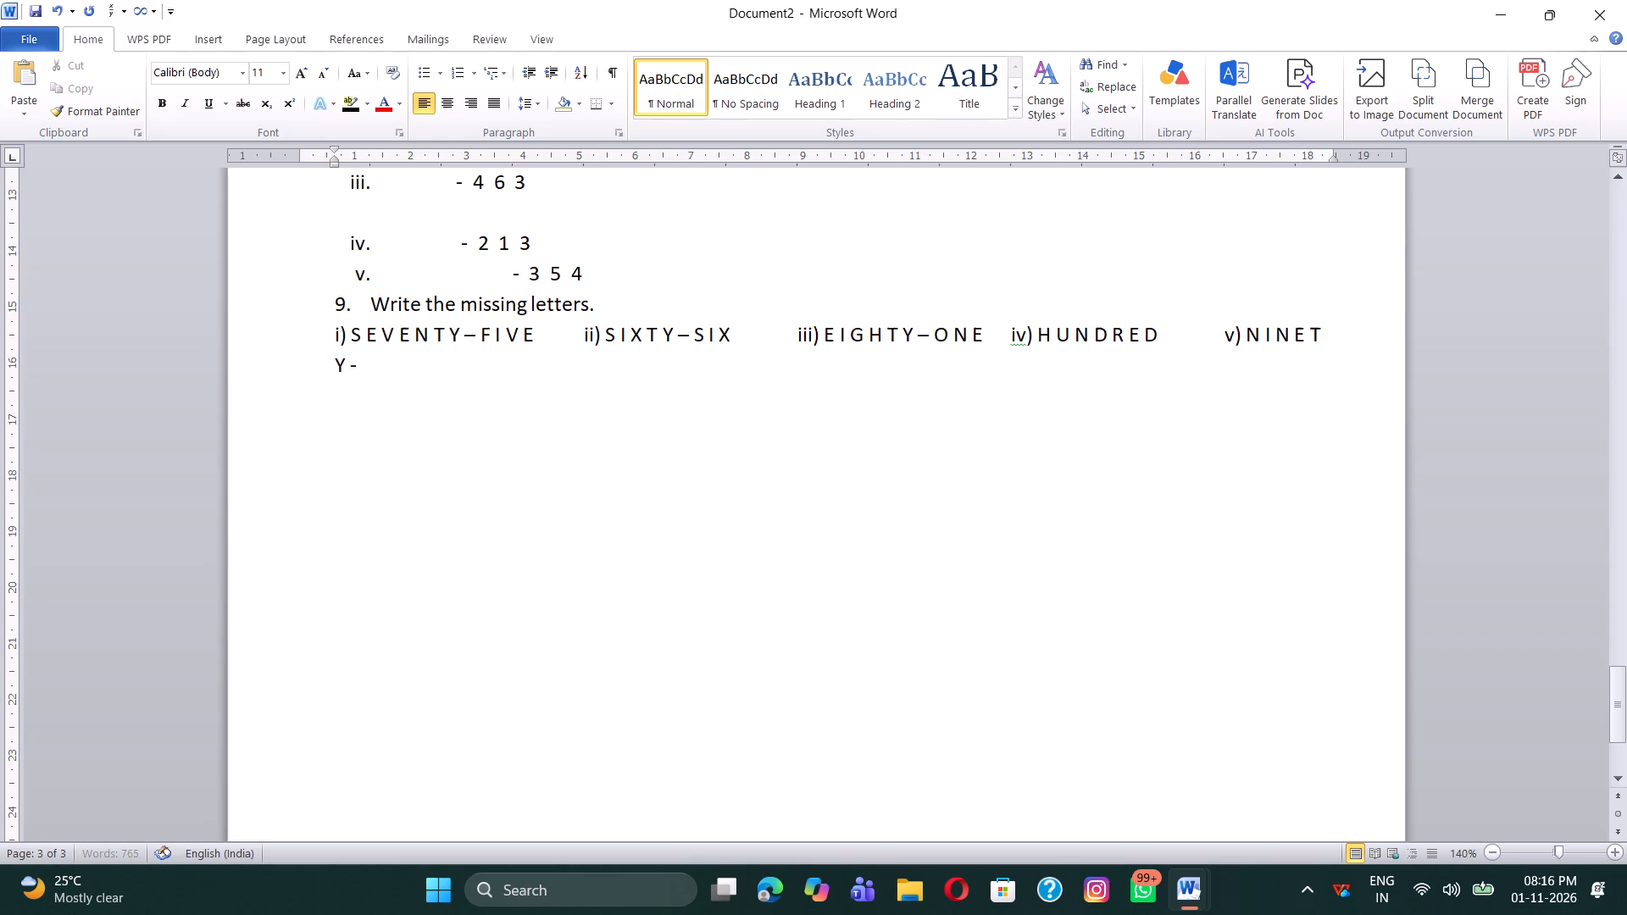
key(space)
text(T H)
key(space)
text(R E E)
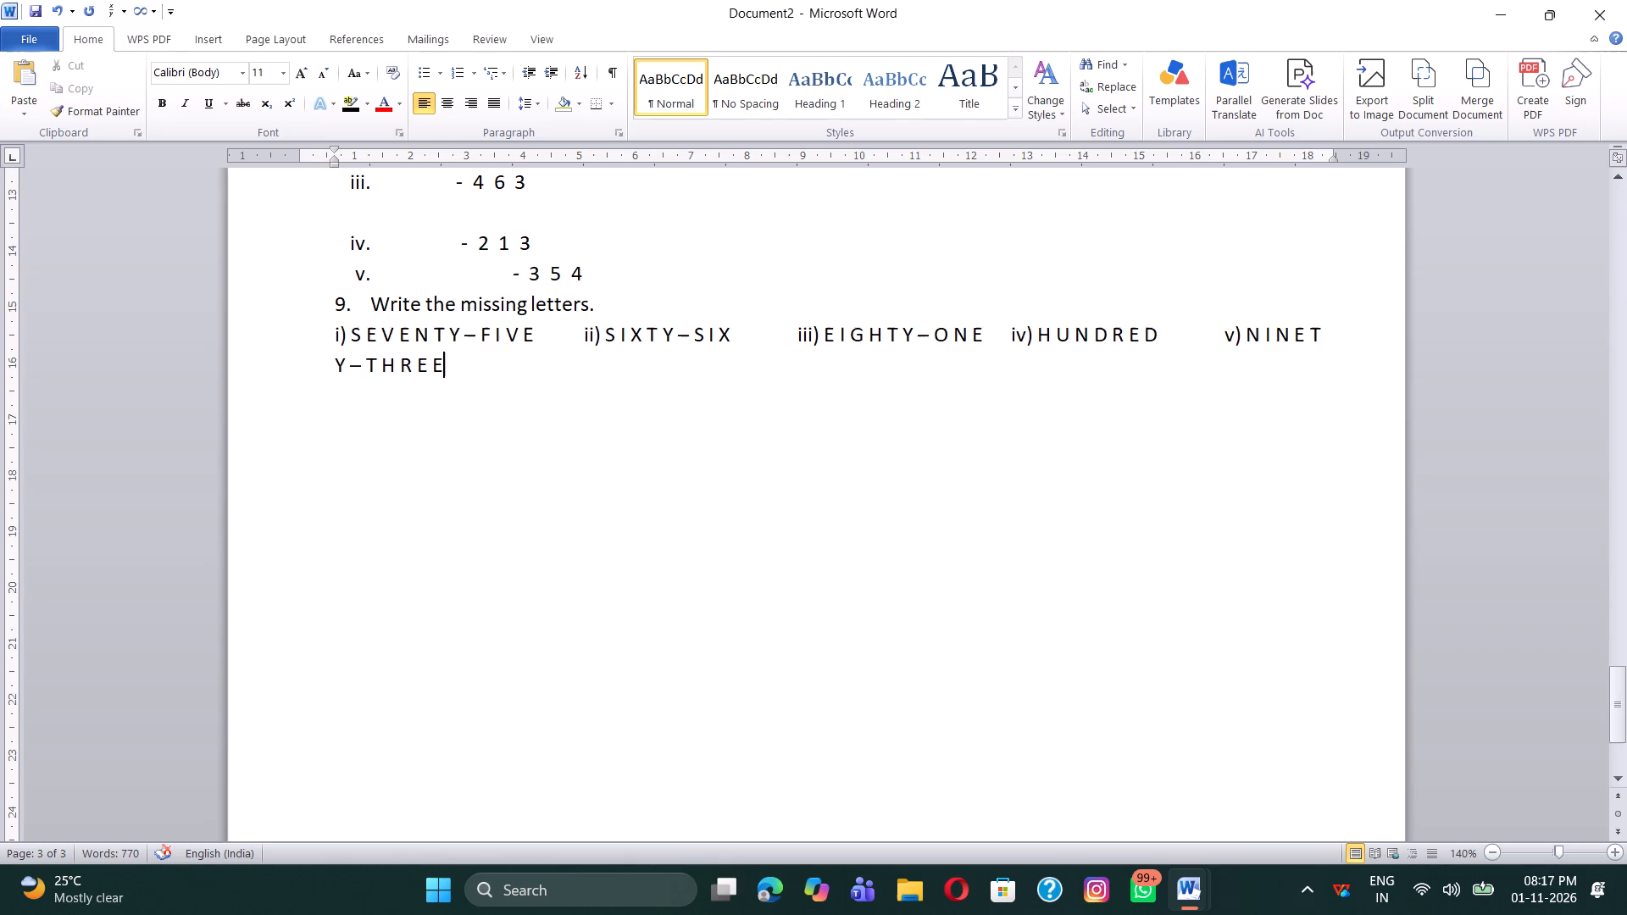
Remove the tab gaps in front of items v and iii of question 9.
click(1212, 337)
key(BackSpace)
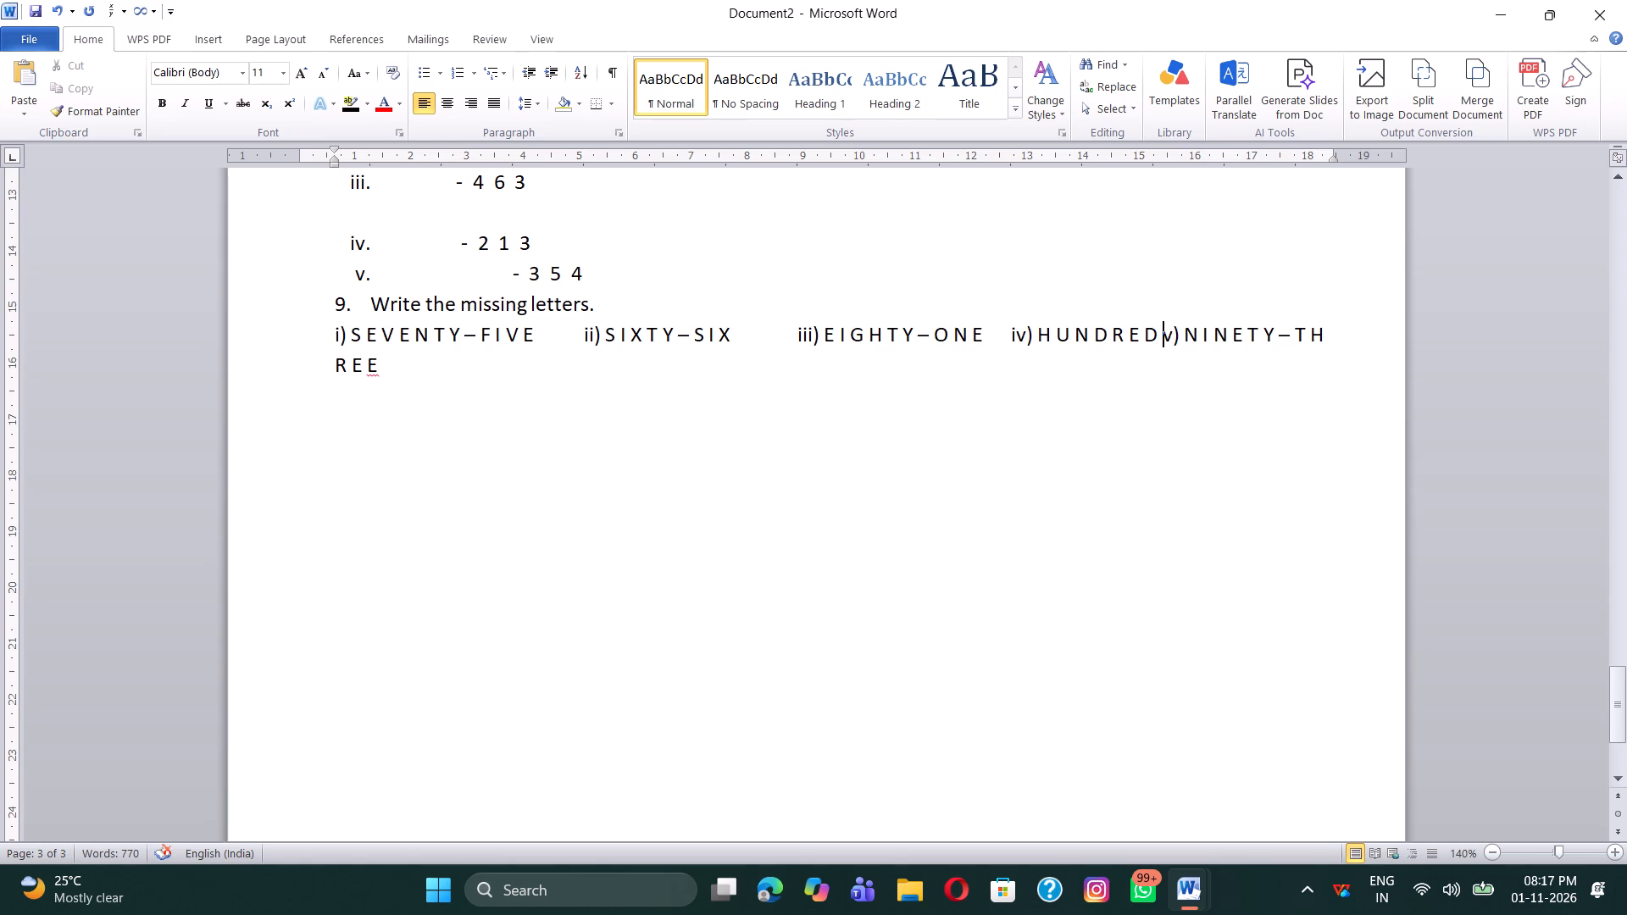
click(805, 335)
click(785, 338)
key(BackSpace)
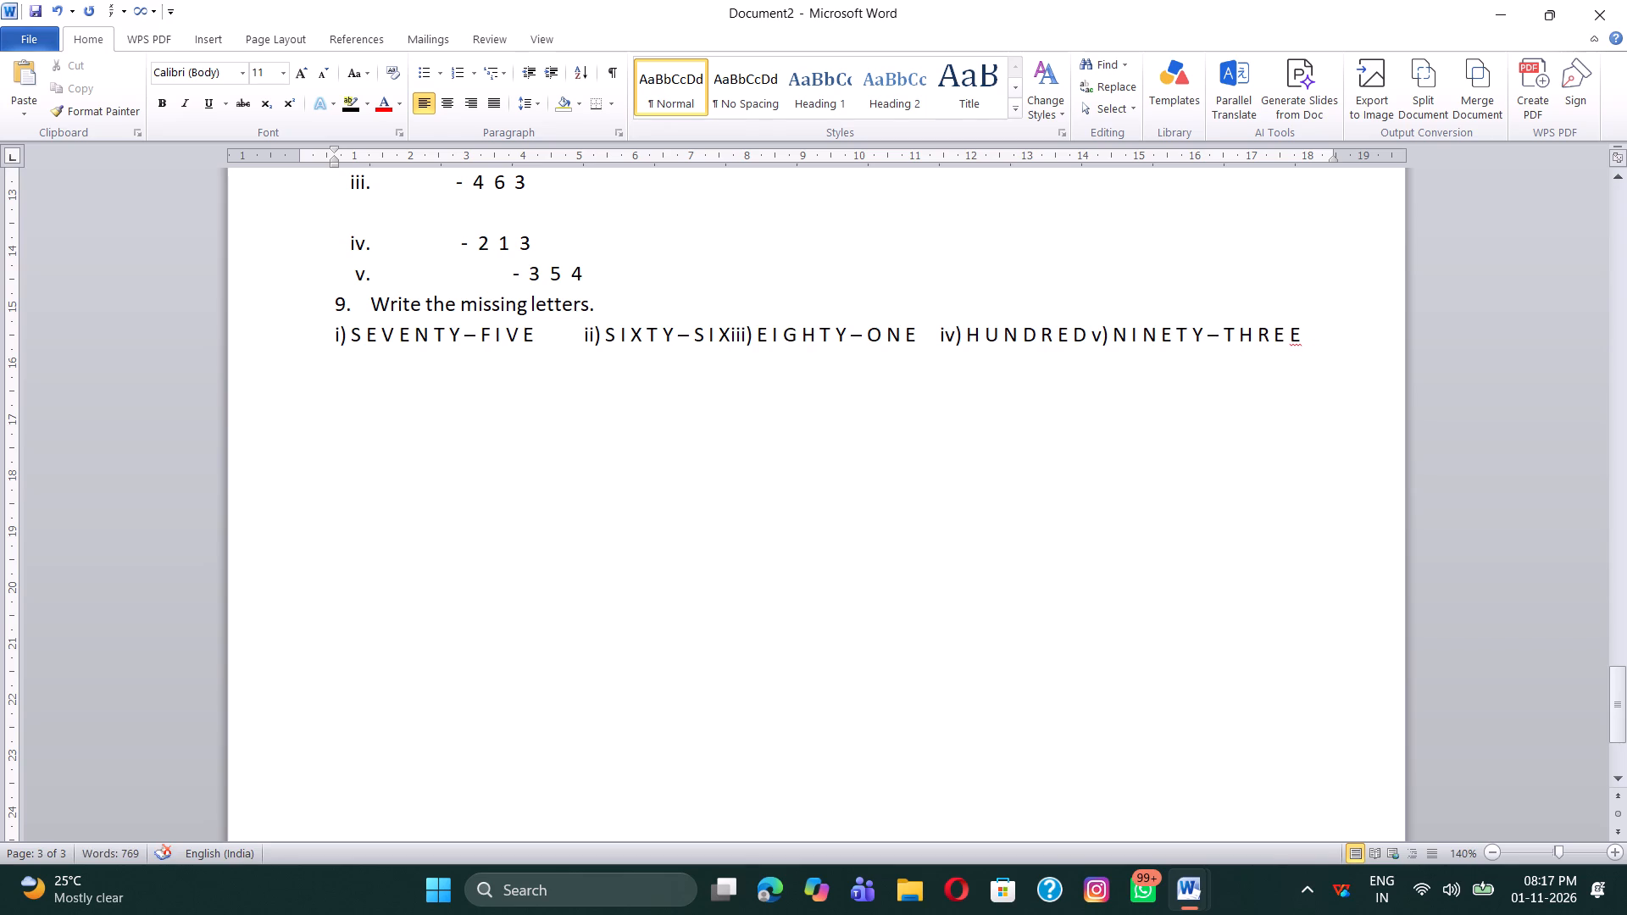
Replace the tab between items i and ii of question 9 with five spaces.
click(576, 332)
key(BackSpace)
key(space)
key(space)
key(space)
key(space)
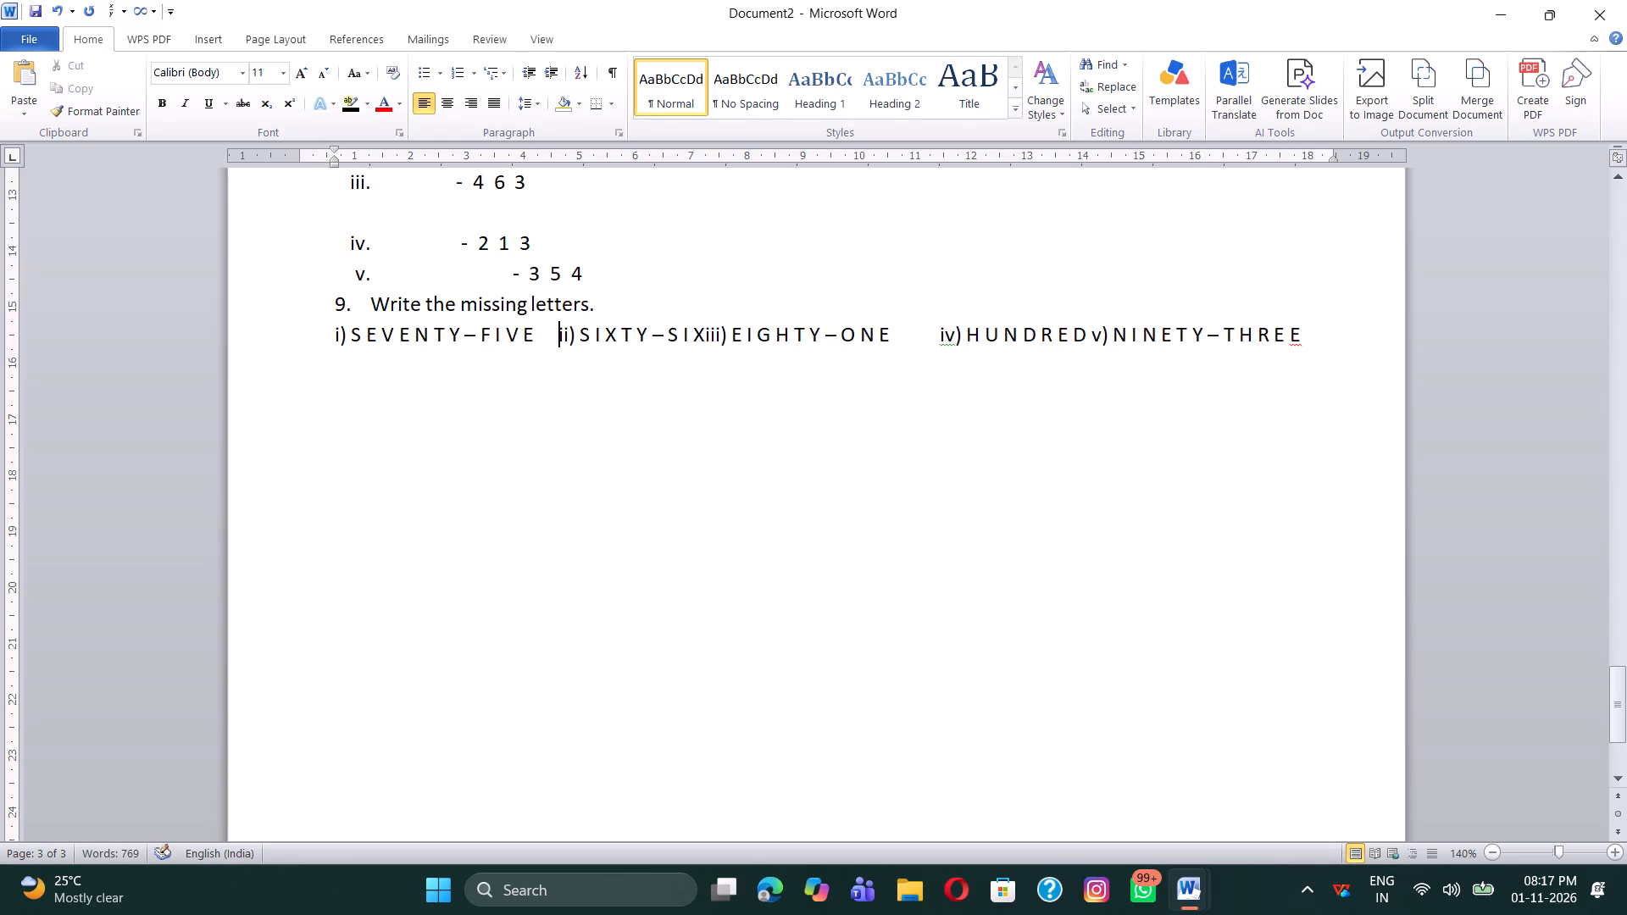
key(space)
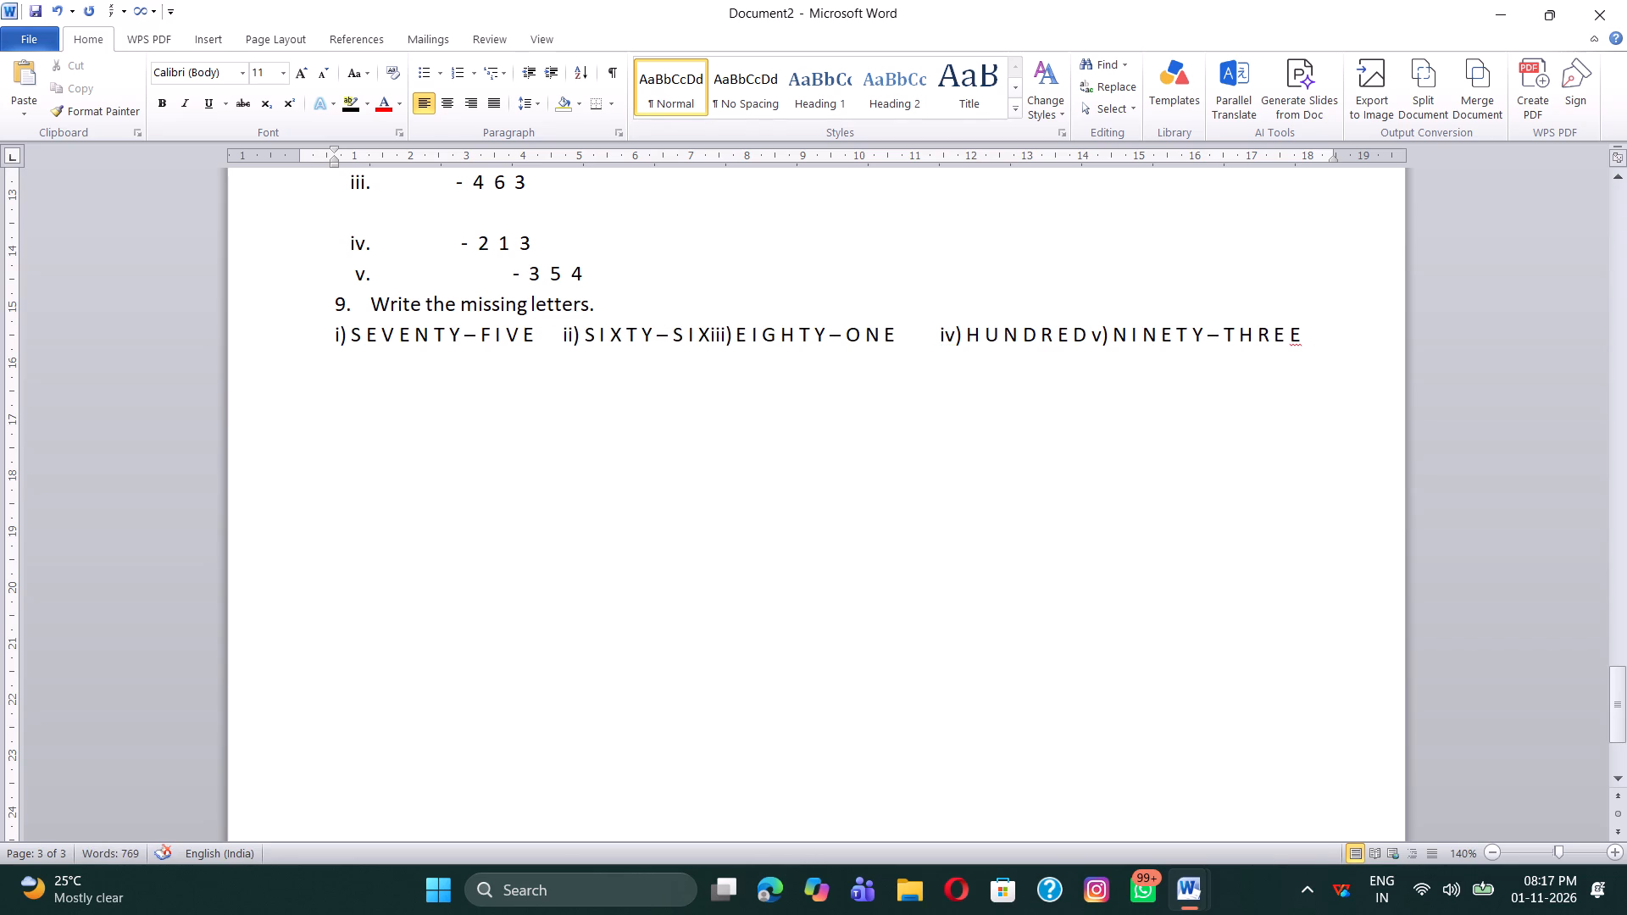
Insert seven spaces between SIXTY-SIX and item iii to separate them.
click(712, 335)
key(space)
key(space)
key(space)
key(space)
key(space)
key(space)
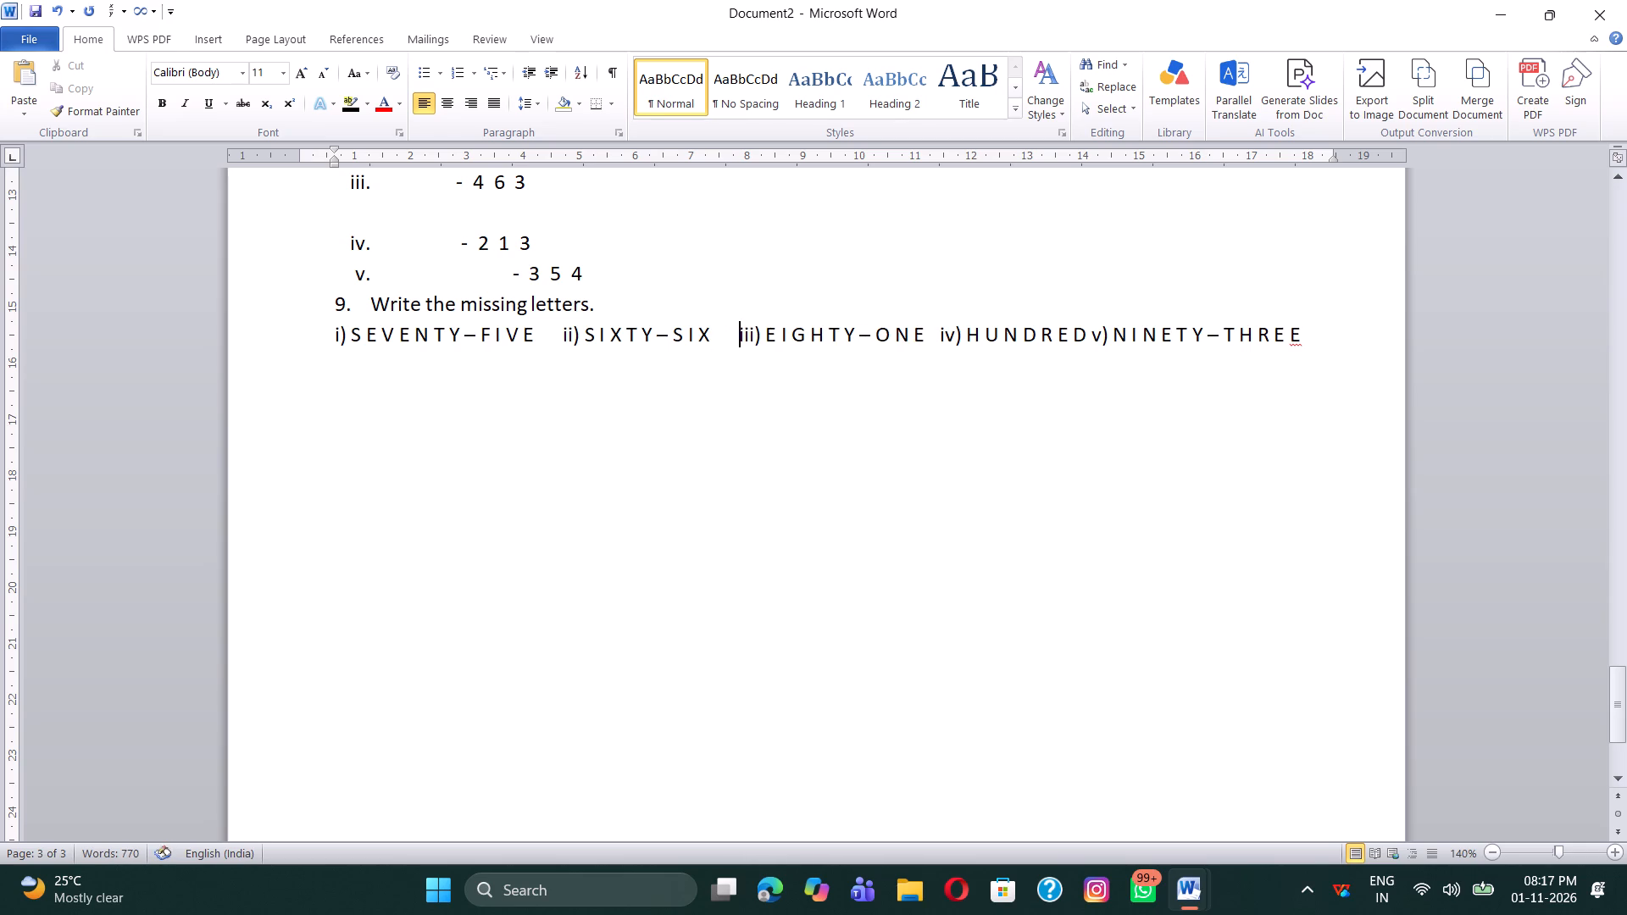
key(space)
Widen the gap before item iv, HUNDRED, by five spaces.
click(937, 346)
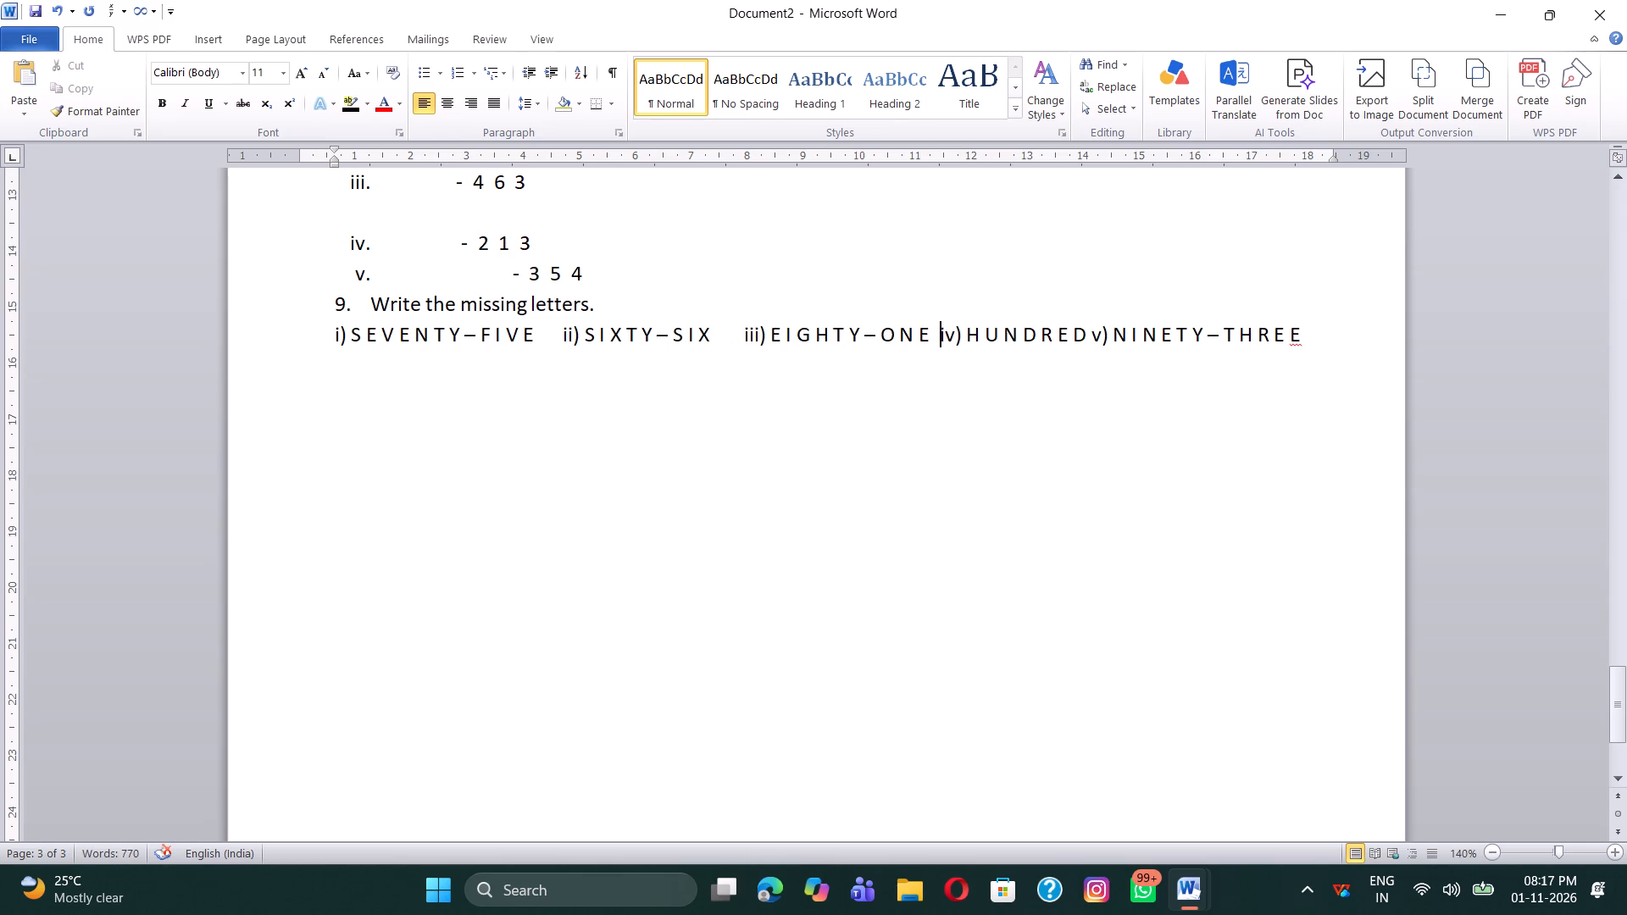
key(space)
key(space)
key(space)
key(space)
key(space)
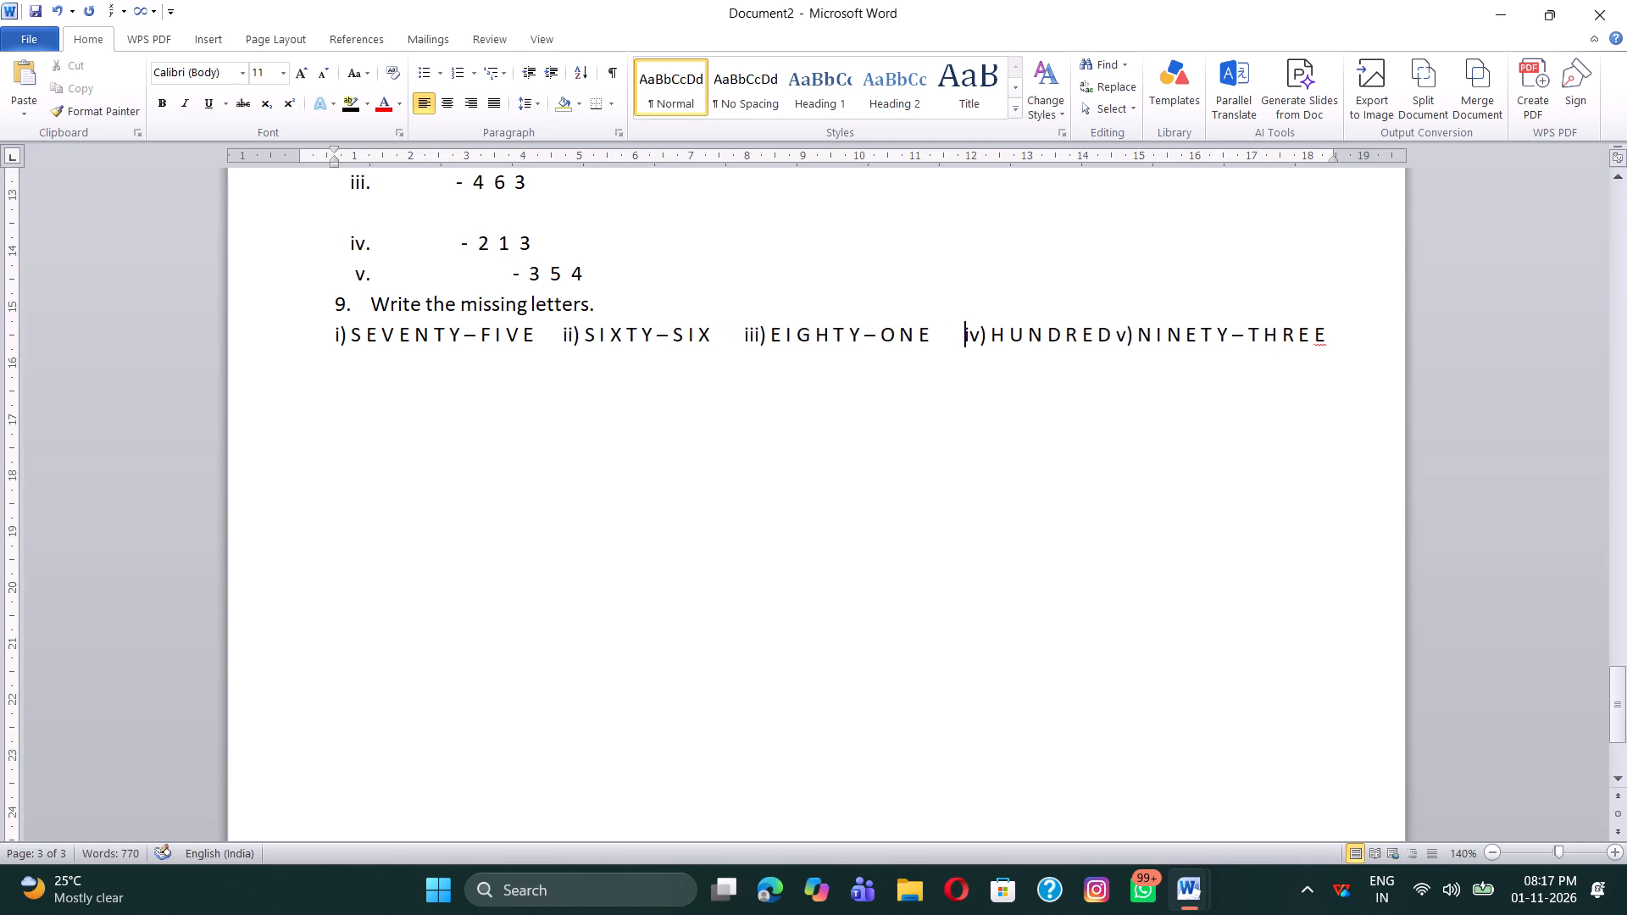
Separate item v from HUNDRED with one space, keeping NINETY-THREE whole on the same line.
click(1118, 330)
key(space)
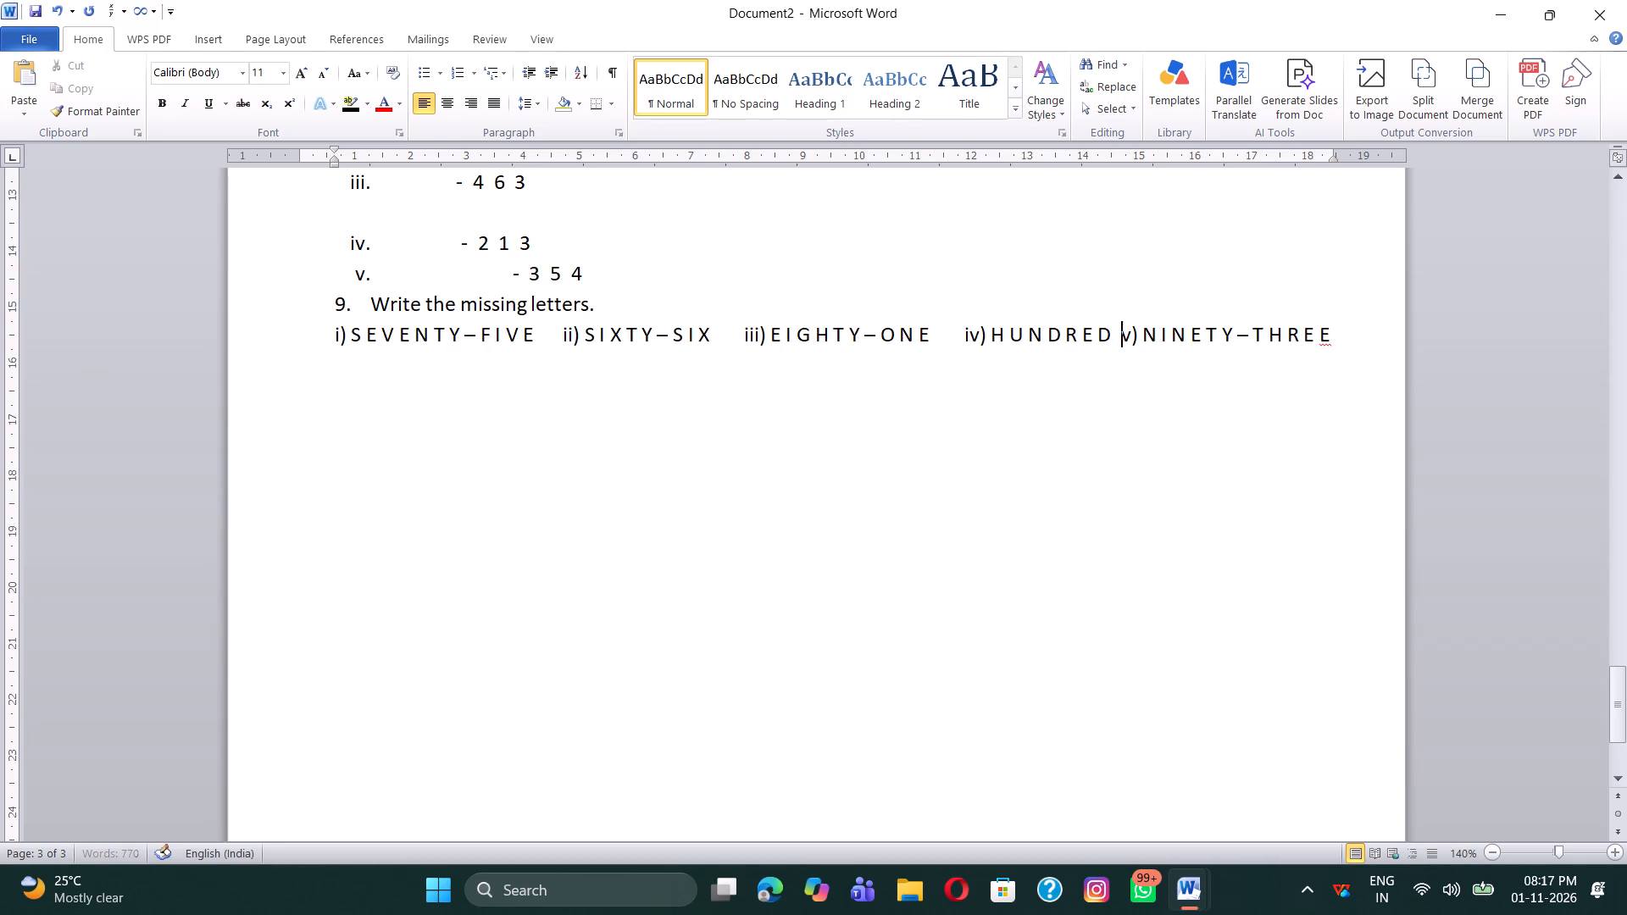
key(space)
key(space)
key(BackSpace)
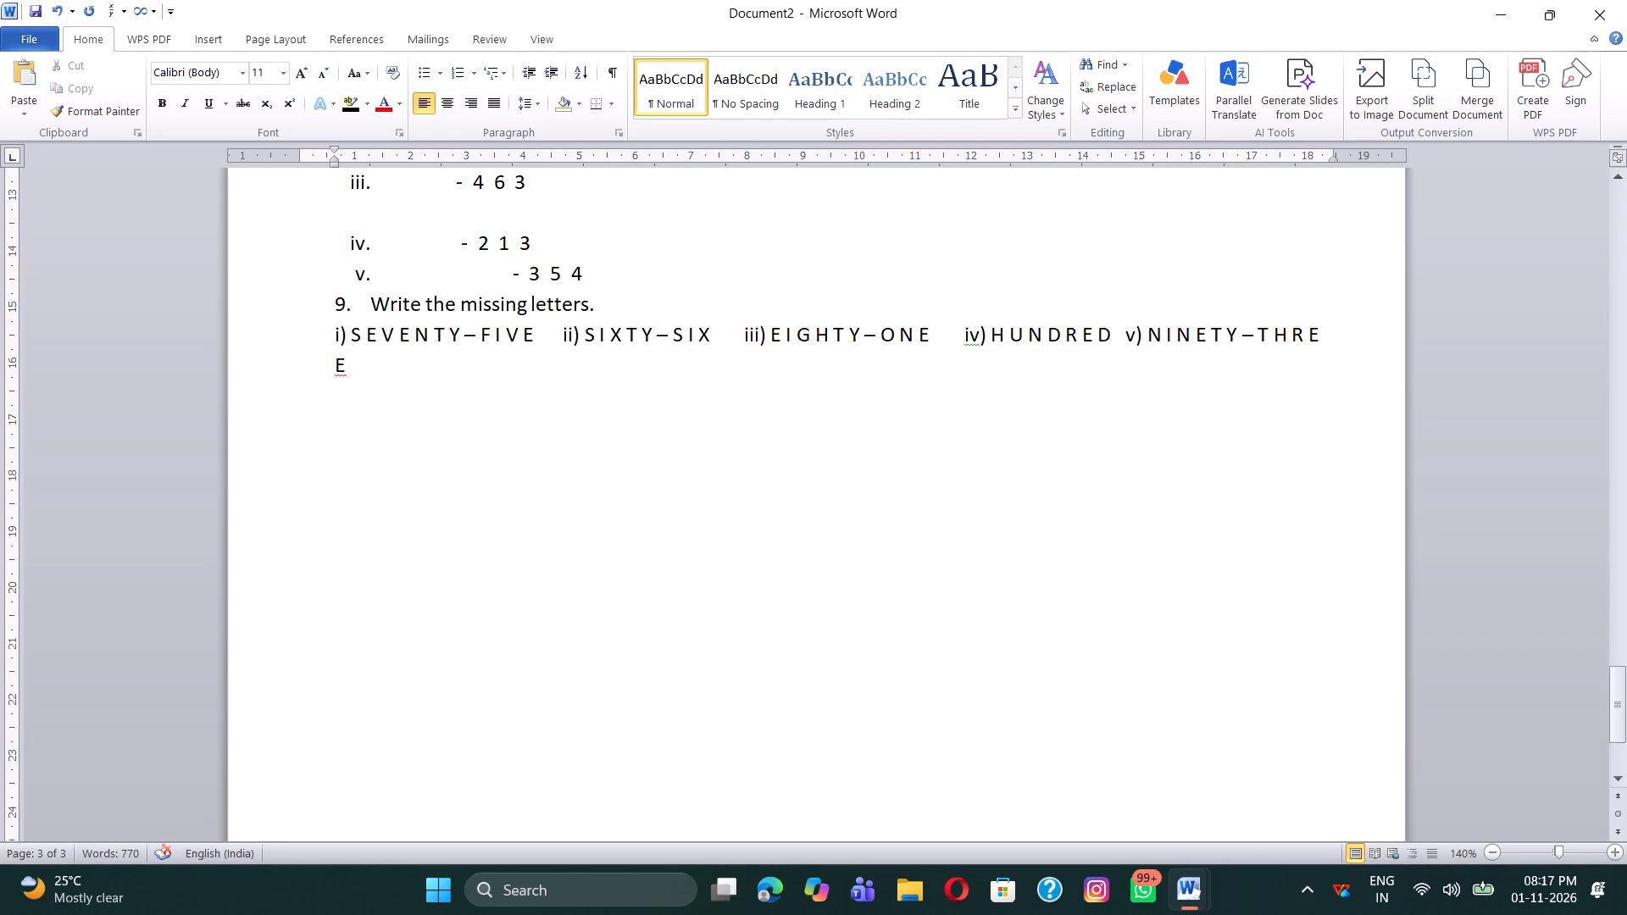
key(BackSpace)
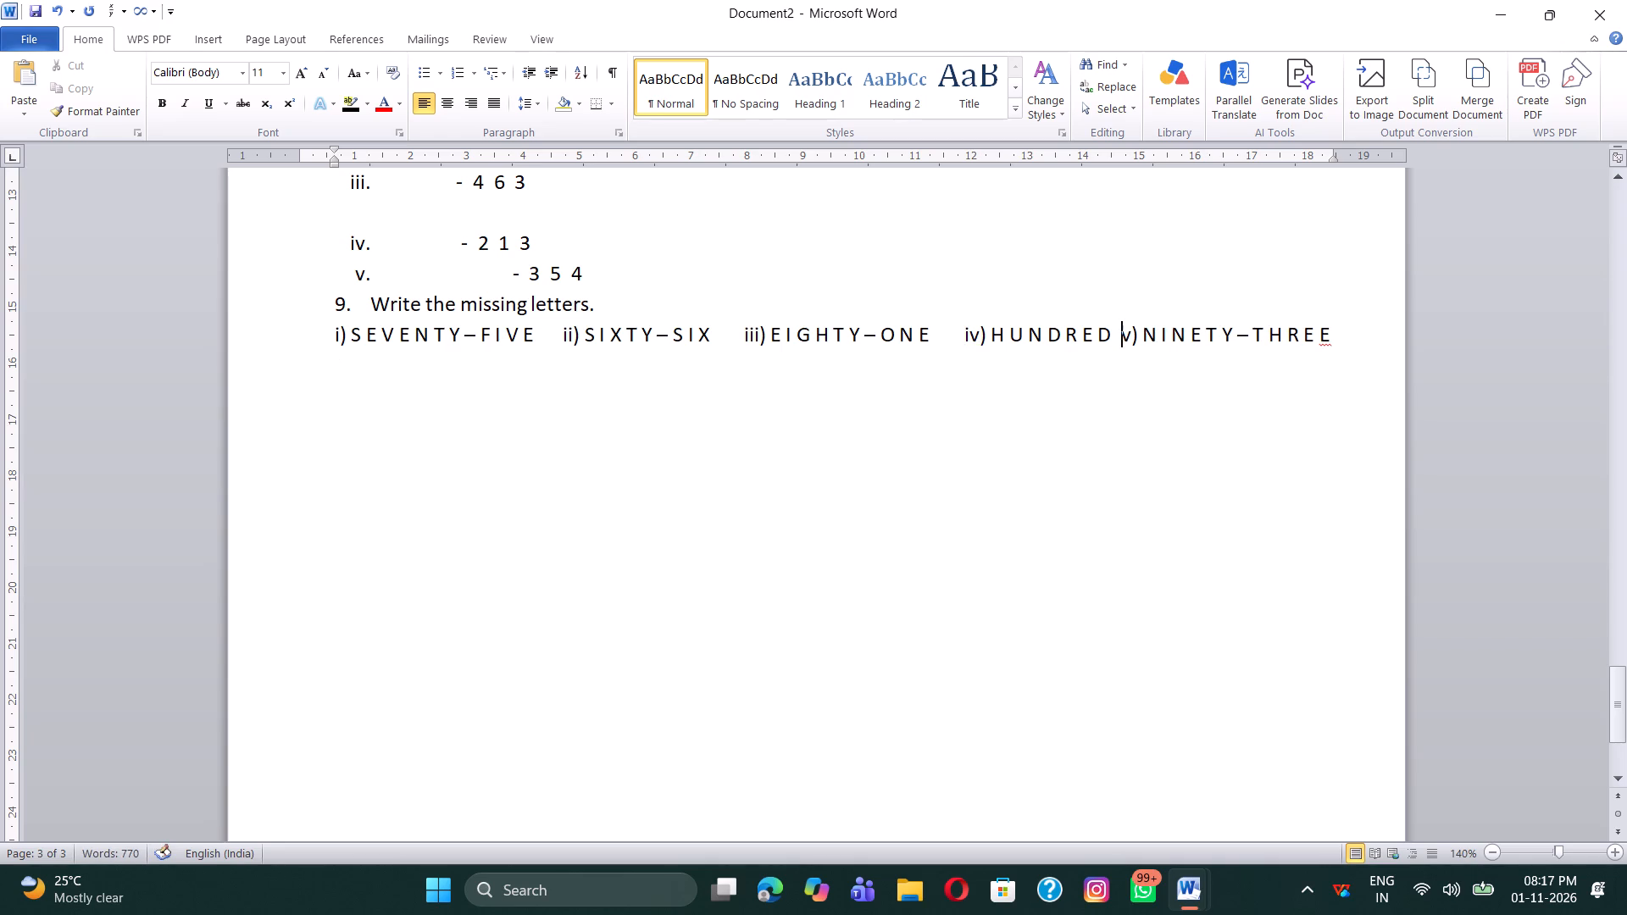
Even out the gaps by removing two spaces before item iv and adding two spaces before item v.
click(961, 339)
key(BackSpace)
key(BackSpace)
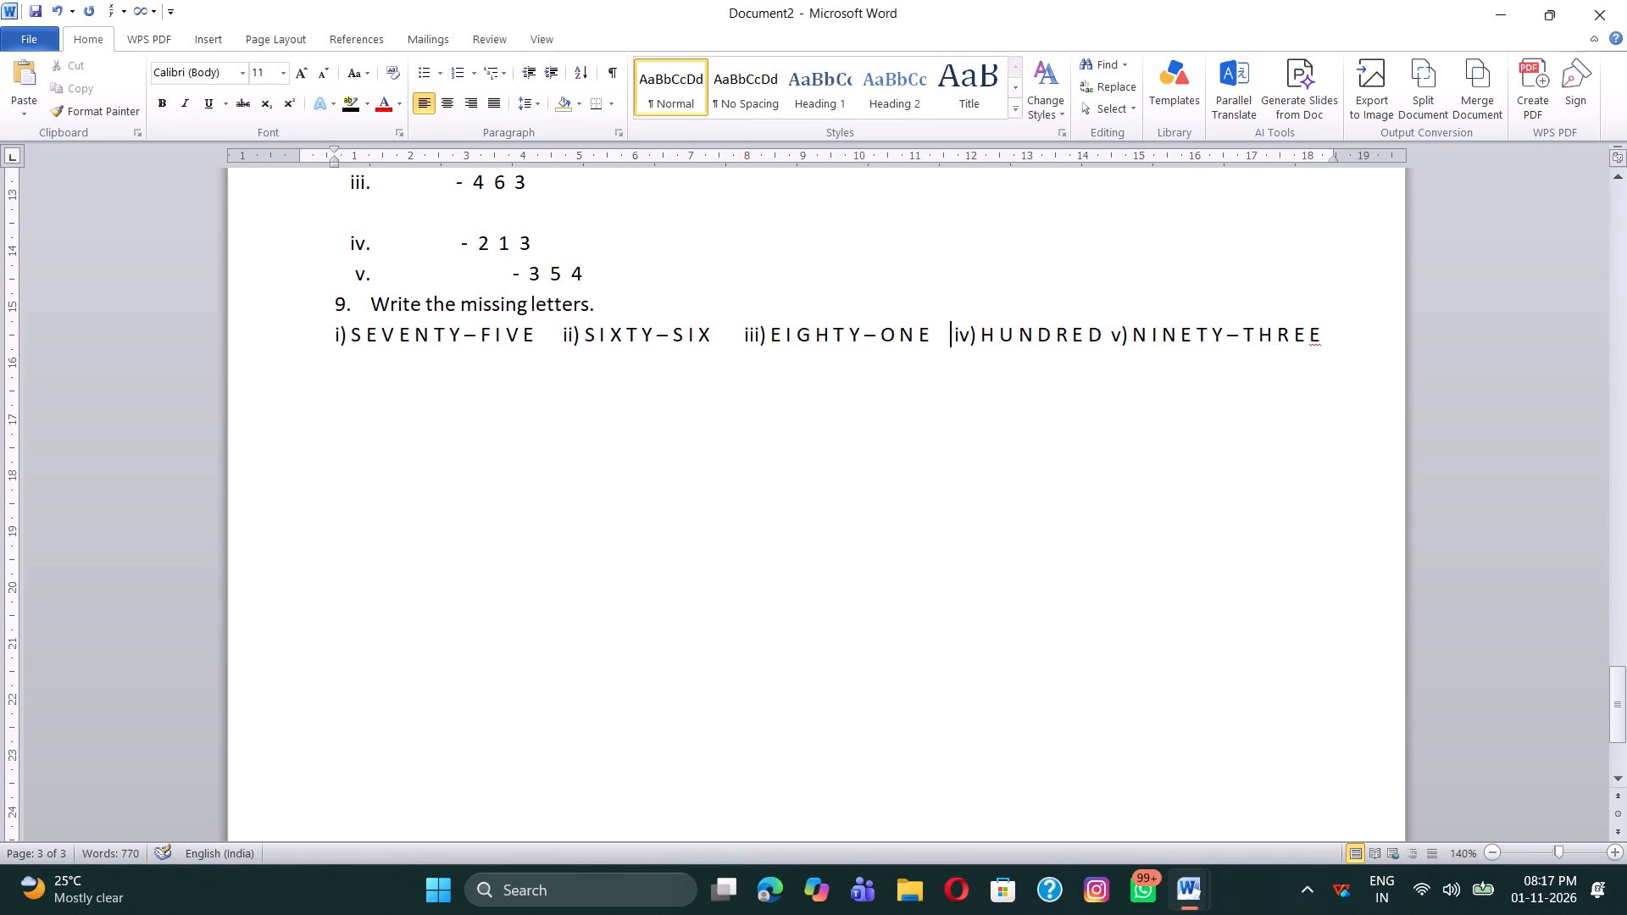
click(1112, 335)
key(space)
key(space)
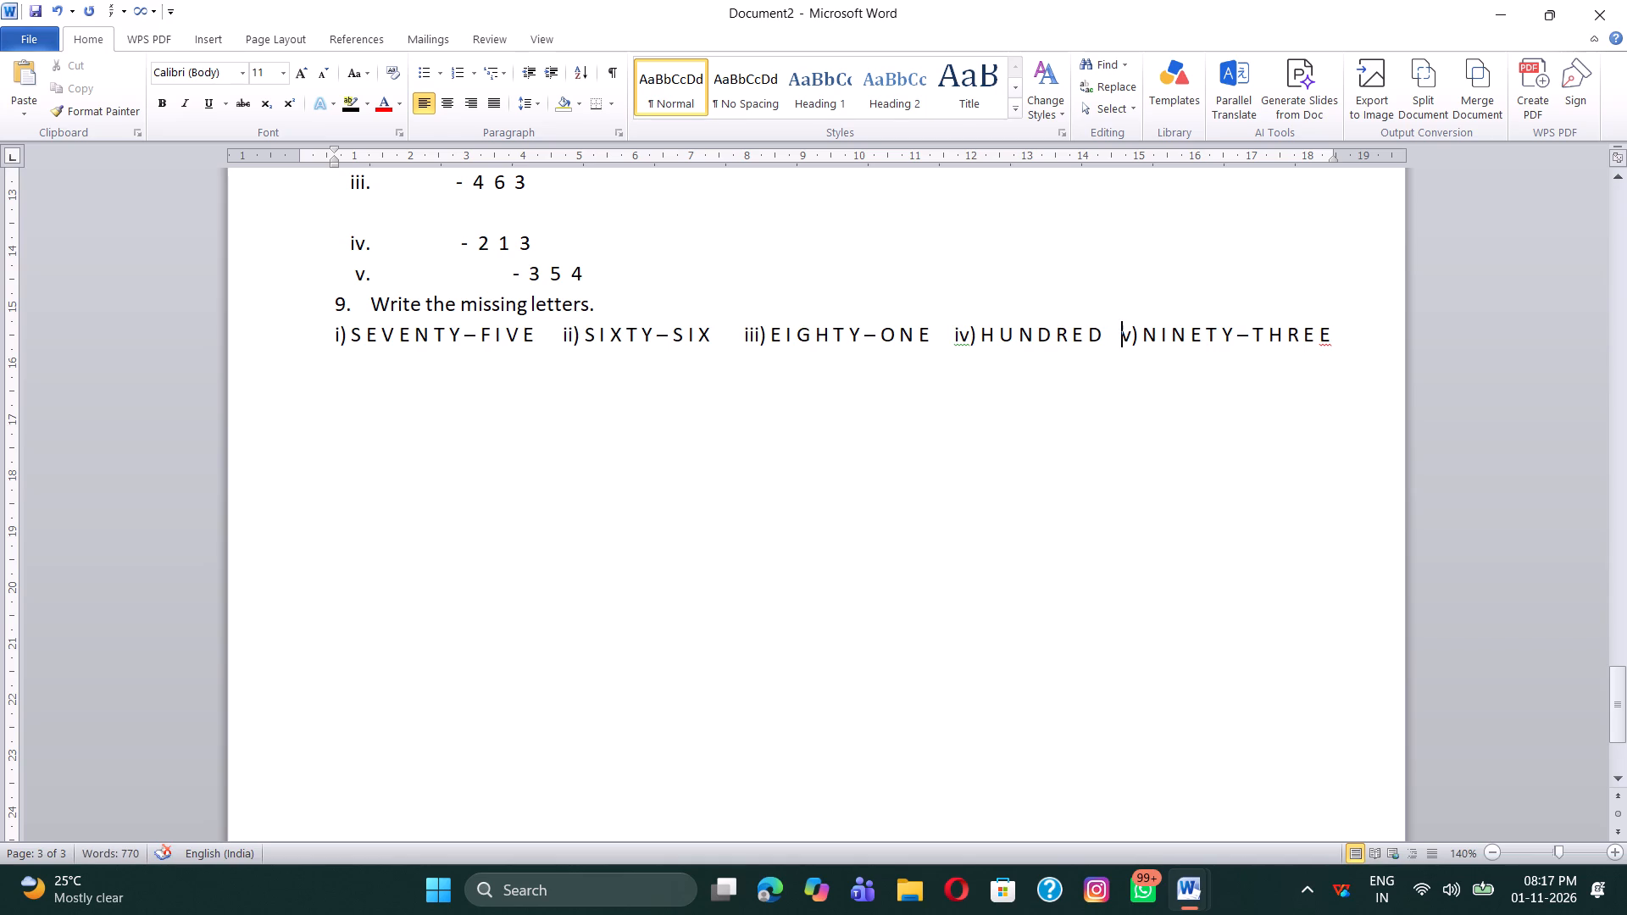
Start a new line below the row of number words in question 9.
click(1378, 349)
key(Return)
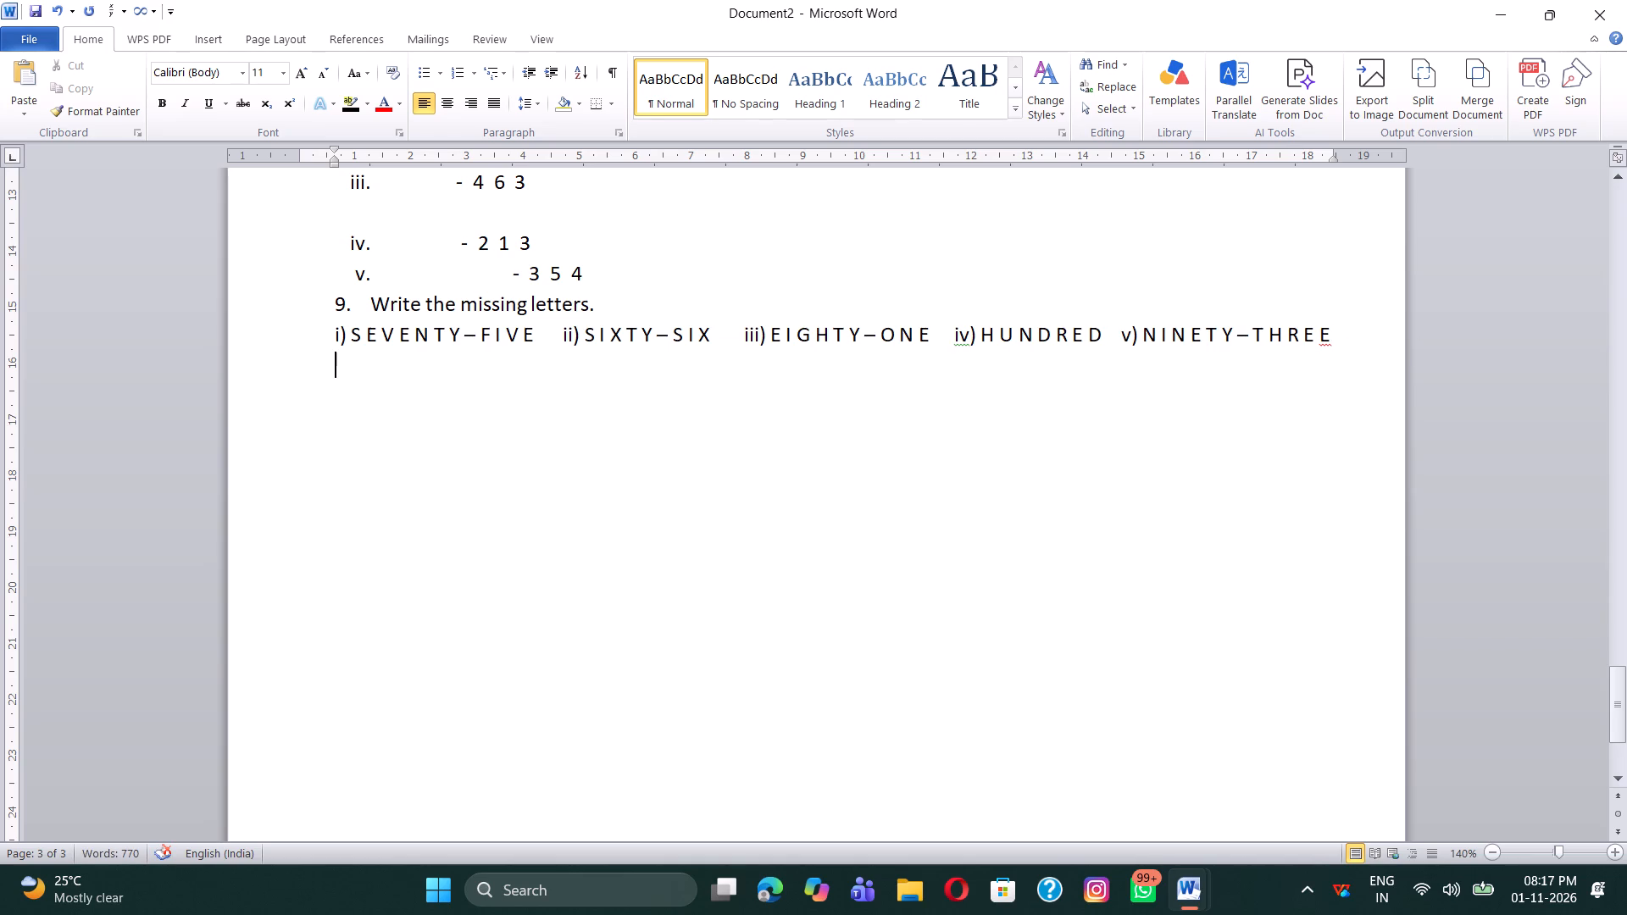